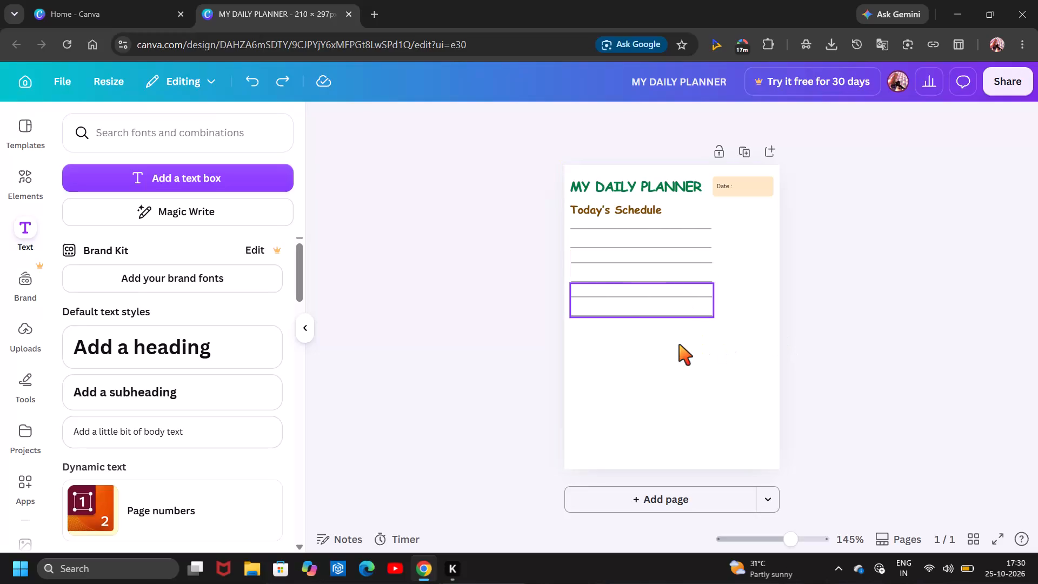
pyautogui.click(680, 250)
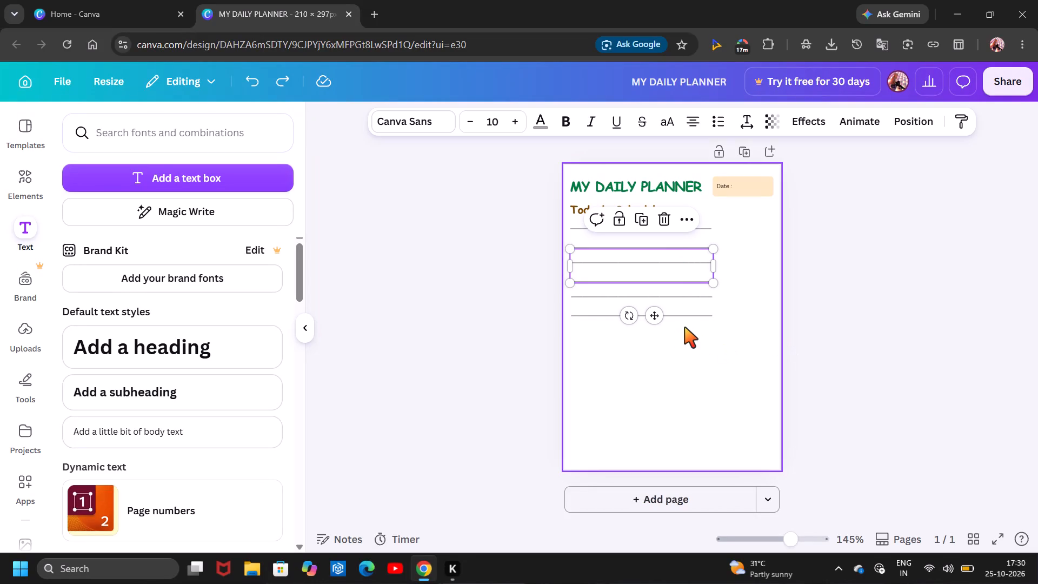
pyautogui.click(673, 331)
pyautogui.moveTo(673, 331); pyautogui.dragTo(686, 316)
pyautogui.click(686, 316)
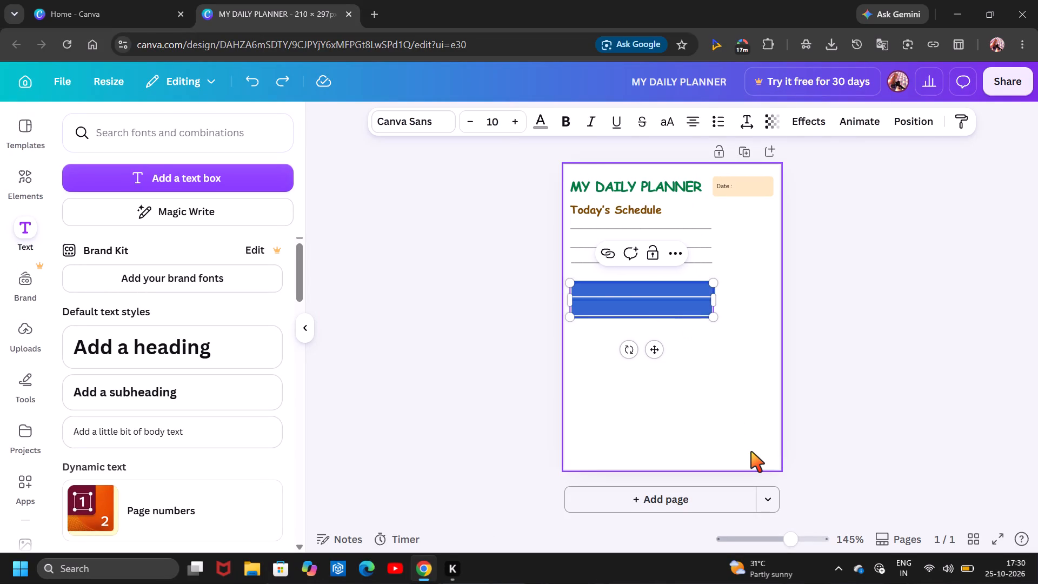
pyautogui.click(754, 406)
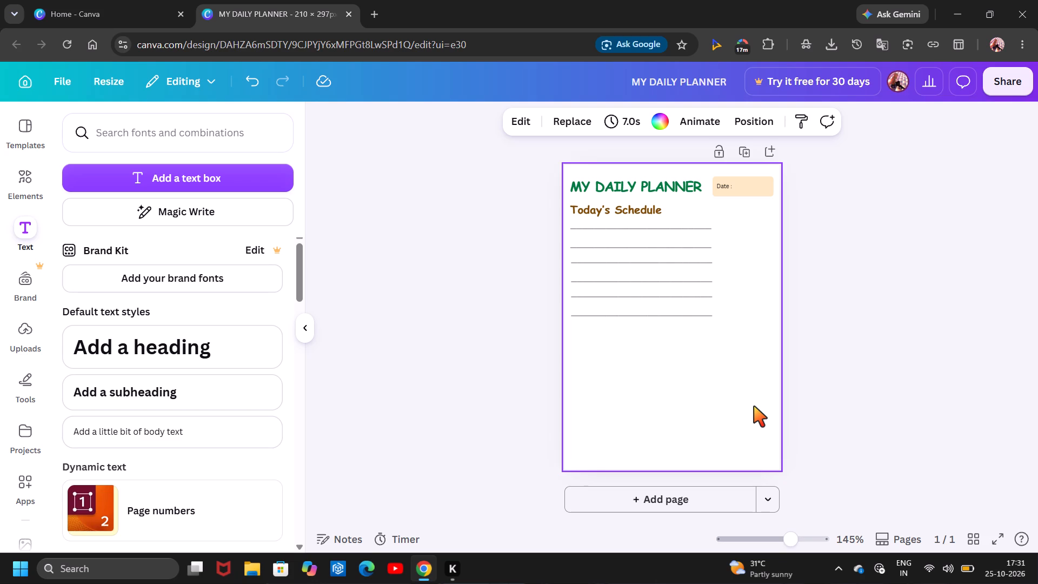
# Narrow the three ruled-line text boxes under Today's Schedule to the same width, about 129.
pyautogui.click(695, 279)
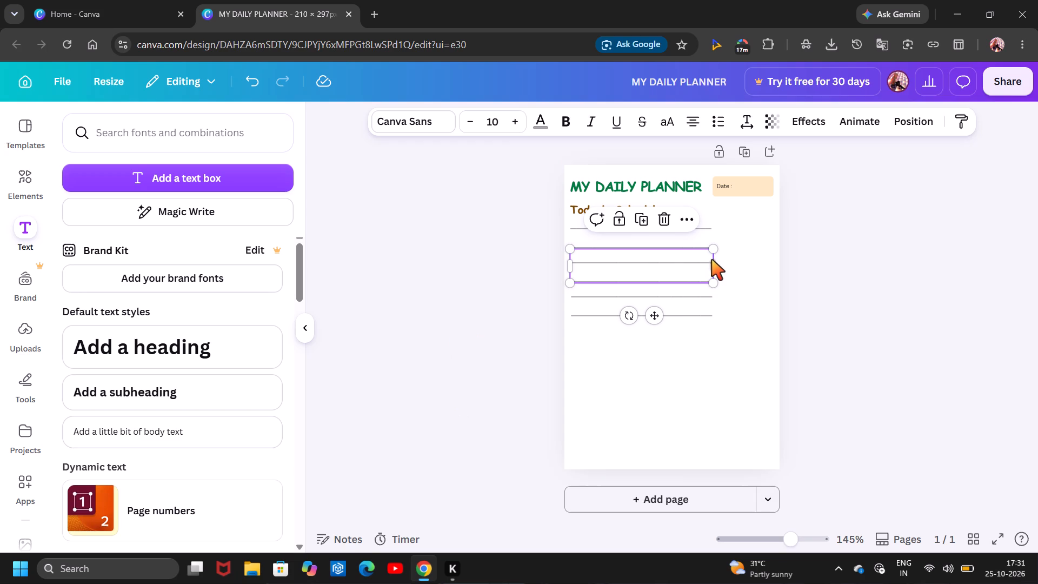
pyautogui.moveTo(716, 262); pyautogui.dragTo(704, 266)
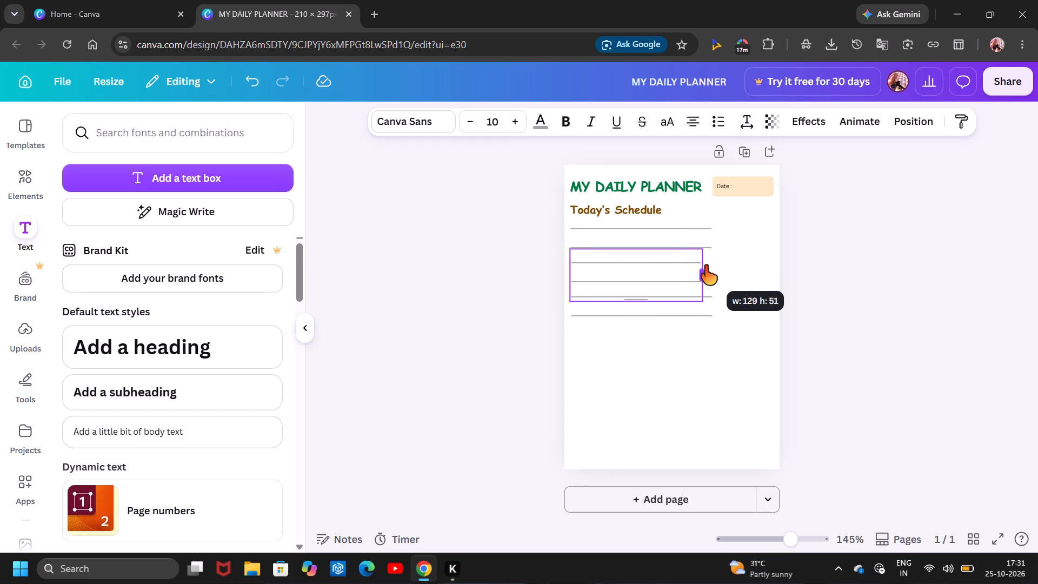
pyautogui.click(708, 234)
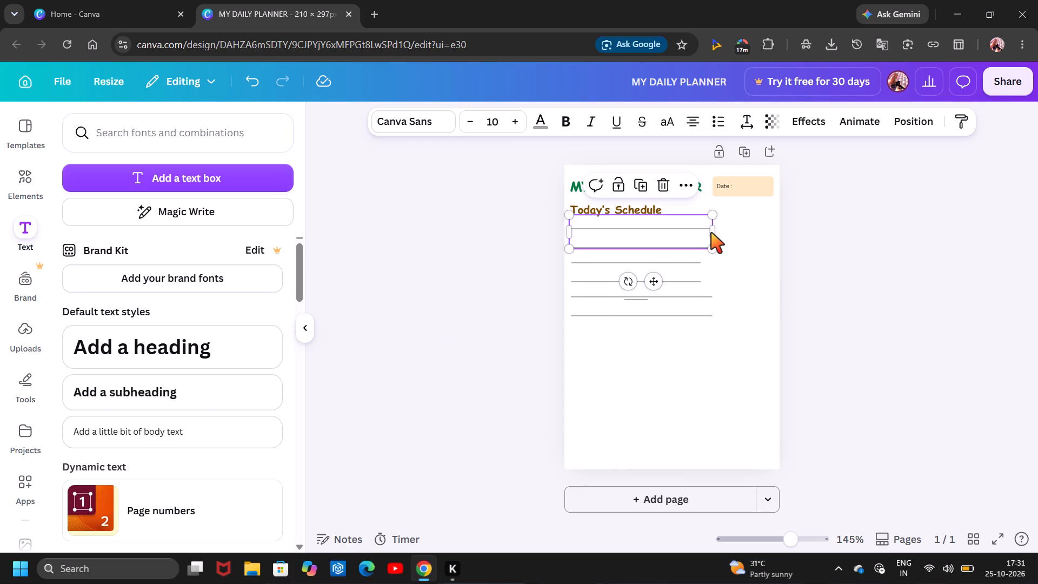
pyautogui.click(712, 233)
pyautogui.click(711, 232)
pyautogui.moveTo(711, 232); pyautogui.dragTo(701, 232)
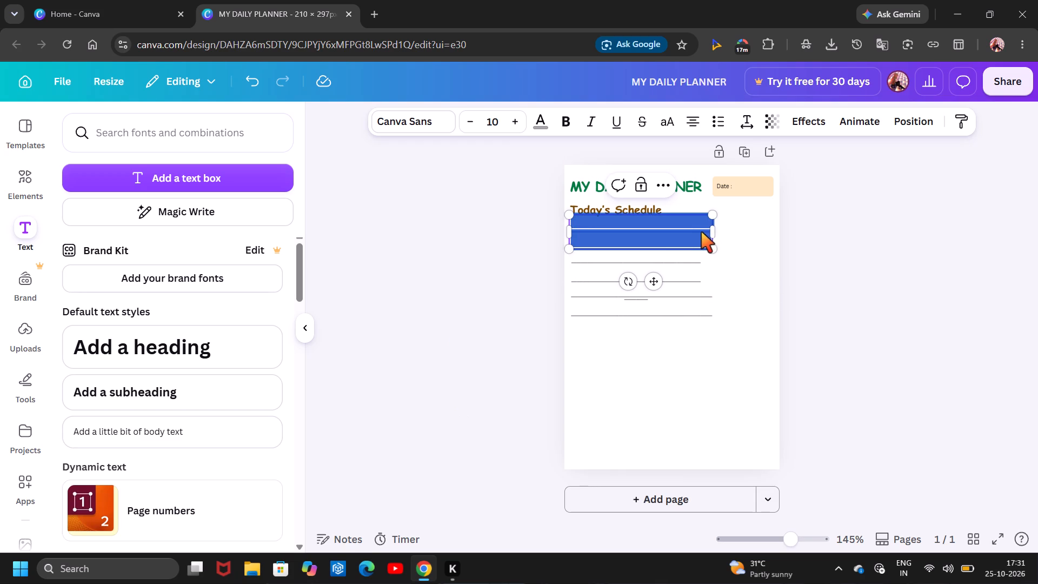
pyautogui.moveTo(701, 232); pyautogui.dragTo(700, 232)
pyautogui.moveTo(720, 231); pyautogui.dragTo(706, 230)
pyautogui.click(711, 296)
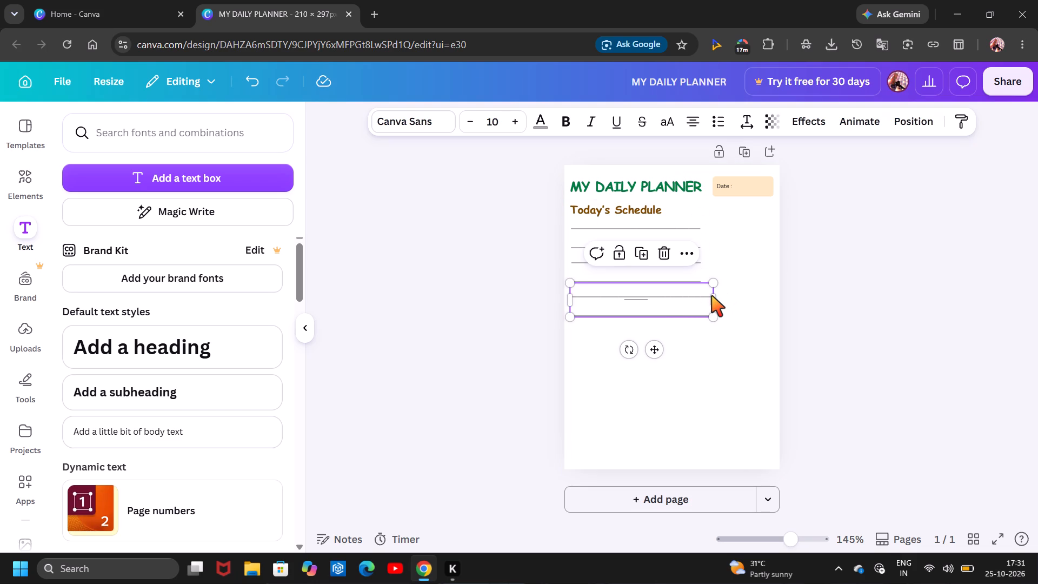
pyautogui.click(714, 305)
pyautogui.moveTo(714, 305); pyautogui.dragTo(700, 305)
pyautogui.click(741, 318)
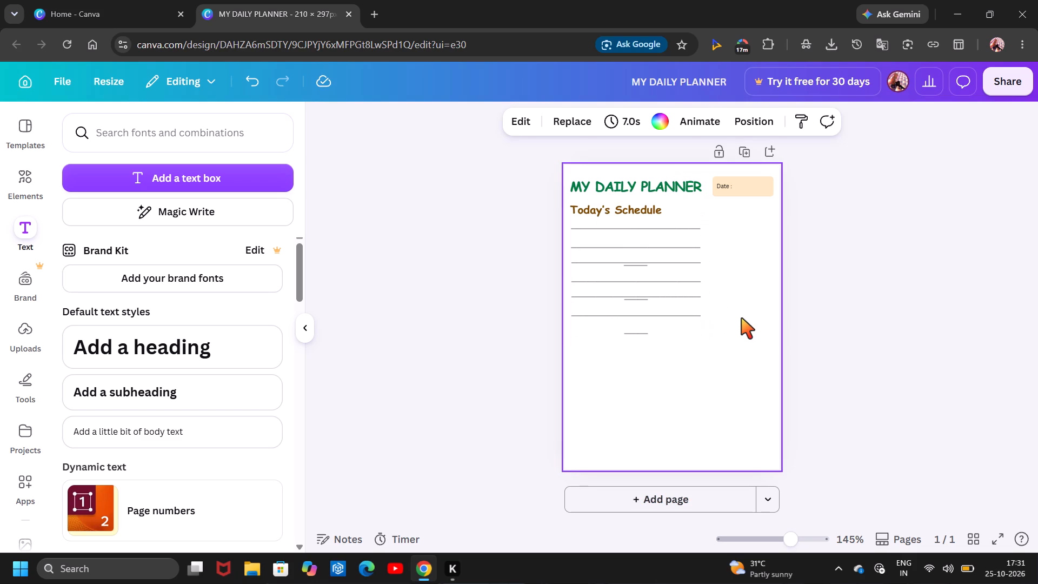
pyautogui.click(735, 333)
# Move the bottom line text box down slightly and delete the short leftover underscores wrapped onto its last row.
pyautogui.click(658, 289)
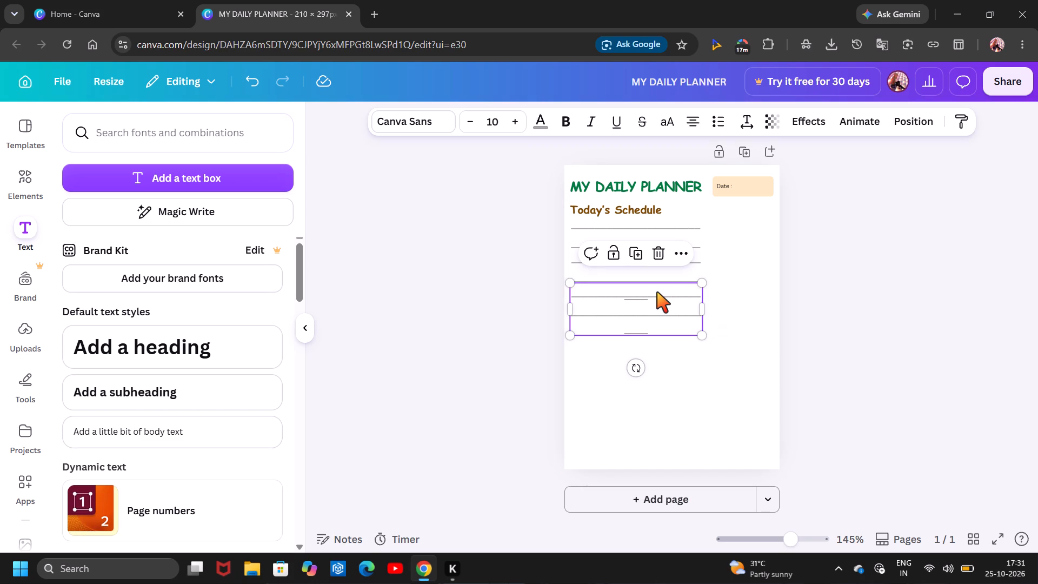
pyautogui.moveTo(656, 307); pyautogui.dragTo(655, 325)
pyautogui.click(655, 325)
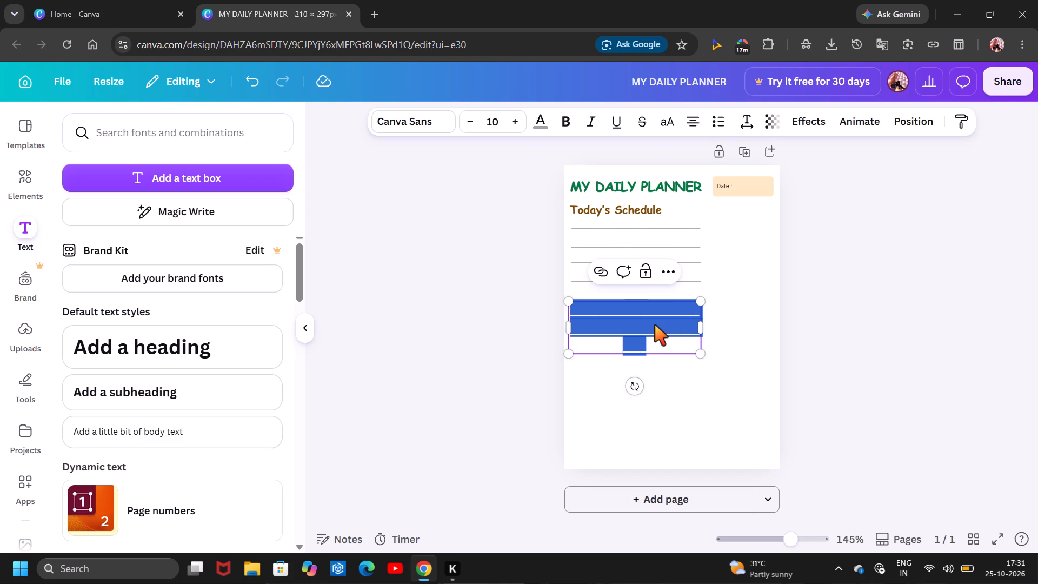
pyautogui.click(638, 353)
pyautogui.press('BackSpace')
pyautogui.hotkey('ctrl', 'z')
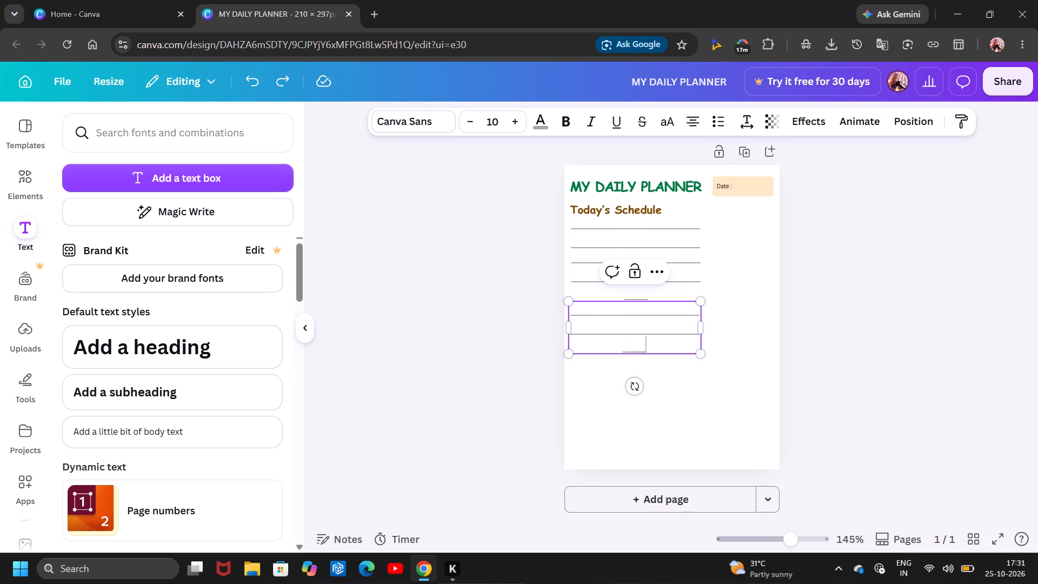
pyautogui.press('BackSpace')
pyautogui.press('BackSpace')
pyautogui.press('BackSpace')
pyautogui.press('BackSpace')
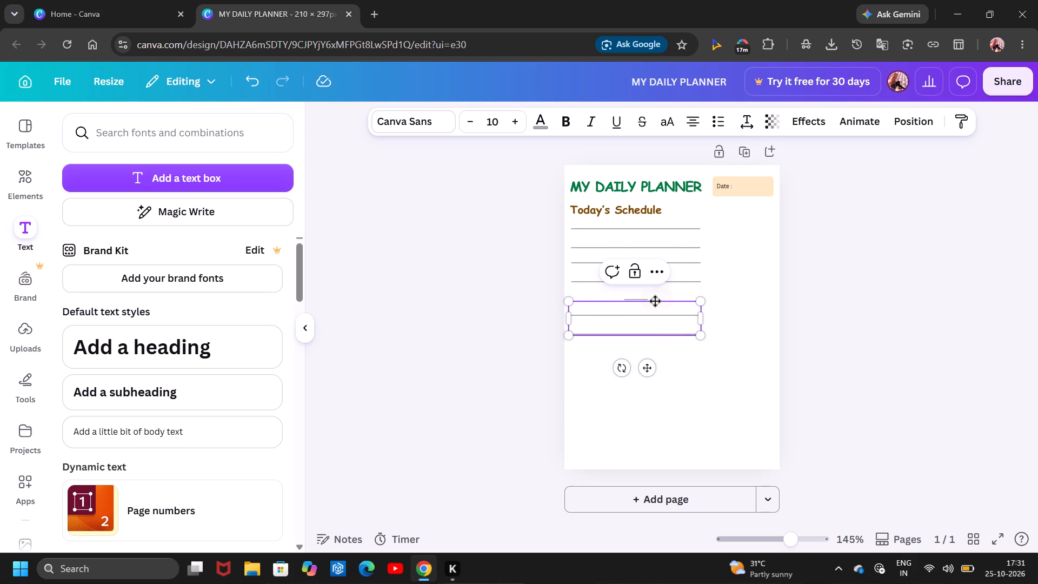
# Delete the short leftover underscores wrapped onto the last row of the middle line text box.
pyautogui.click(668, 287)
pyautogui.click(654, 294)
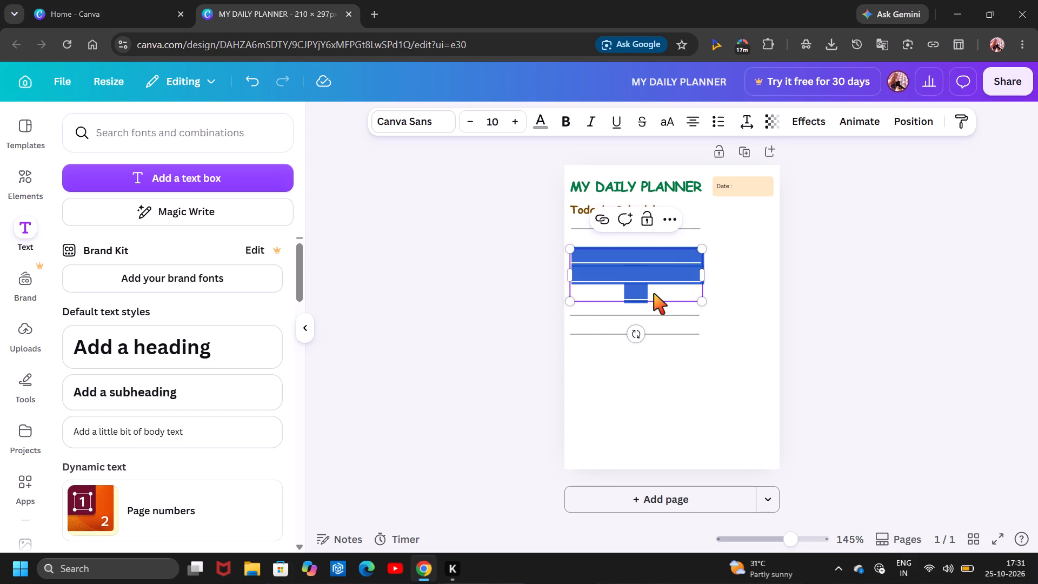
pyautogui.click(654, 294)
pyautogui.press('BackSpace')
pyautogui.press('BackSpace')
pyautogui.press('BackSpace')
pyautogui.press('BackSpace')
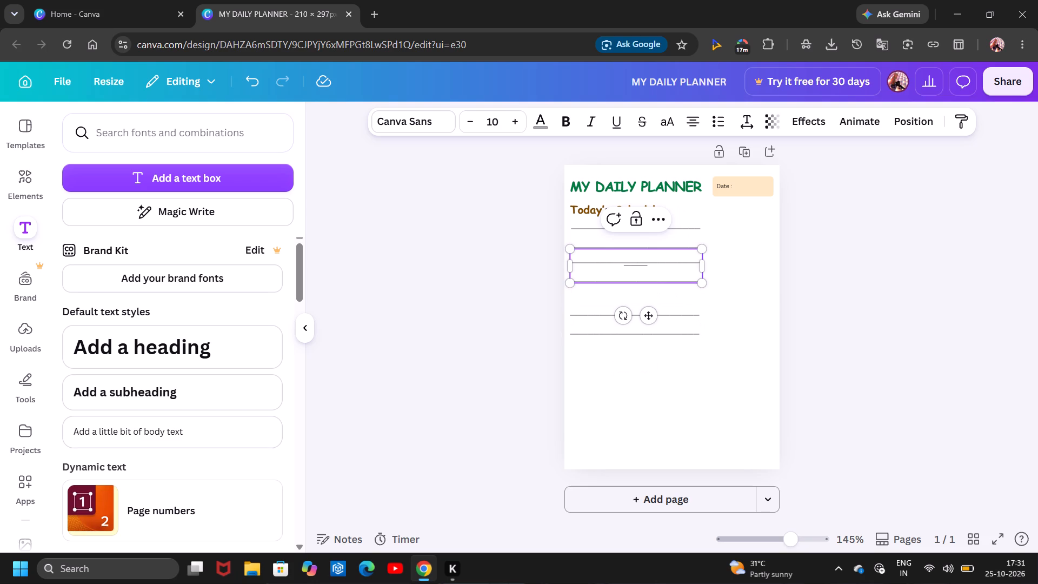
pyautogui.hotkey('ctrl', 'z')
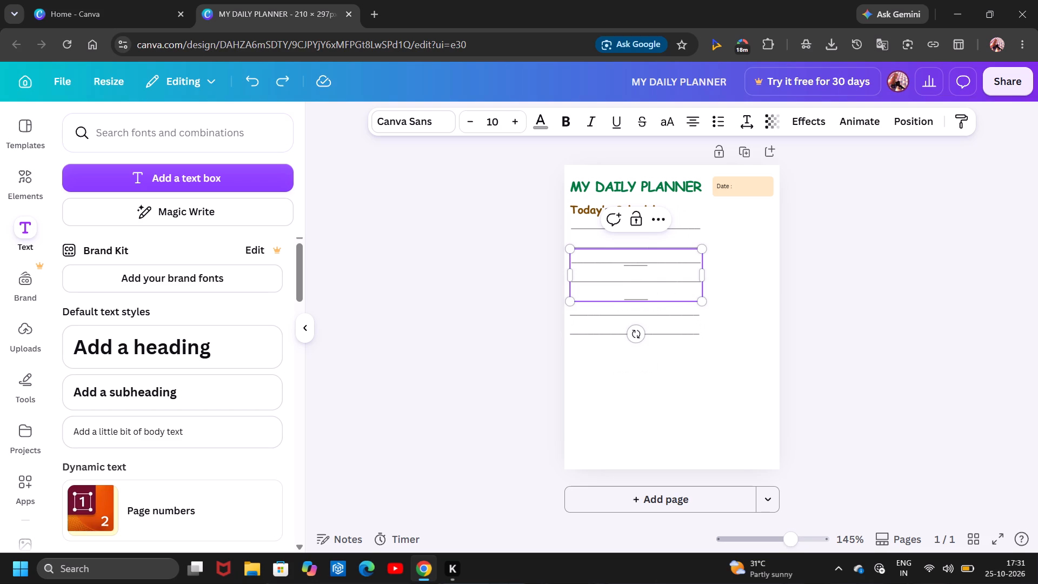
pyautogui.press('BackSpace')
pyautogui.press('BackSpace')
pyautogui.press('BackSpace')
pyautogui.press('BackSpace')
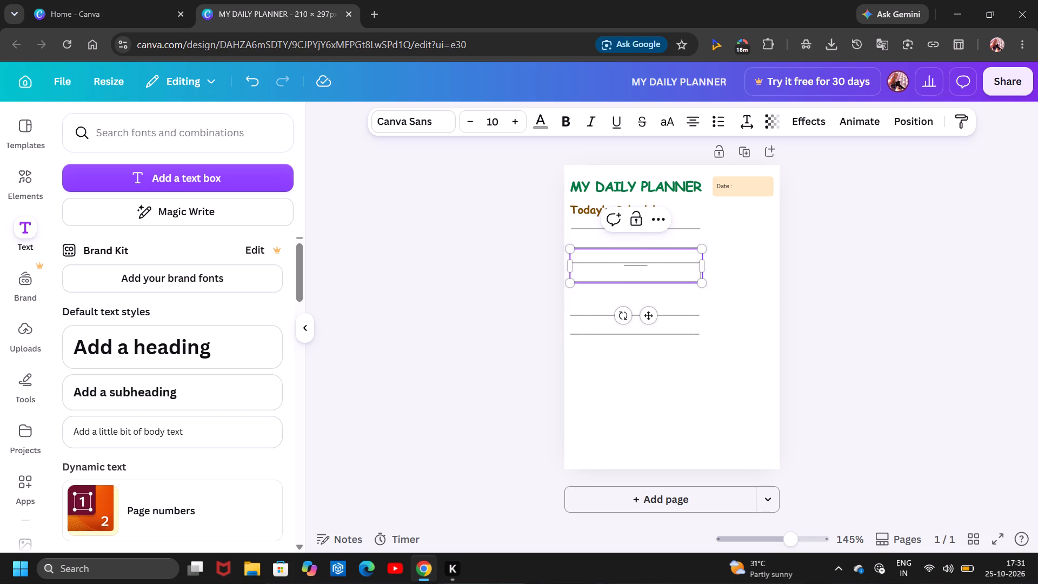
pyautogui.click(729, 303)
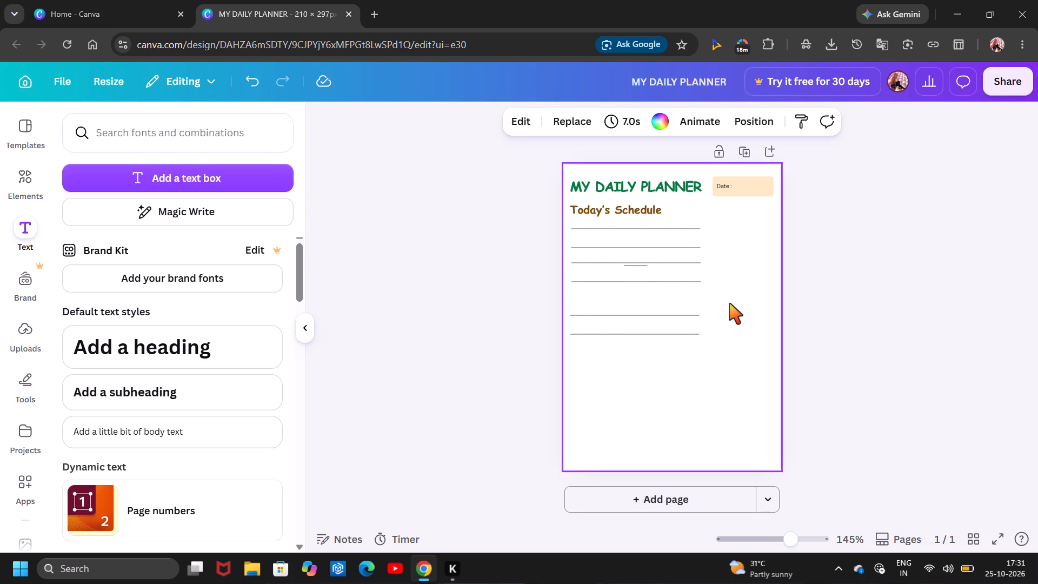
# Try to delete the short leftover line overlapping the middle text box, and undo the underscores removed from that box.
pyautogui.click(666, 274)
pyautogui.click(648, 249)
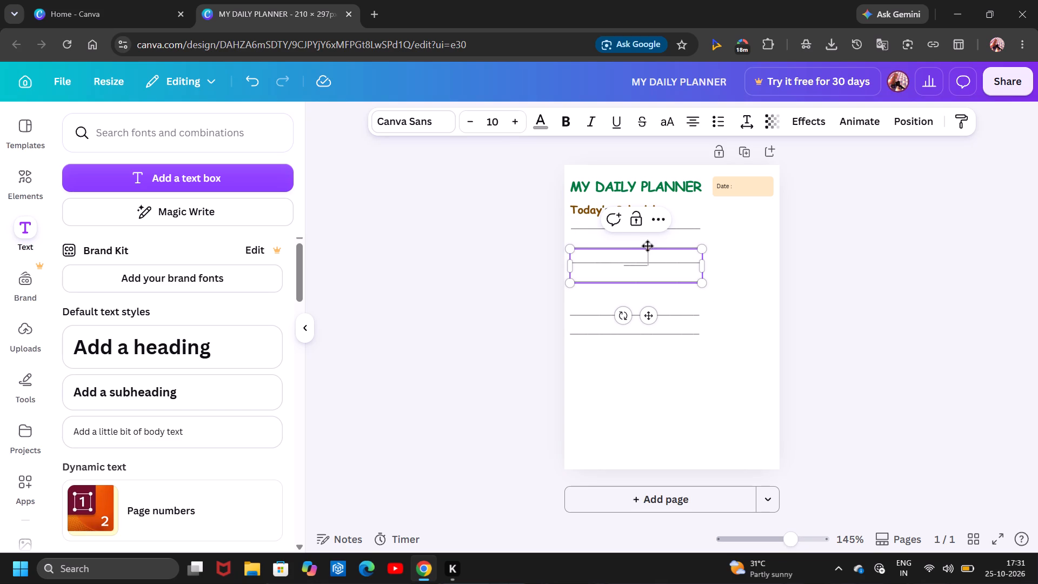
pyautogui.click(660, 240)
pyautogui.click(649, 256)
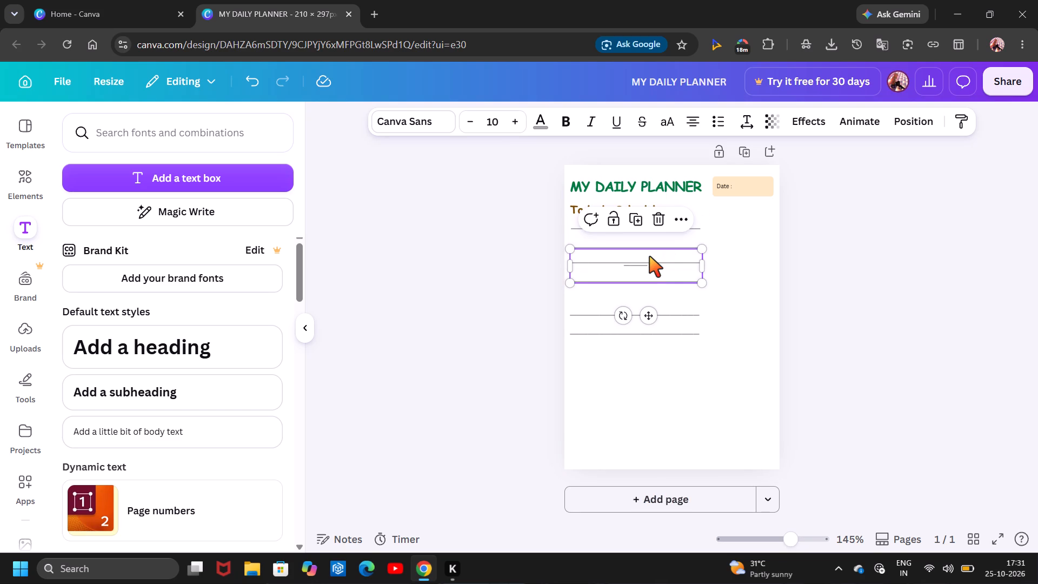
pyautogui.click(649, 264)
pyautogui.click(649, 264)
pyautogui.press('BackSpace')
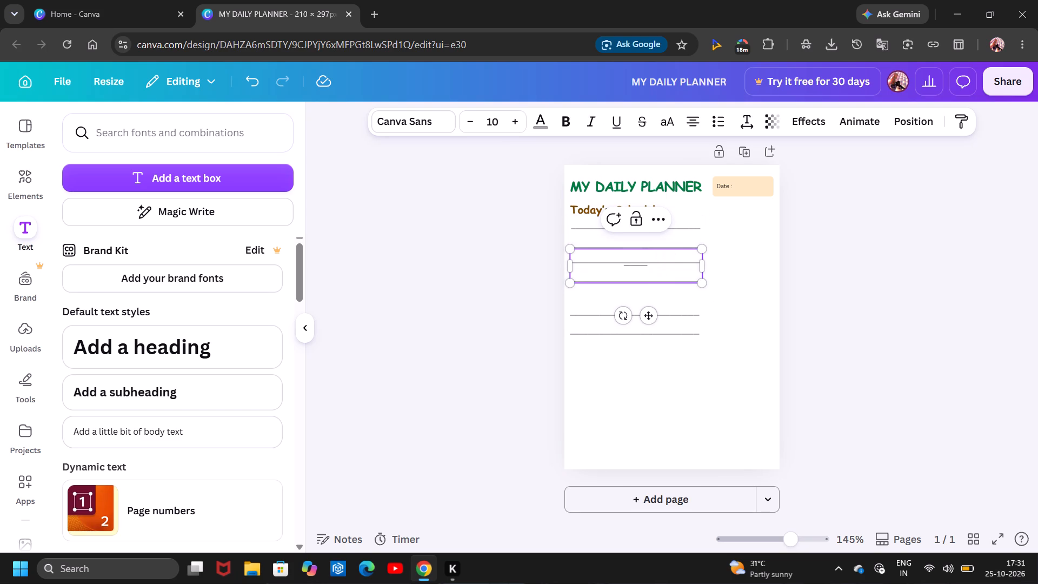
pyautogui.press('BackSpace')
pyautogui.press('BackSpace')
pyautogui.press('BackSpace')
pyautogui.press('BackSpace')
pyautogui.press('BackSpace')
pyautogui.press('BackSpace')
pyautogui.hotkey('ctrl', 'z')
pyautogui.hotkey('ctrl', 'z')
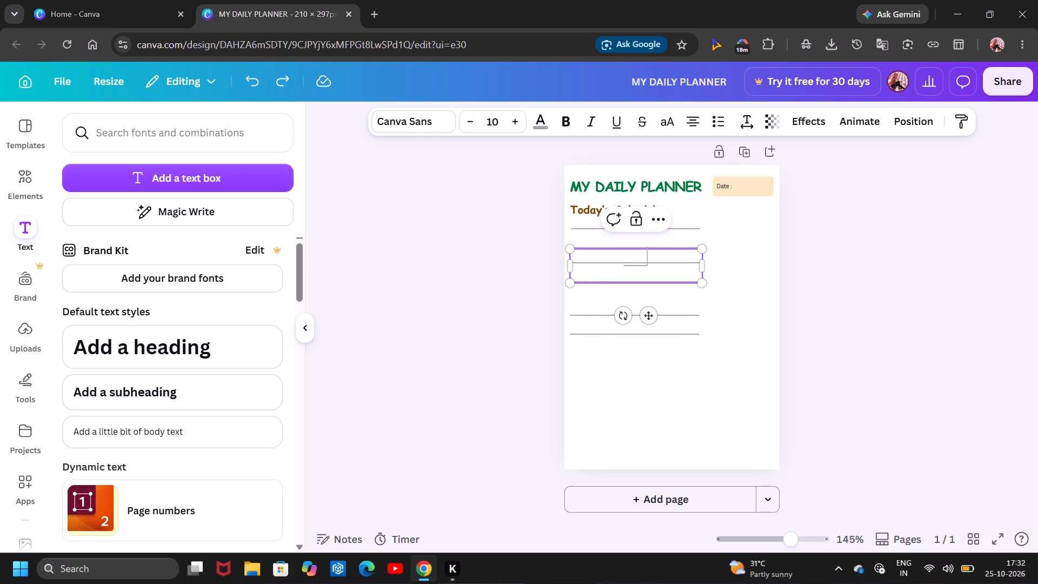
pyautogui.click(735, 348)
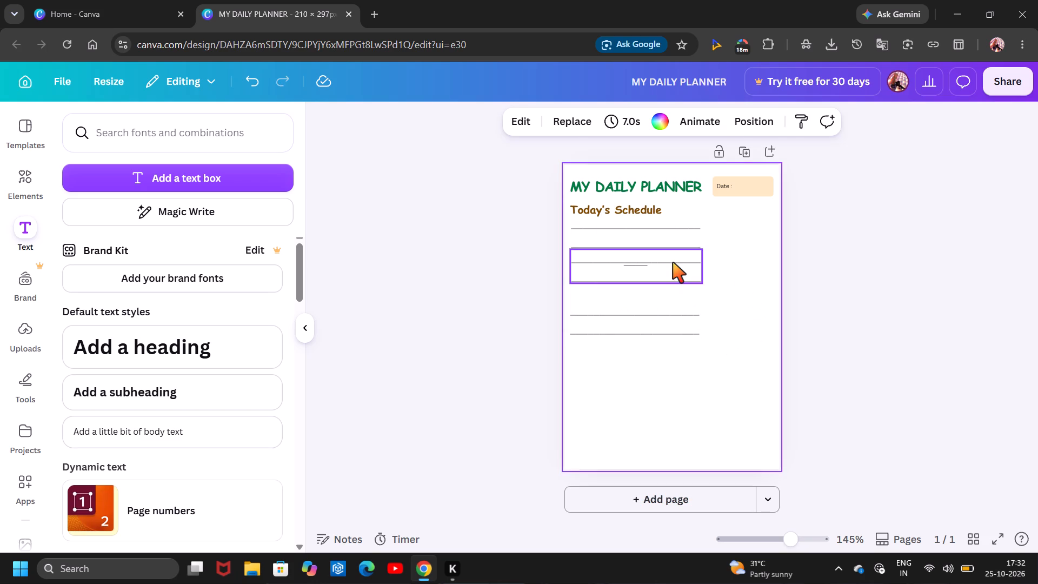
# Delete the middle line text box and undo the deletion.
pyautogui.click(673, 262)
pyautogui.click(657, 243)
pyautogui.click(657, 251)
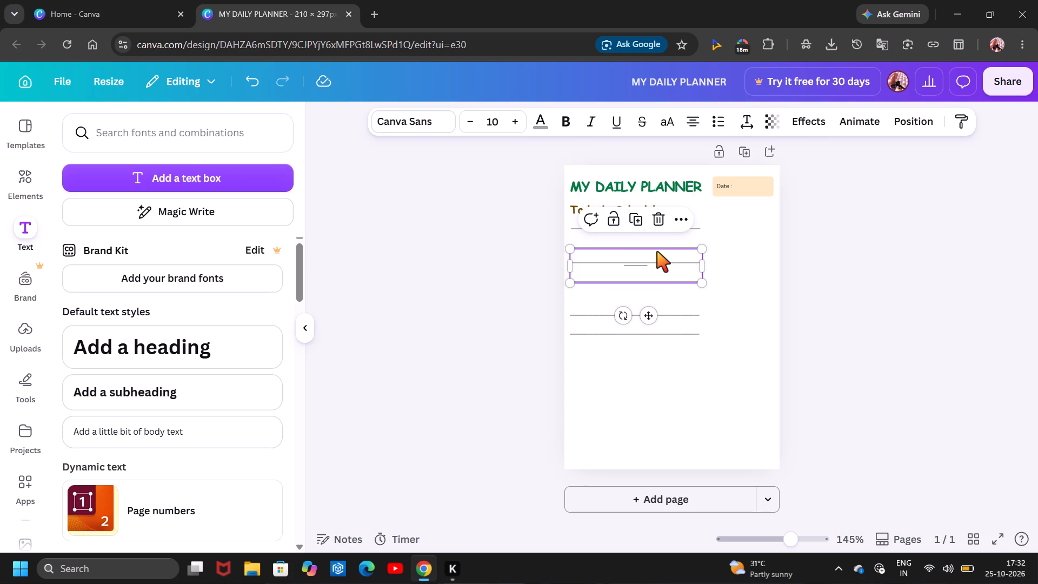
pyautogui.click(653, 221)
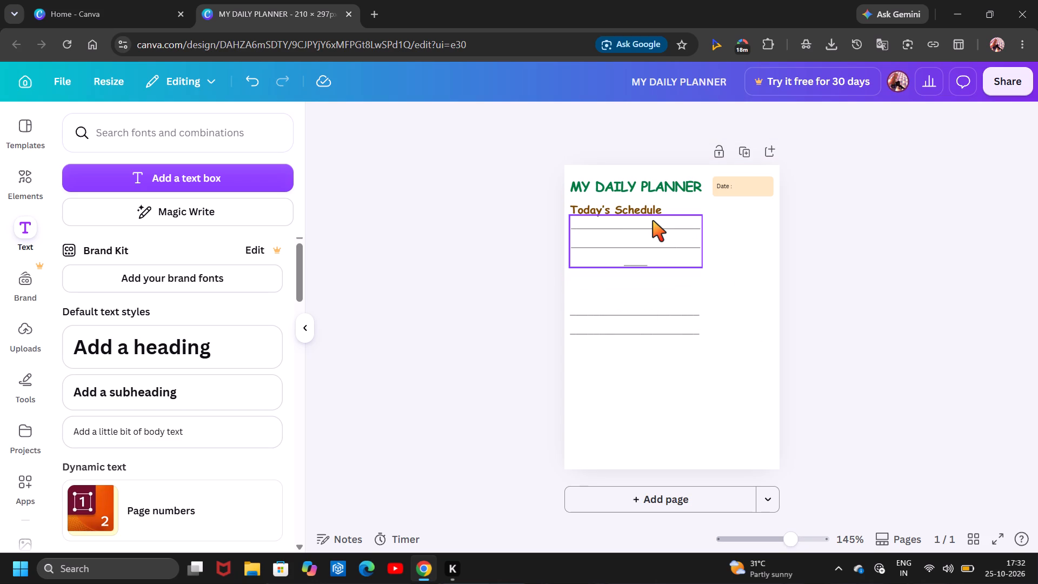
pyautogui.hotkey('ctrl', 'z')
# Move the middle line text box down, clear of the leftover underscores of the top box.
pyautogui.click(644, 253)
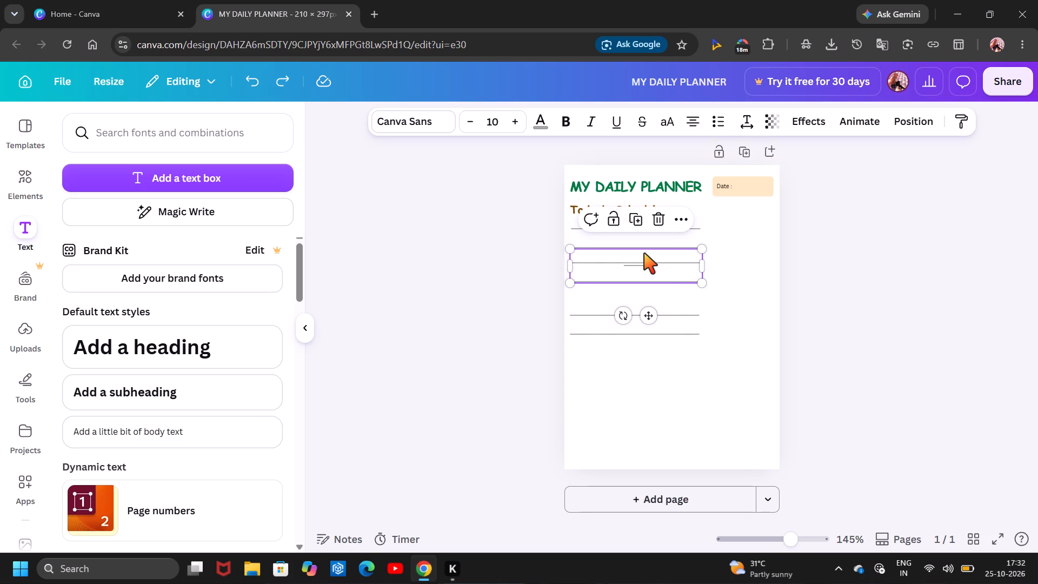
pyautogui.click(638, 243)
pyautogui.click(649, 261)
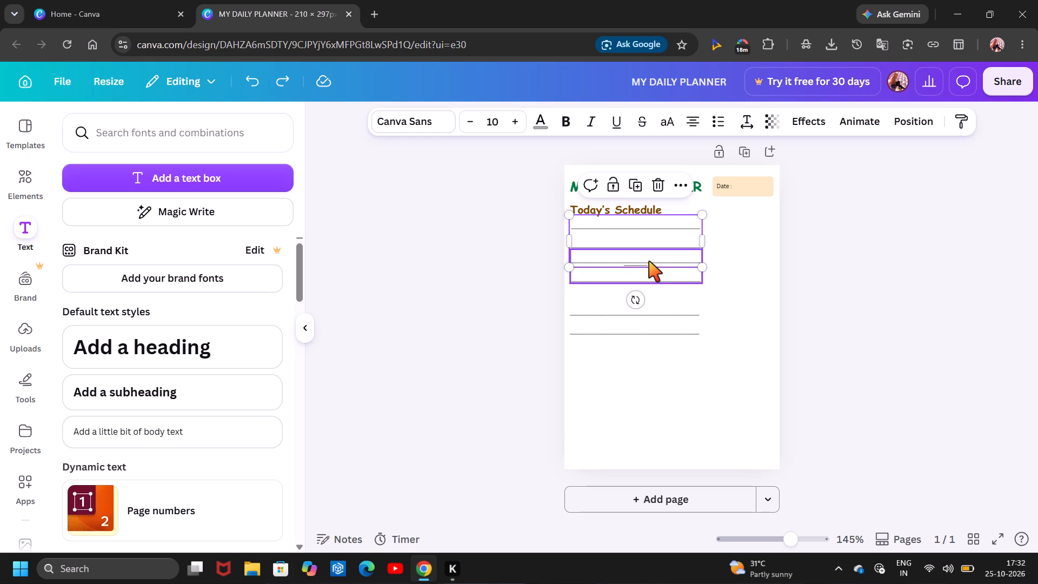
pyautogui.moveTo(661, 281); pyautogui.dragTo(663, 303)
# Delete the short leftover underscores wrapped onto the last row of the top line text box.
pyautogui.click(680, 254)
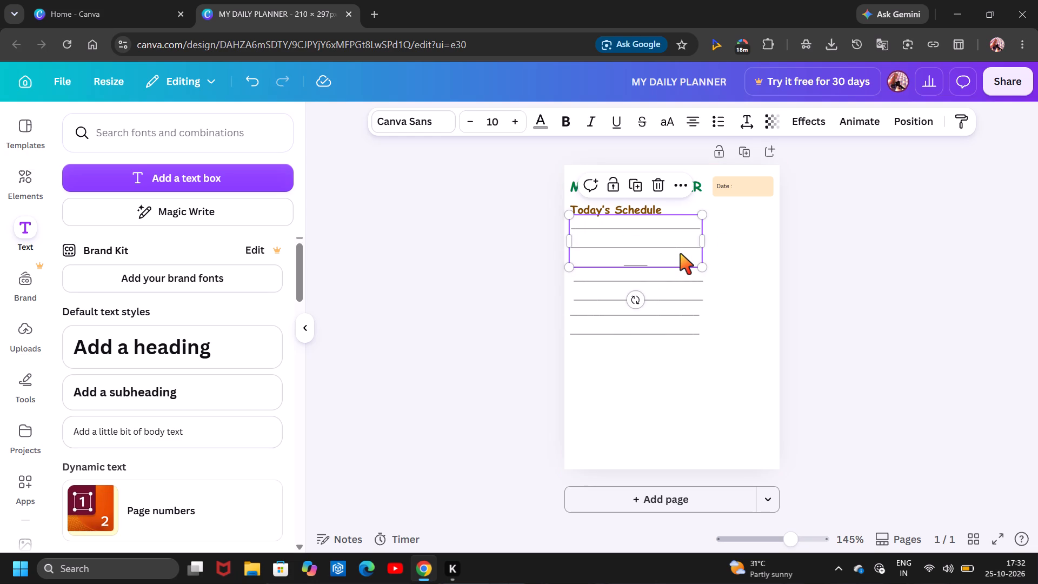
pyautogui.click(658, 256)
pyautogui.press('BackSpace')
pyautogui.press('BackSpace')
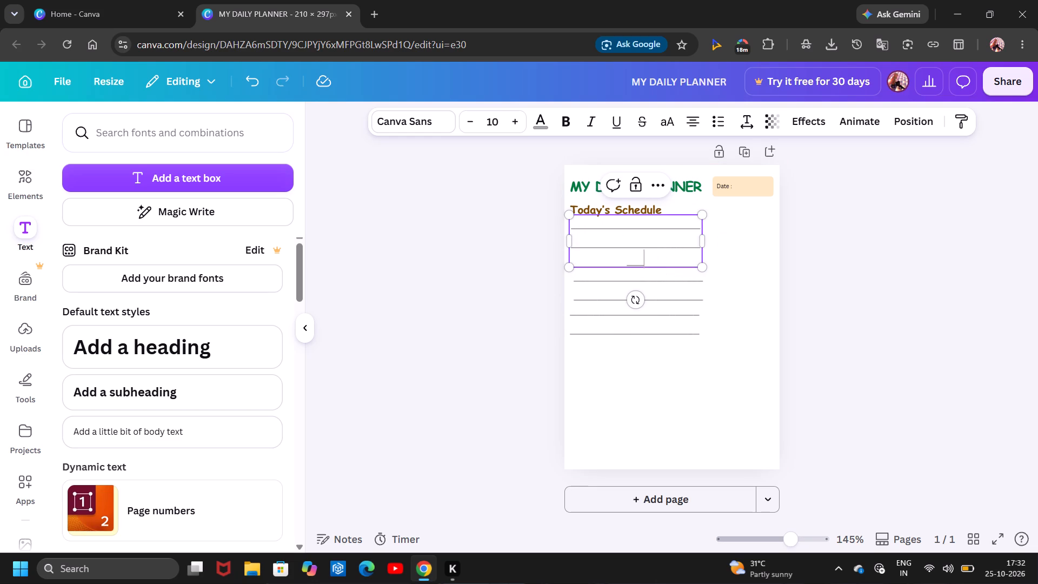
pyautogui.press('BackSpace')
pyautogui.press('BackSpace')
pyautogui.click(767, 253)
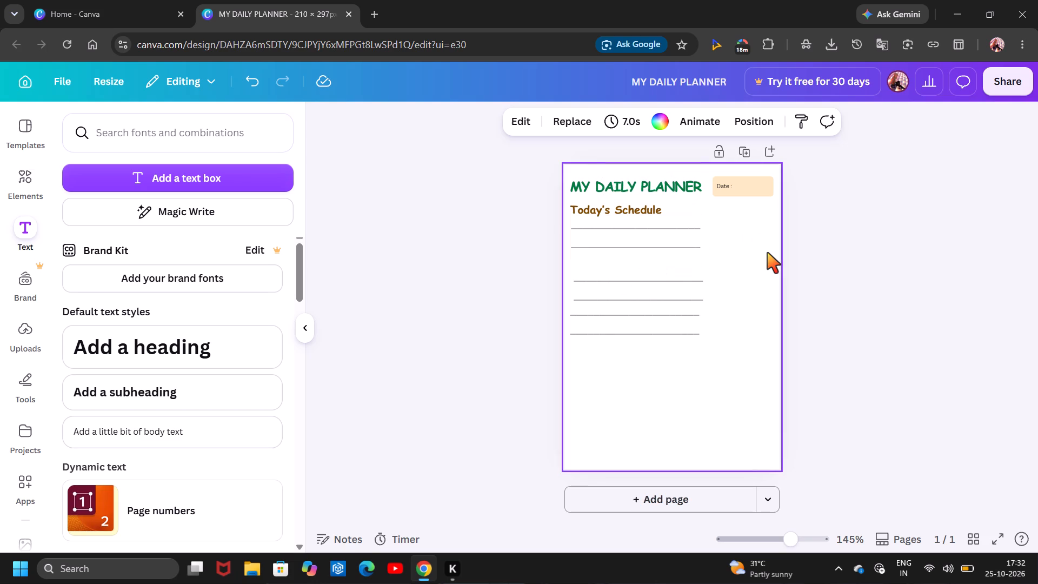
# Move the middle line text box up and align it with the other lines, evenly spaced between the top and bottom pairs.
pyautogui.moveTo(649, 288); pyautogui.dragTo(646, 279)
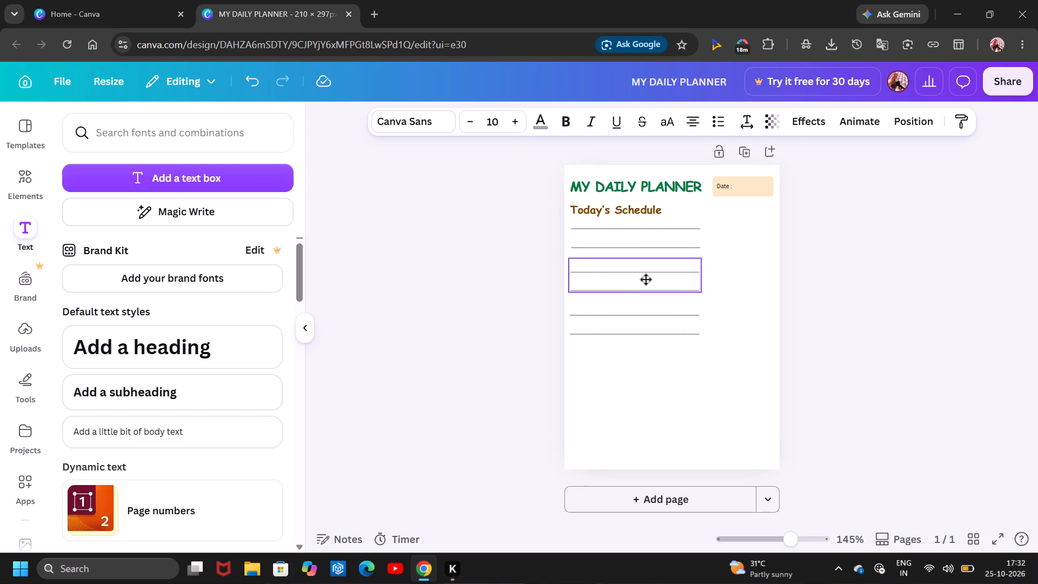
# Move the middle line text box up closer to the top pair of lines.
pyautogui.moveTo(646, 279); pyautogui.dragTo(648, 271)
# Move the bottom line text box up beneath the middle pair of lines, matching the spacing of the lines above.
pyautogui.click(690, 316)
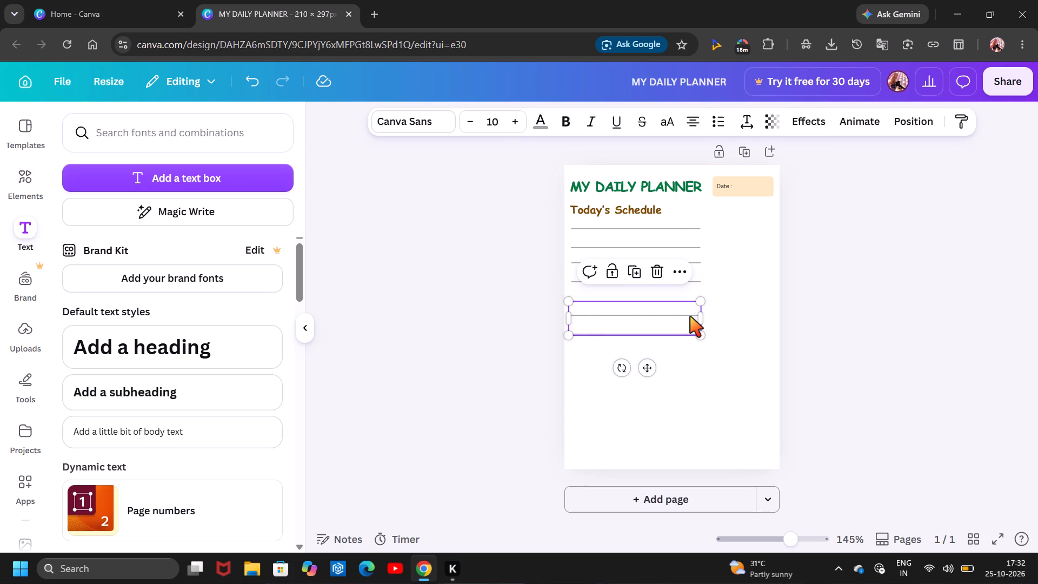
pyautogui.click(690, 316)
pyautogui.moveTo(690, 316); pyautogui.dragTo(695, 298)
pyautogui.click(731, 302)
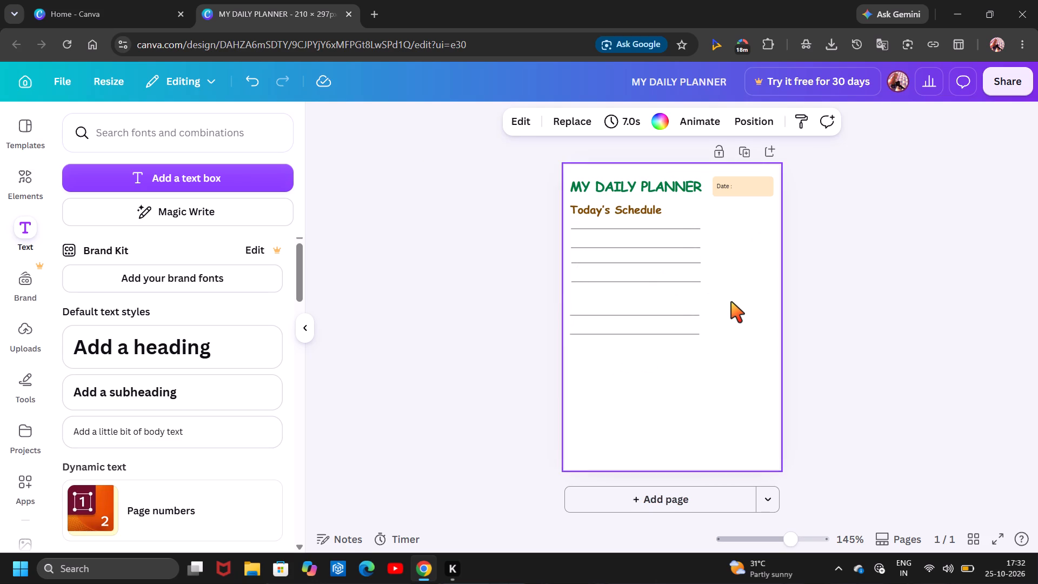
pyautogui.moveTo(660, 331); pyautogui.dragTo(666, 313)
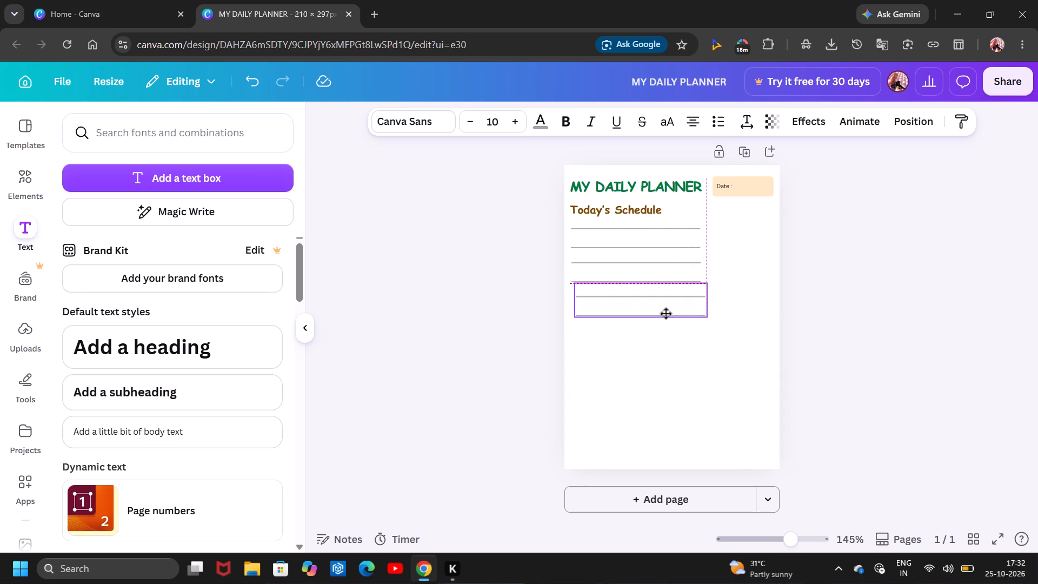
pyautogui.moveTo(666, 313); pyautogui.dragTo(663, 313)
pyautogui.click(772, 303)
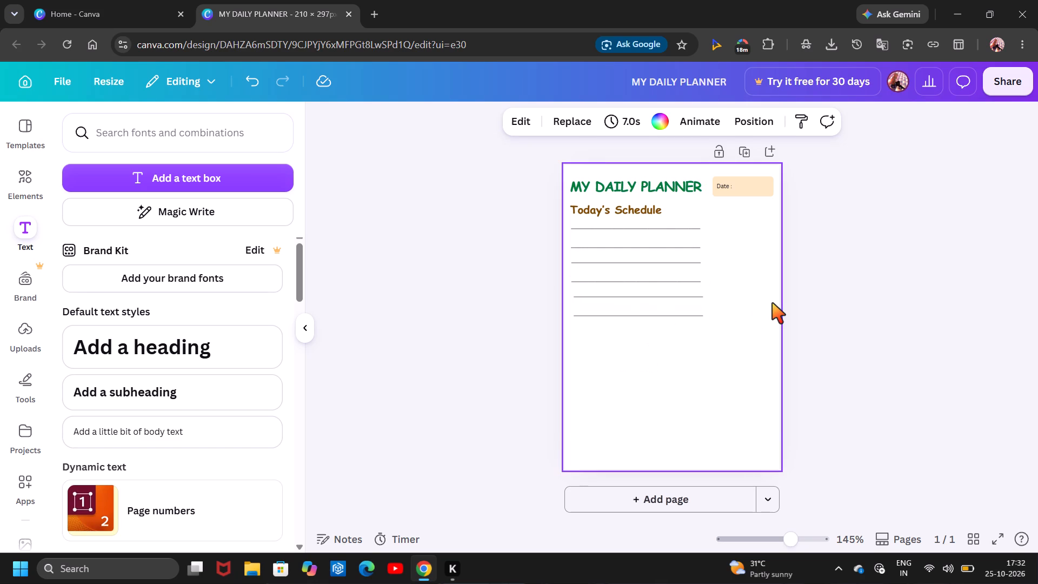
# Narrow the bottom line text box to a width of about 127.
pyautogui.click(691, 299)
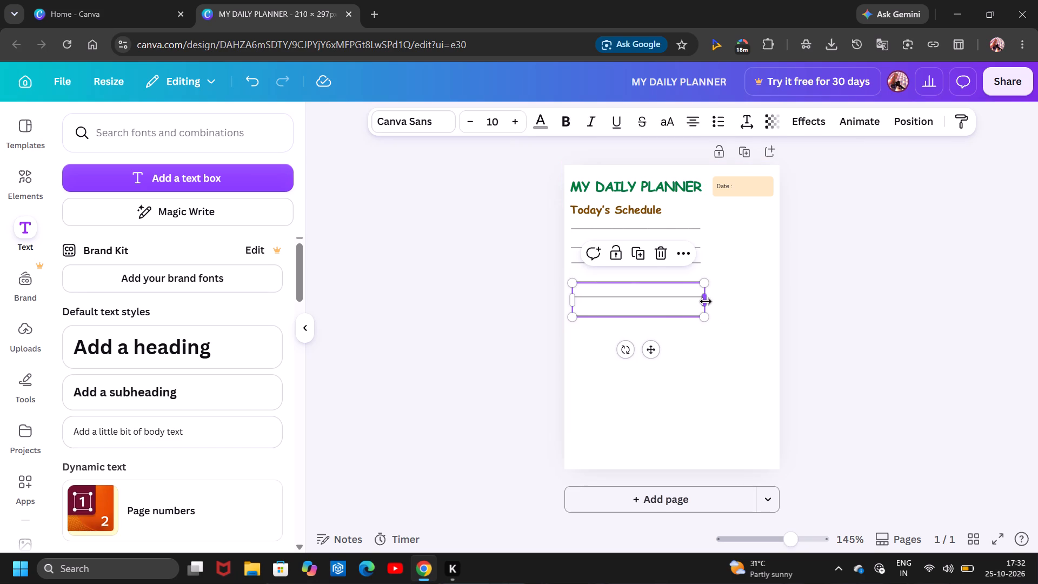
pyautogui.moveTo(706, 301); pyautogui.dragTo(703, 297)
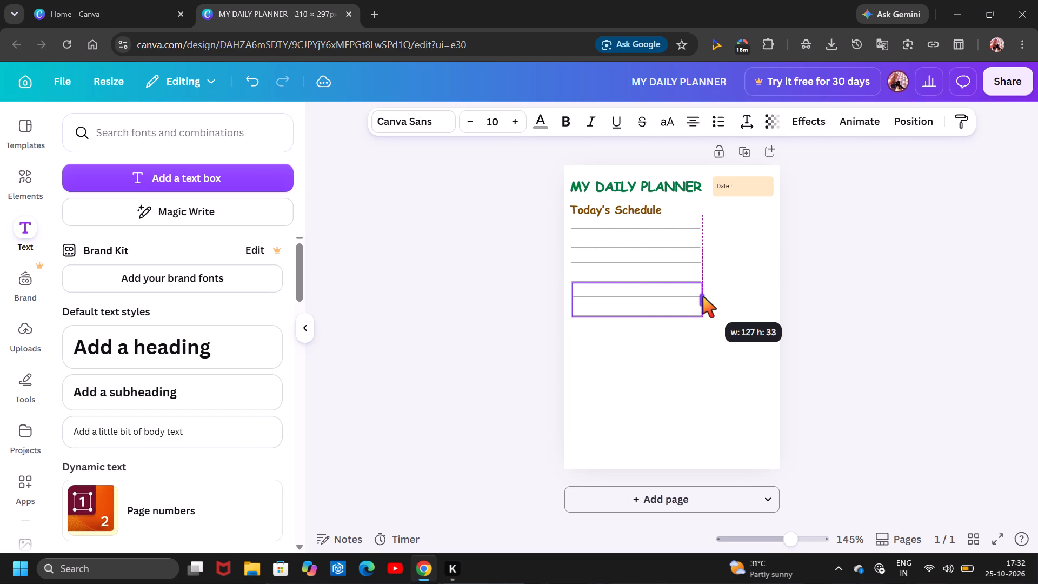
pyautogui.moveTo(703, 297); pyautogui.dragTo(704, 296)
pyautogui.click(751, 262)
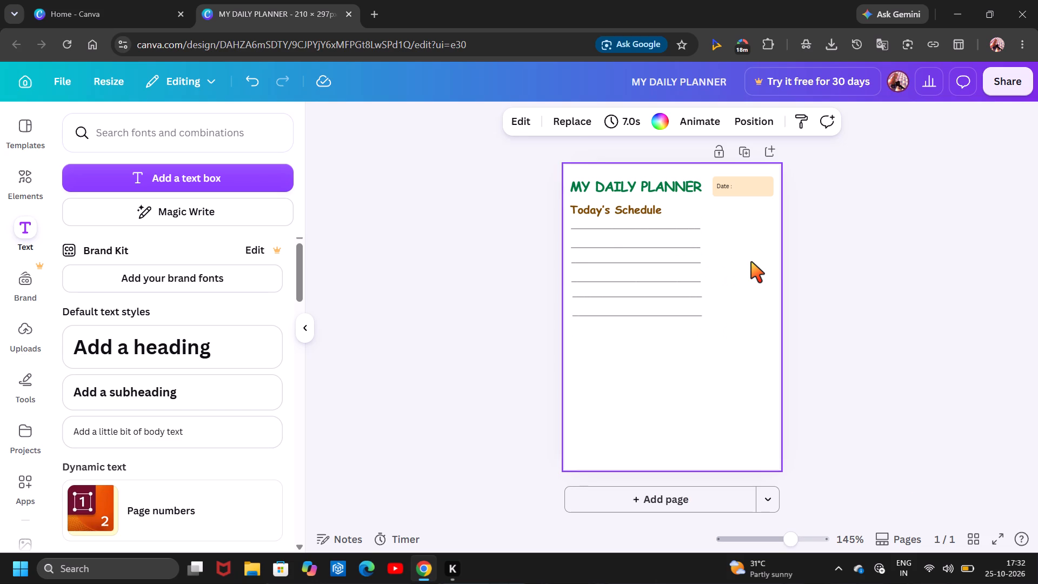
pyautogui.click(650, 288)
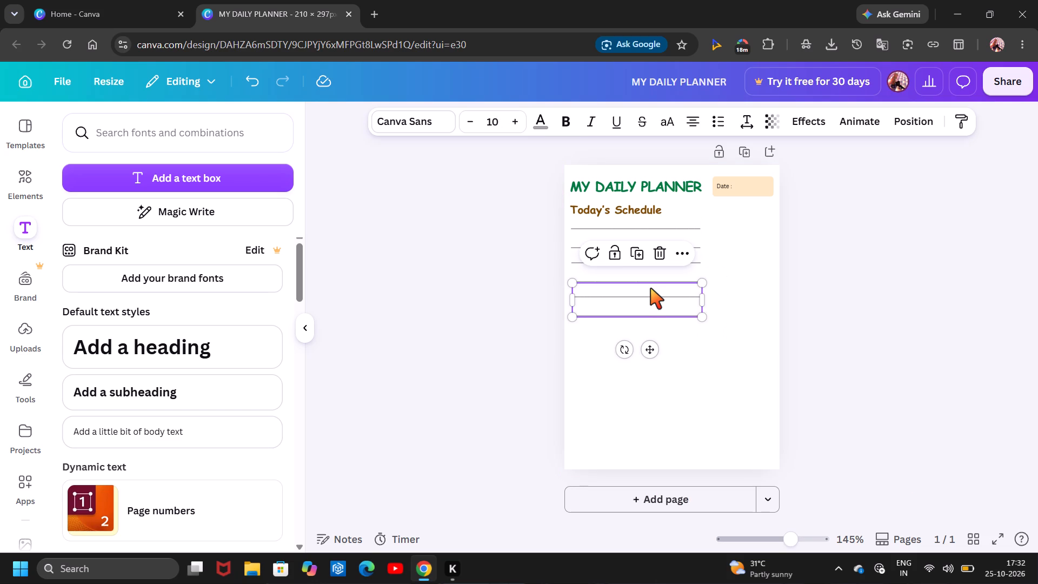
pyautogui.click(650, 288)
pyautogui.click(737, 285)
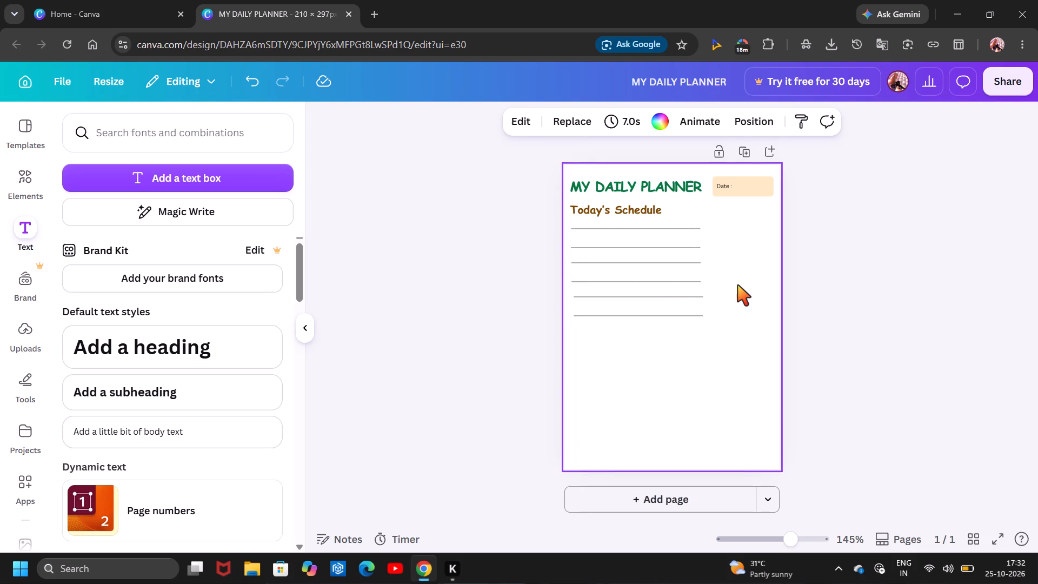
# Shrink the middle line text box slightly so its lines match the width of the top pair.
pyautogui.click(650, 277)
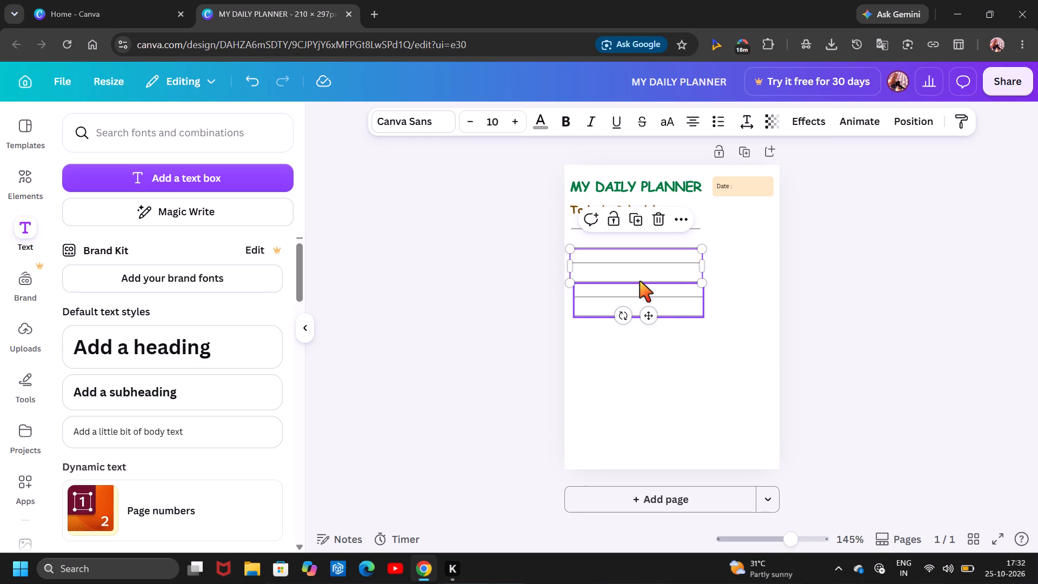
pyautogui.moveTo(703, 286); pyautogui.dragTo(703, 286)
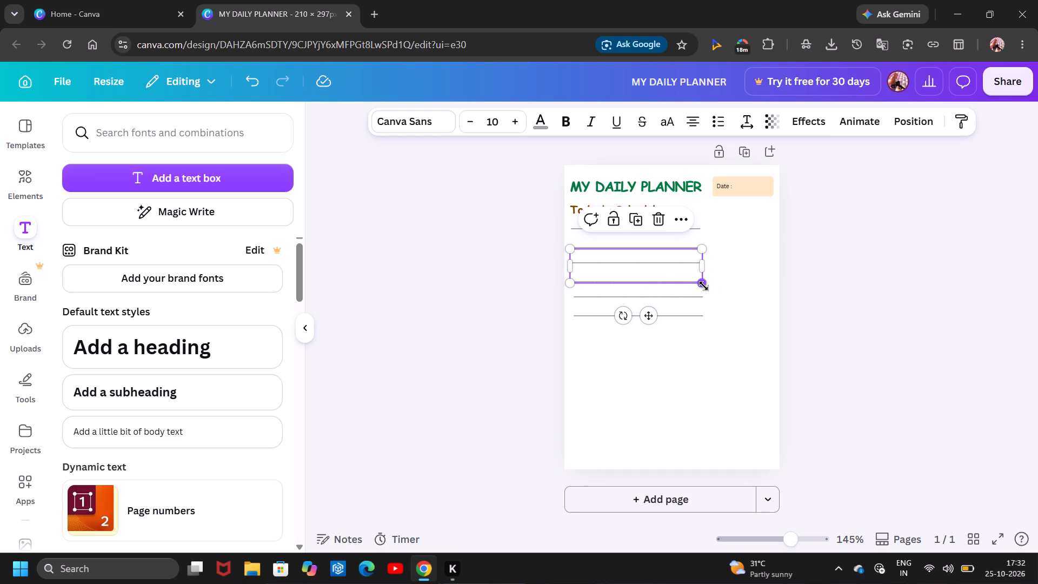
pyautogui.moveTo(703, 286); pyautogui.dragTo(703, 277)
pyautogui.click(758, 278)
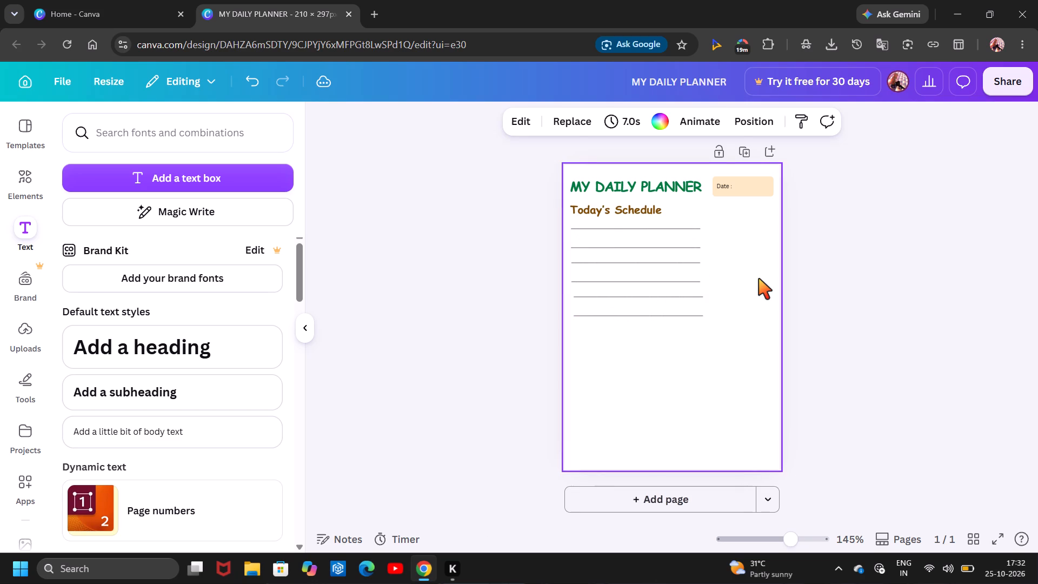
# Shift the bottom line text box left so its lines sit under the pairs above.
pyautogui.moveTo(647, 299); pyautogui.dragTo(646, 301)
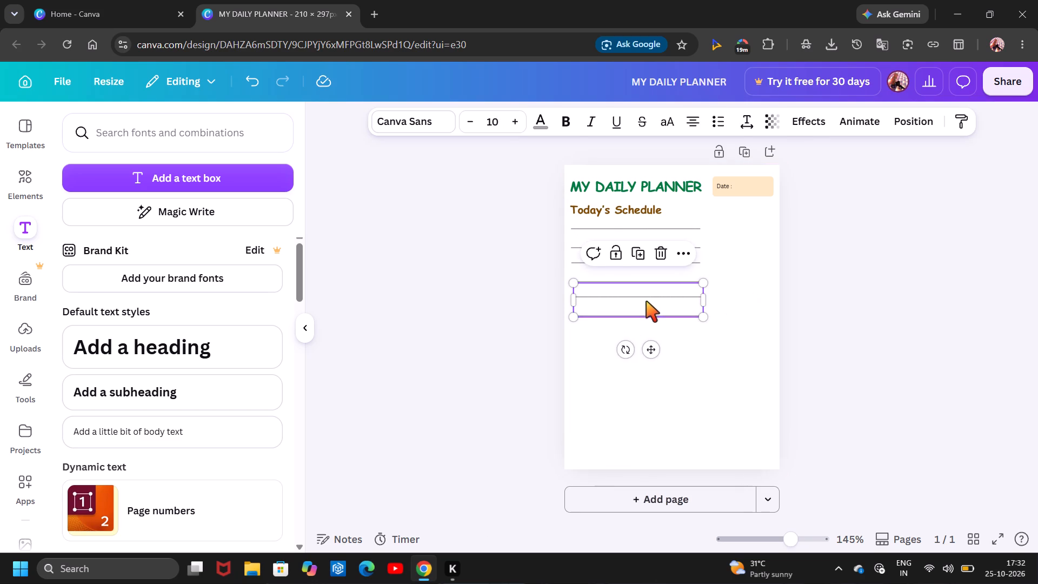
pyautogui.moveTo(646, 301); pyautogui.dragTo(640, 298)
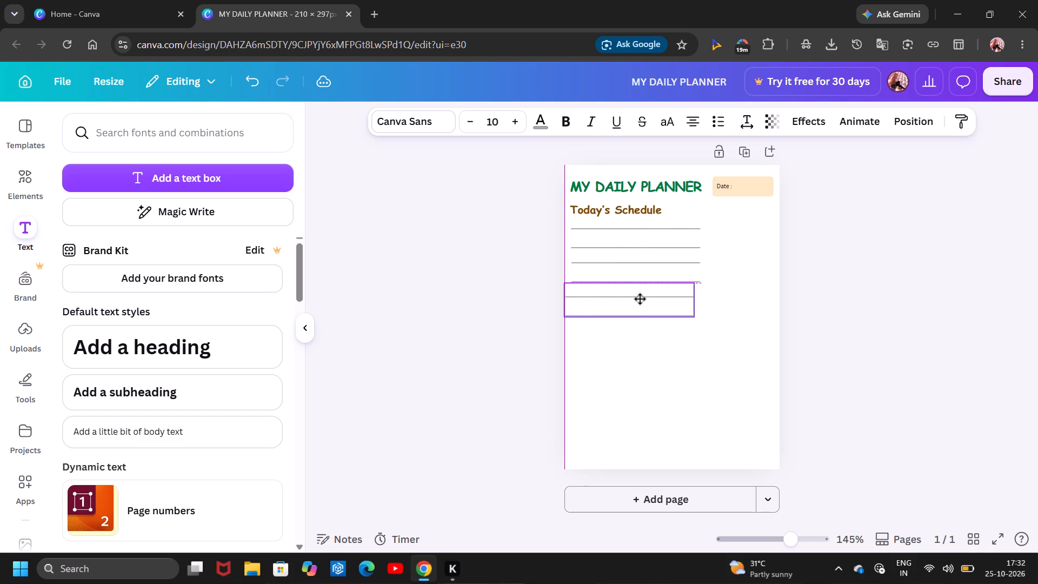
pyautogui.moveTo(640, 298); pyautogui.dragTo(642, 298)
pyautogui.click(697, 346)
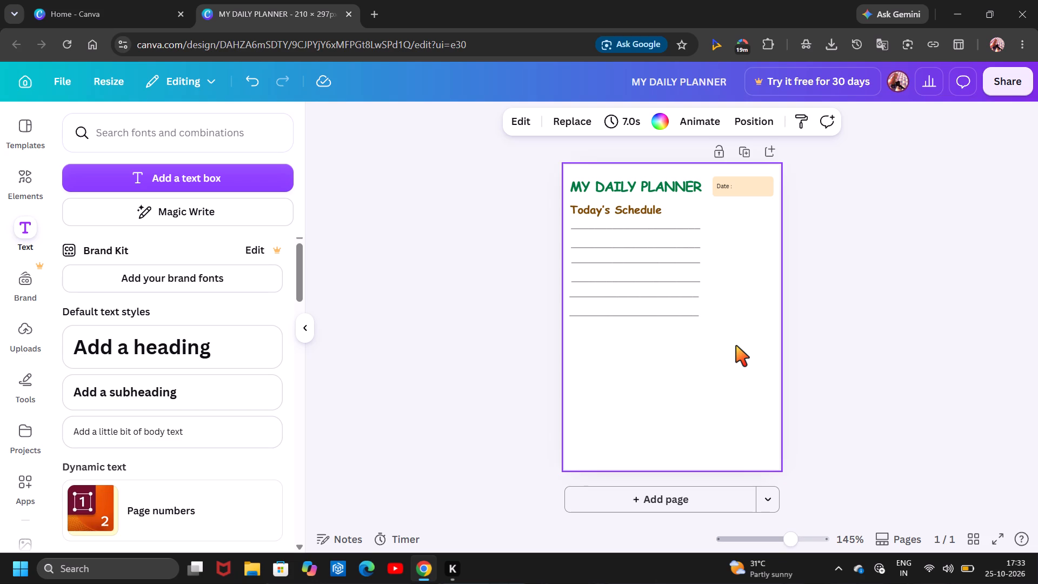
pyautogui.click(711, 371)
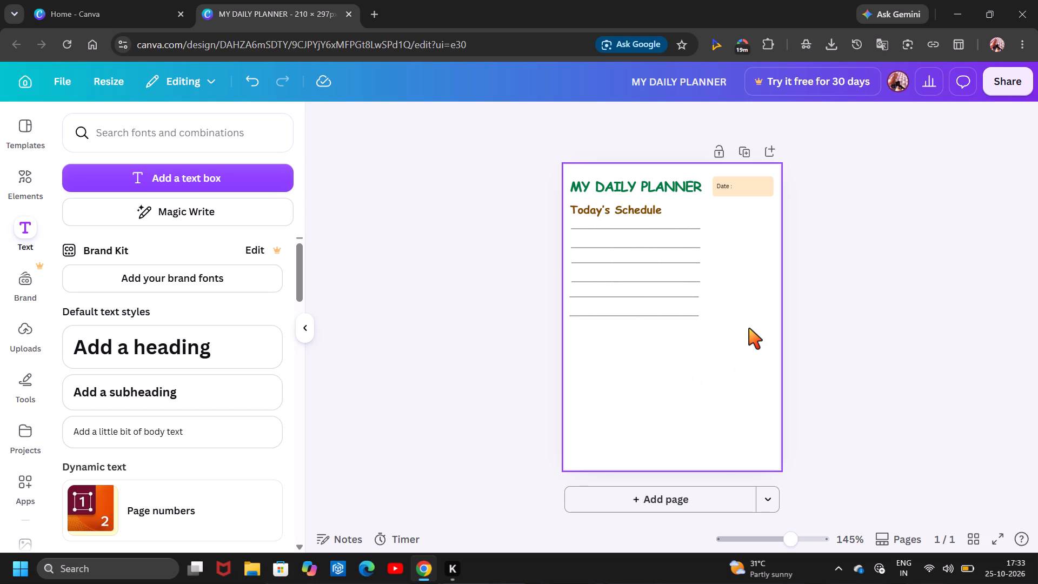
pyautogui.click(727, 233)
# Duplicate the peach Date box and place the copy below the original, beside the first pair of writing lines.
pyautogui.click(752, 184)
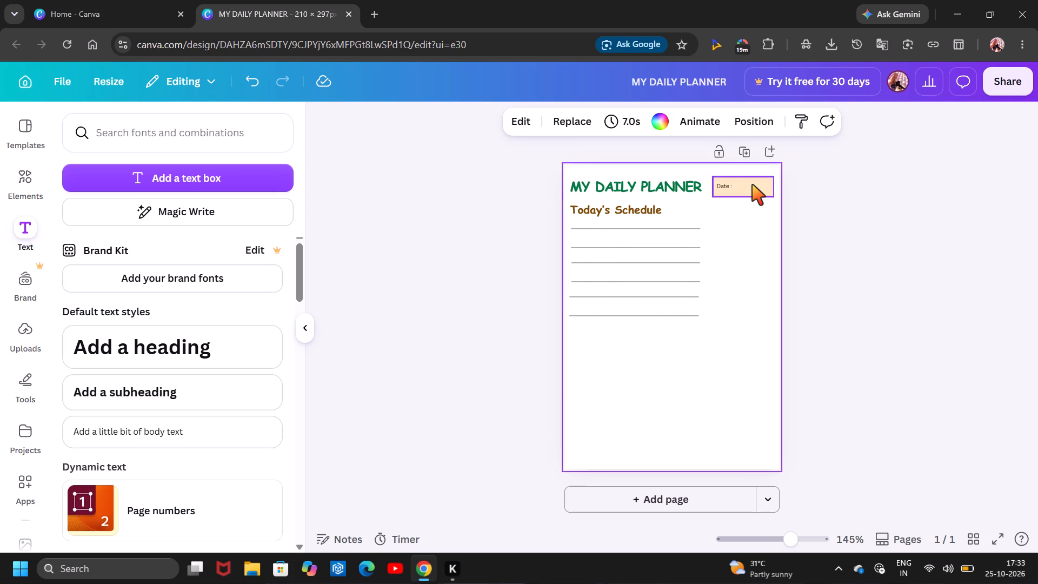
pyautogui.hotkey('ctrl', 'c')
pyautogui.hotkey('ctrl', 'v')
pyautogui.click(752, 184)
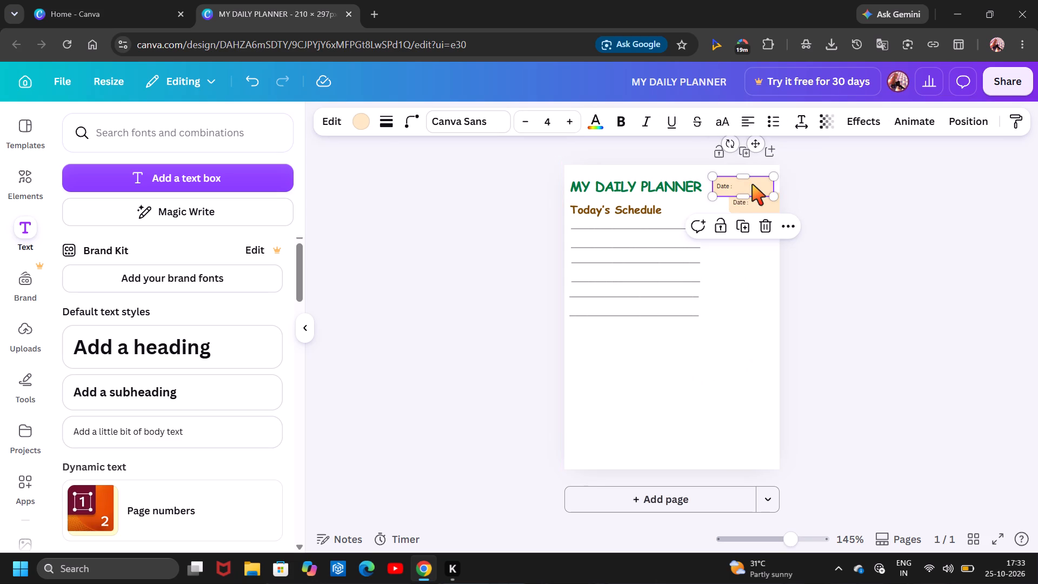
pyautogui.click(753, 203)
pyautogui.moveTo(753, 203); pyautogui.dragTo(740, 216)
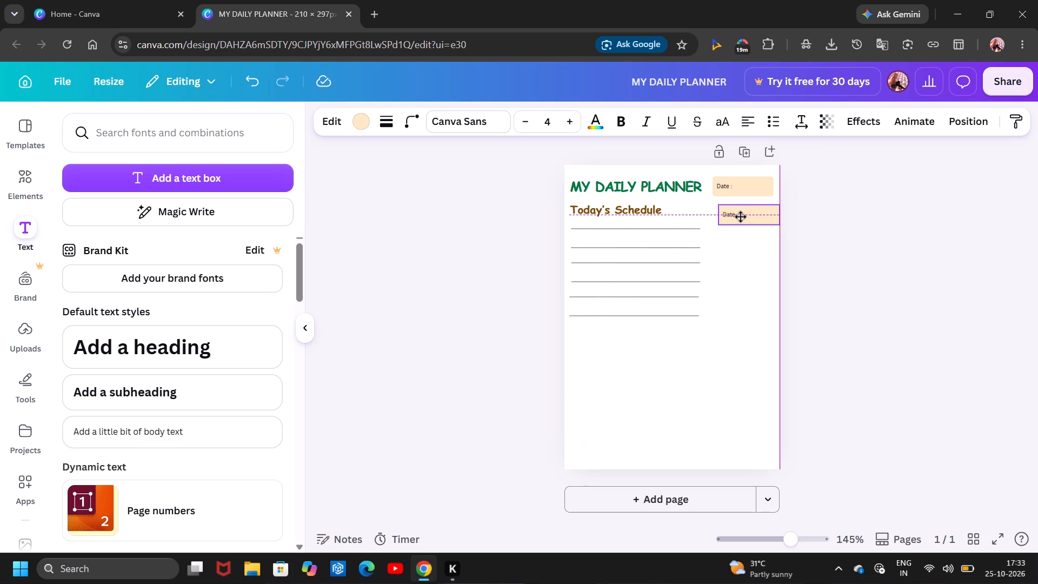
pyautogui.moveTo(740, 216); pyautogui.dragTo(731, 236)
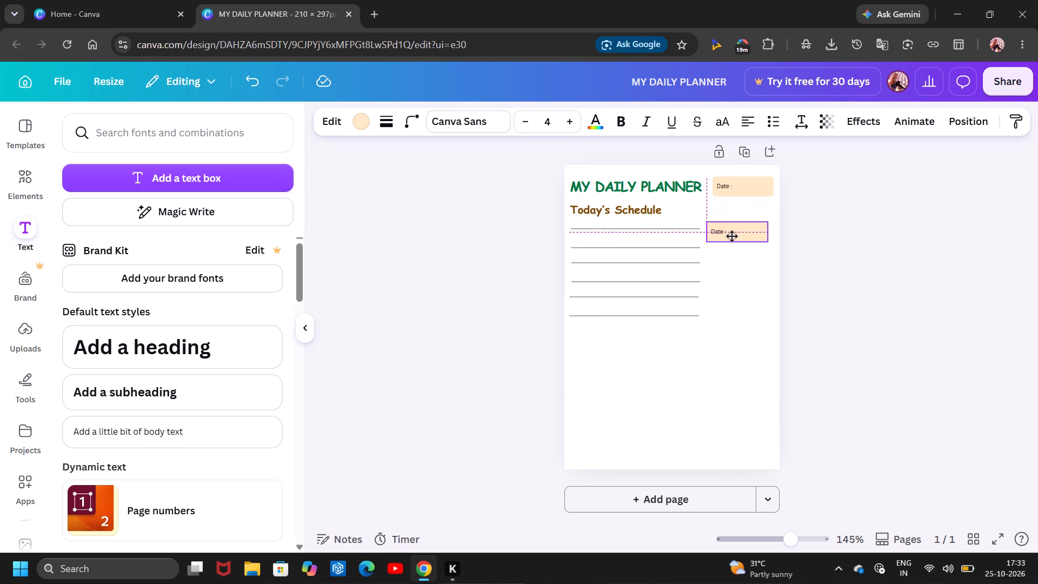
pyautogui.moveTo(731, 236); pyautogui.dragTo(732, 239)
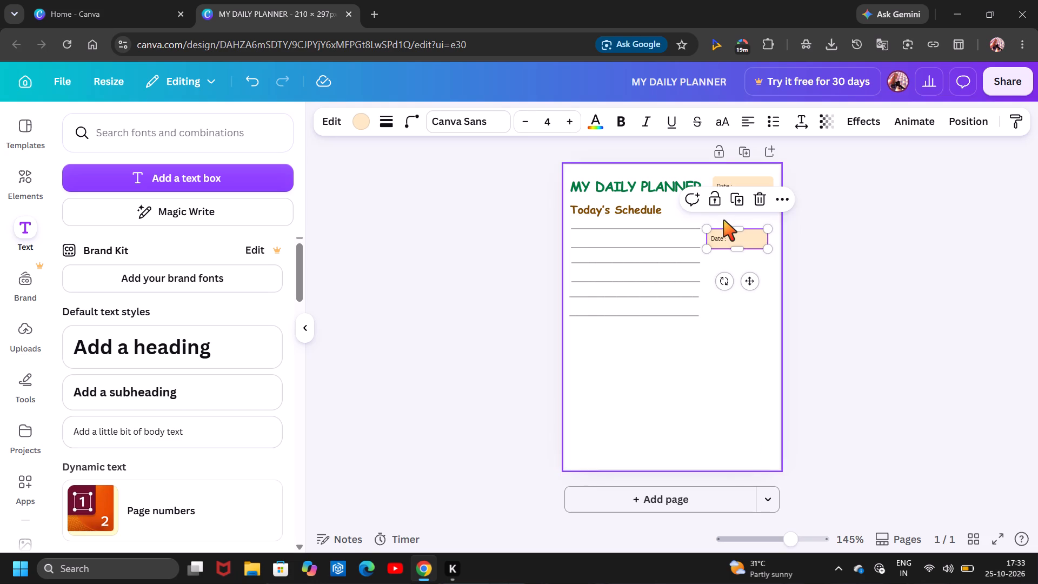
pyautogui.click(828, 249)
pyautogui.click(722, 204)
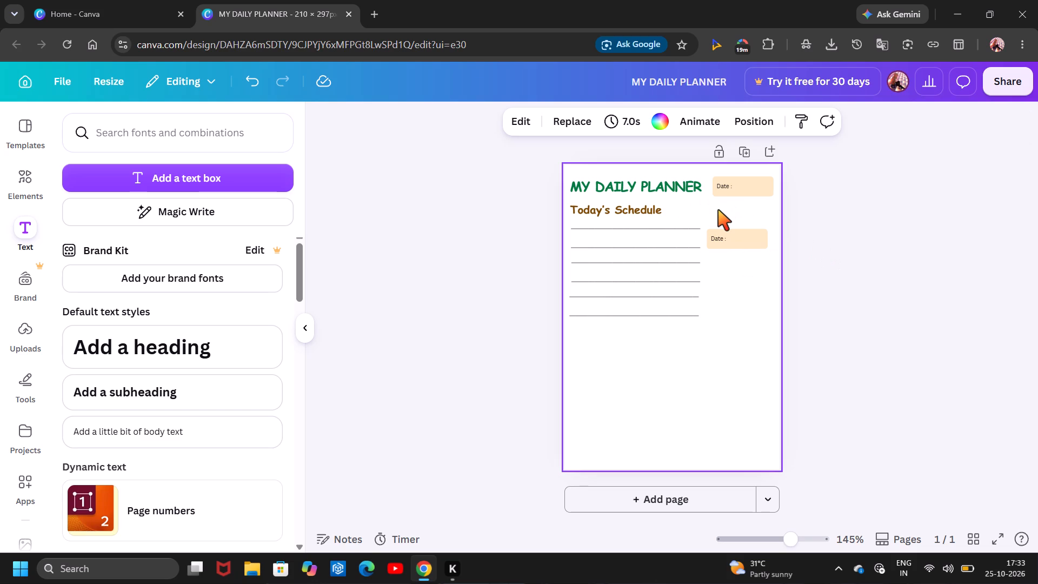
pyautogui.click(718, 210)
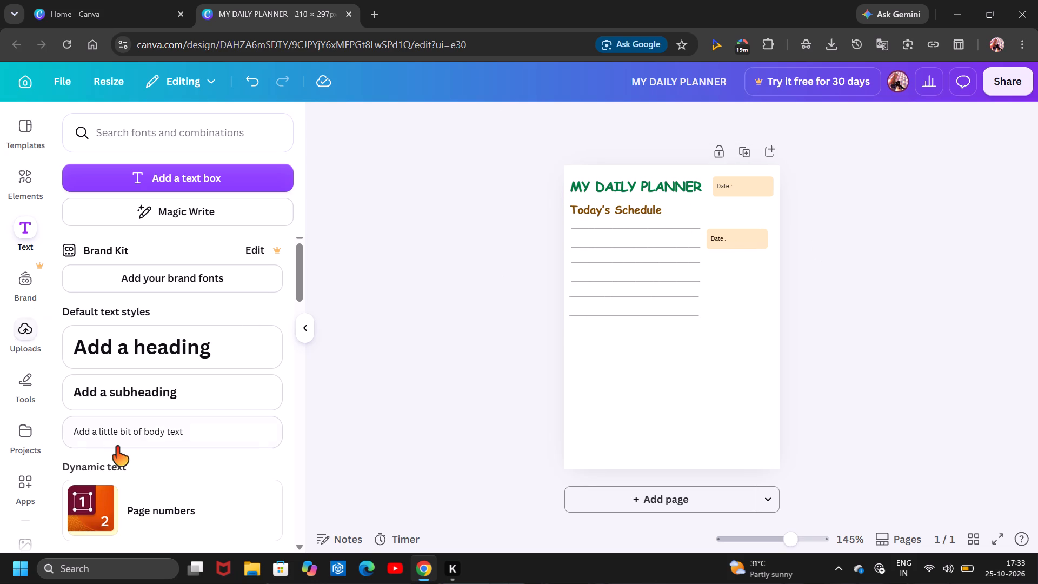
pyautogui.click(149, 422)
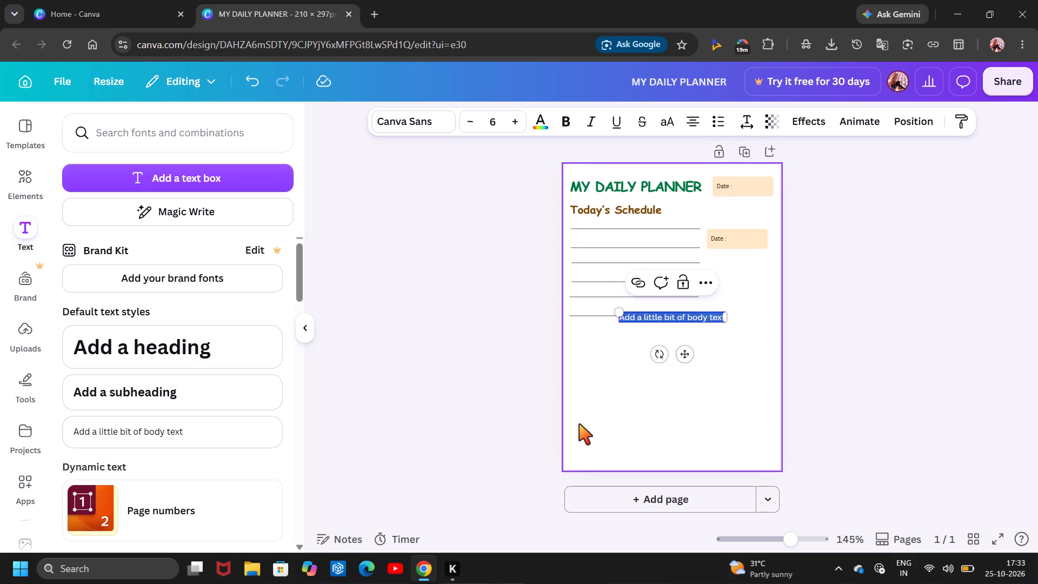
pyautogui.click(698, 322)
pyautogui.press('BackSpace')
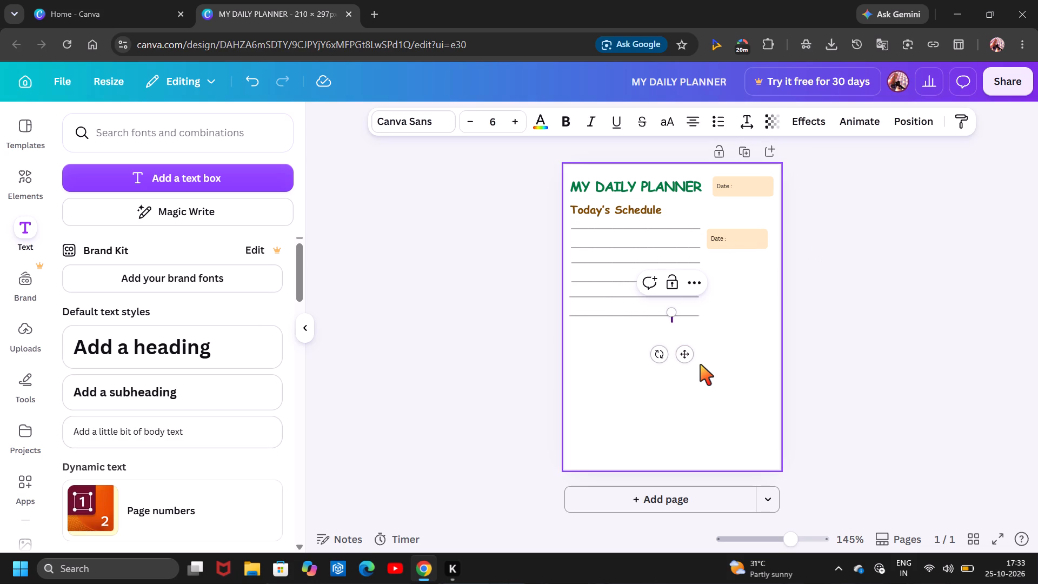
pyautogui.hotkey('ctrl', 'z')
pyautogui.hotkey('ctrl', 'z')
# Duplicate the Today's Schedule heading and place the copy between the two Date boxes.
pyautogui.click(607, 210)
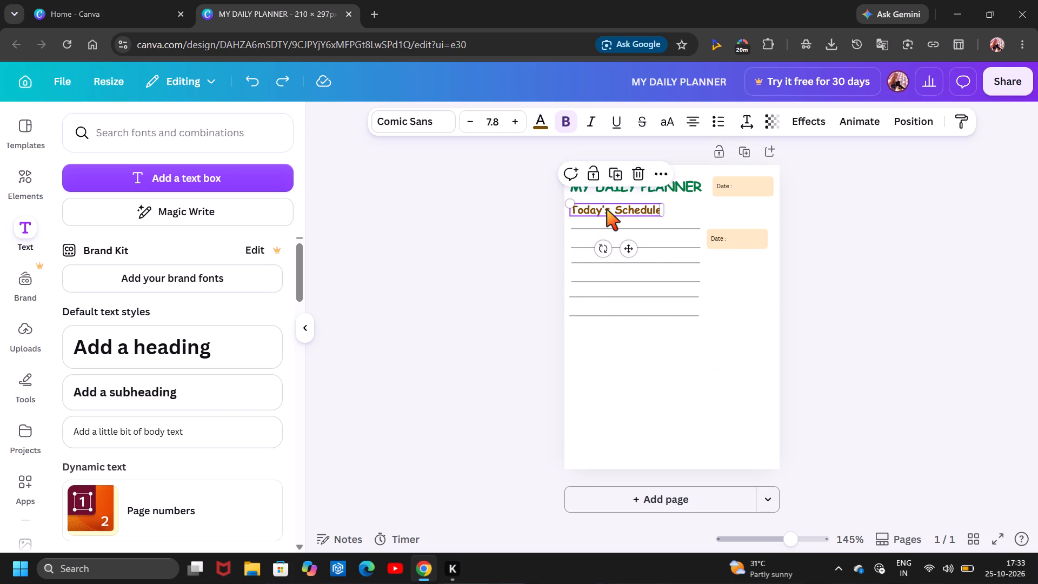
pyautogui.hotkey('ctrl', 'c')
pyautogui.hotkey('ctrl', 'v')
pyautogui.keyDown('ctrl'); pyautogui.click(607, 210); pyautogui.keyUp('ctrl')
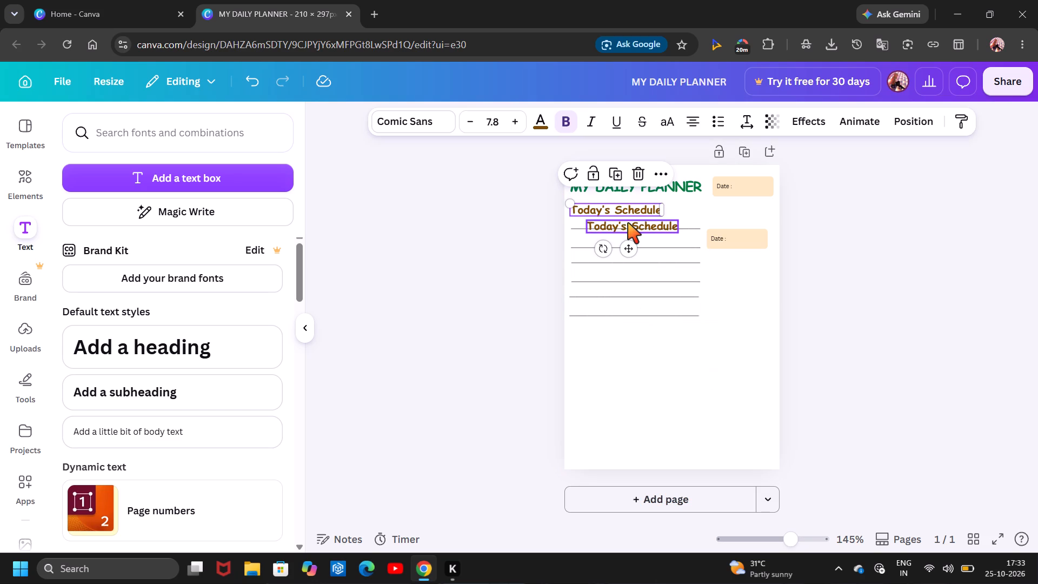
pyautogui.moveTo(628, 223); pyautogui.dragTo(716, 214)
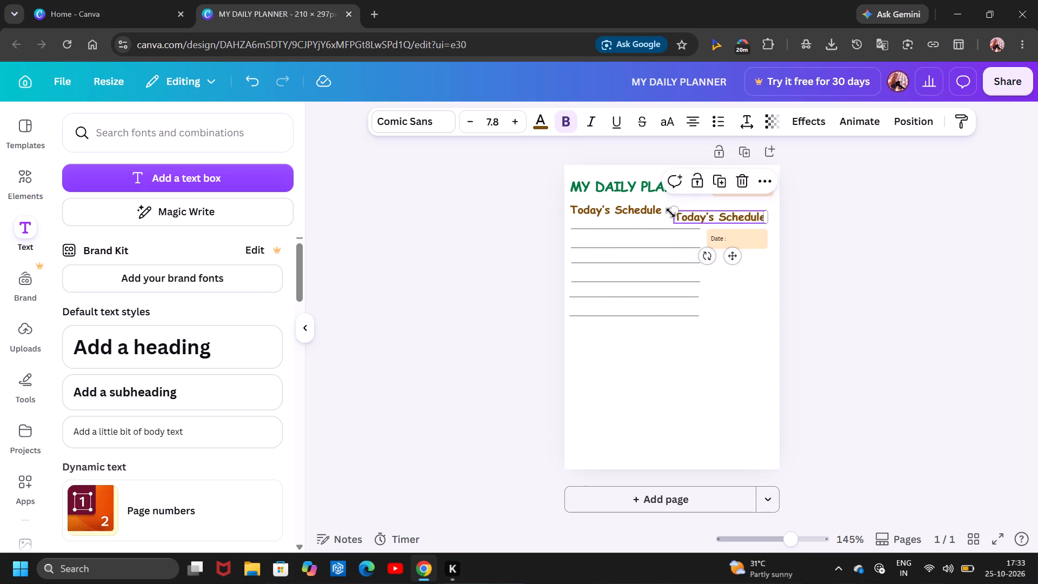
# Shrink the copied heading to a font size of about 5.3 and position it just above the lower Date box.
pyautogui.moveTo(670, 213); pyautogui.dragTo(699, 217)
pyautogui.click(845, 346)
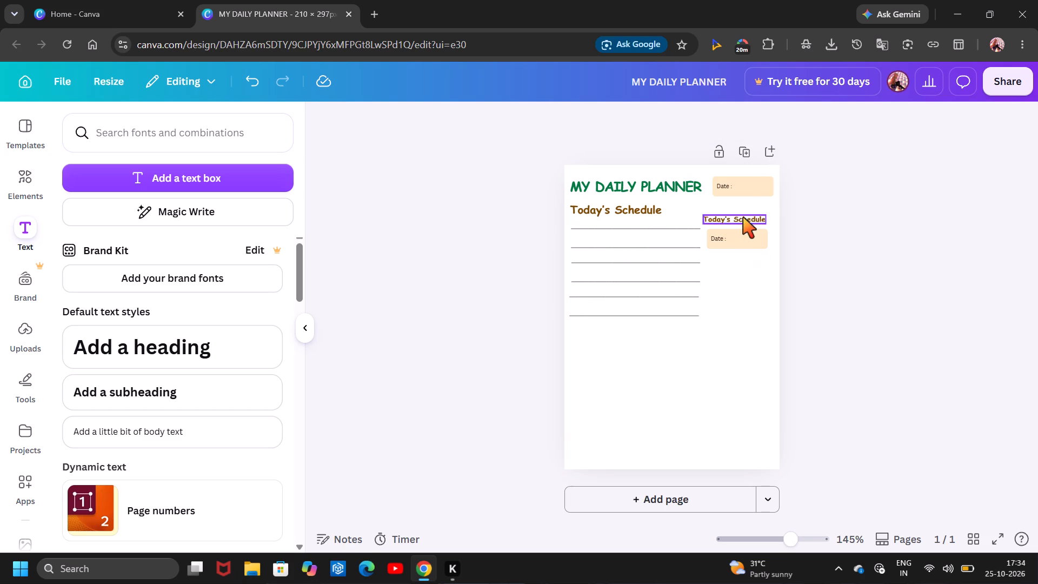
pyautogui.moveTo(743, 217); pyautogui.dragTo(748, 220)
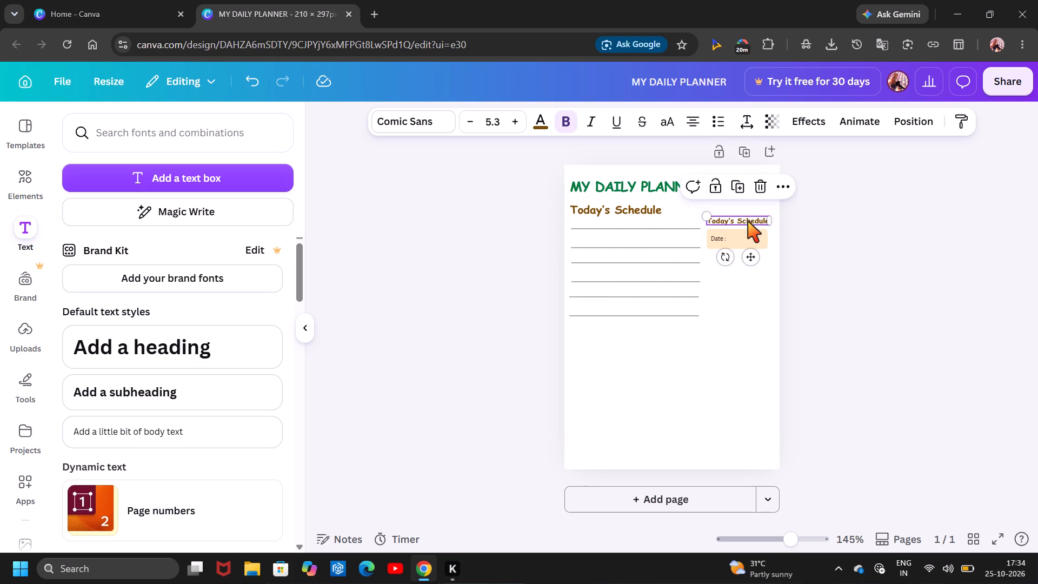
# Replace the small copied heading's text with "Today's Goaln" and align it with the starting edge of the lower Date box.
pyautogui.tripleClick(748, 222)
pyautogui.press('BackSpace')
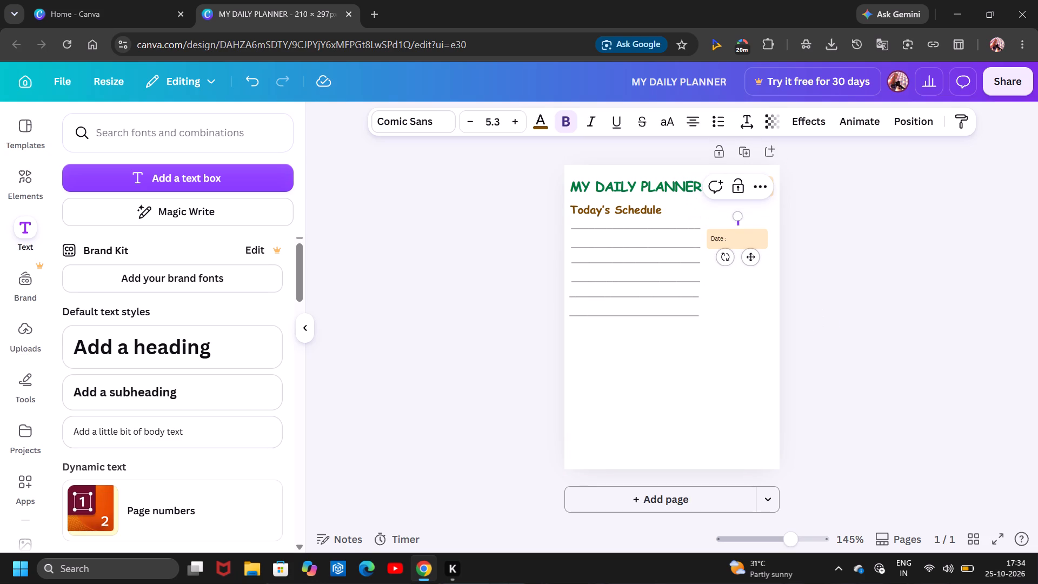
pyautogui.write('Today')
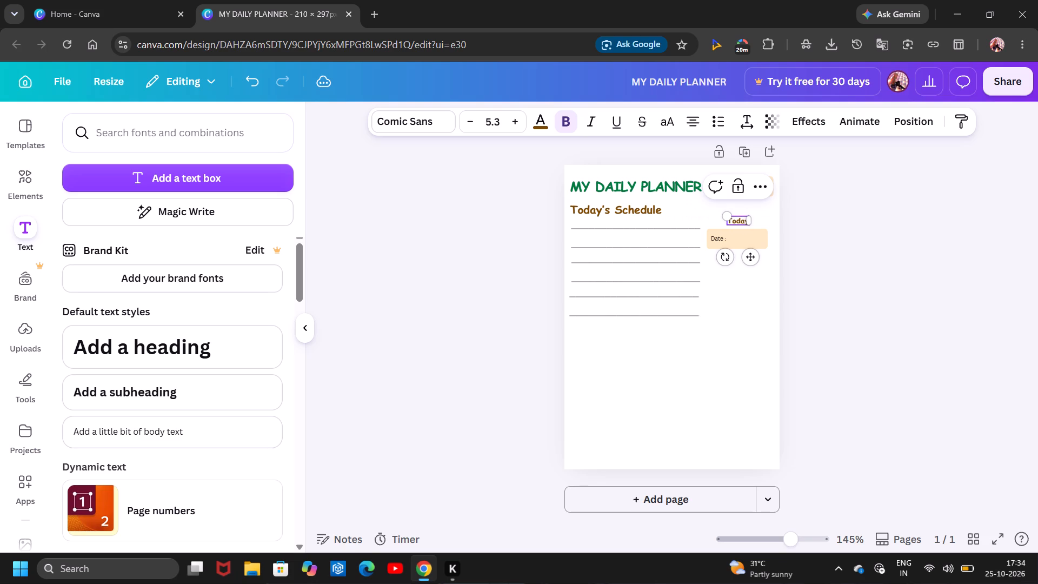
pyautogui.write("'s")
pyautogui.press('space')
pyautogui.write('Goaln')
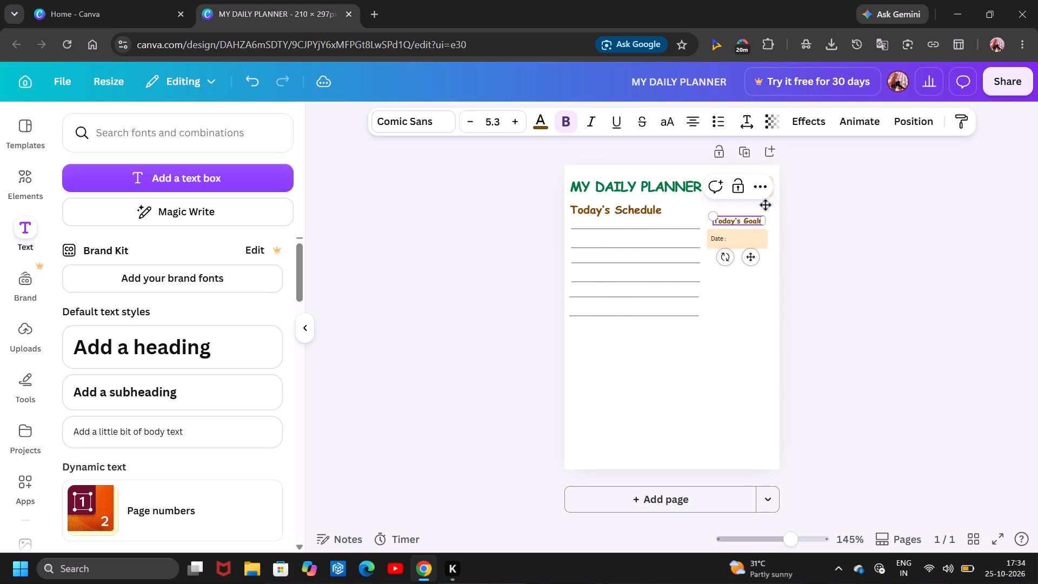
pyautogui.moveTo(753, 260); pyautogui.dragTo(746, 260)
pyautogui.click(761, 329)
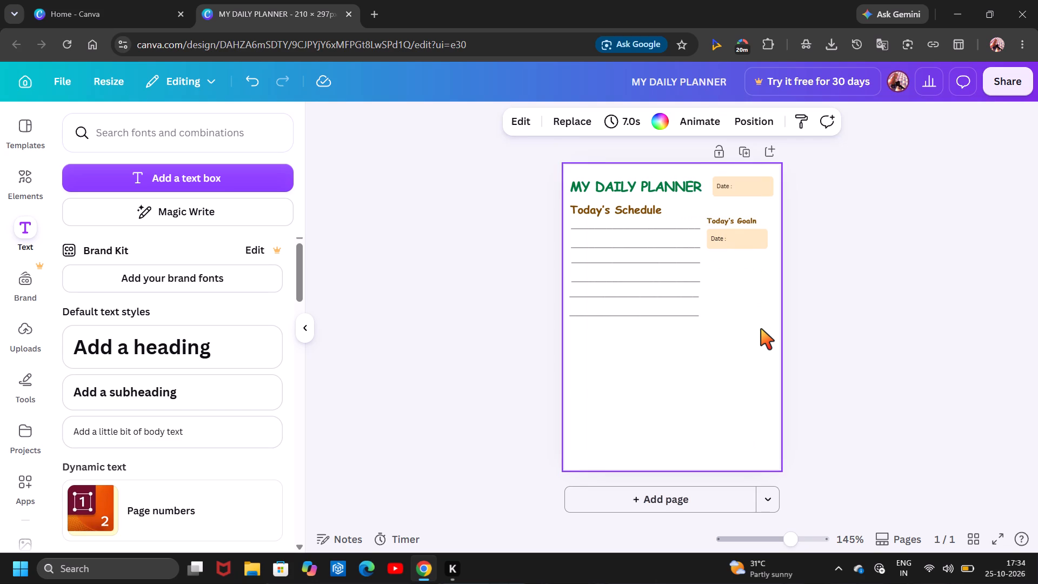
# Change the small goal heading above the lower Date box to all uppercase letters.
pyautogui.doubleClick(743, 211)
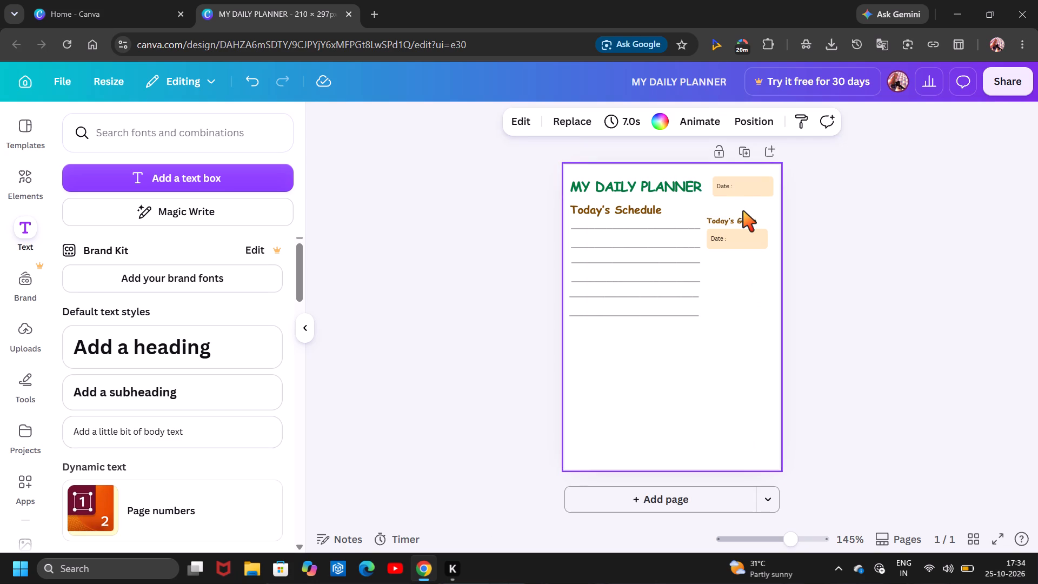
pyautogui.doubleClick(743, 218)
pyautogui.tripleClick(743, 218)
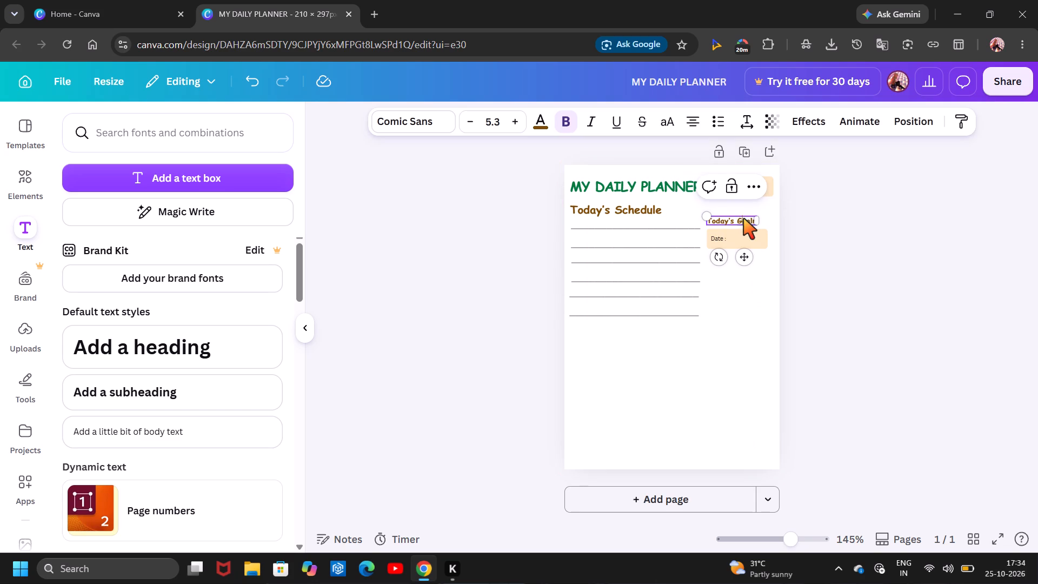
pyautogui.doubleClick(743, 218)
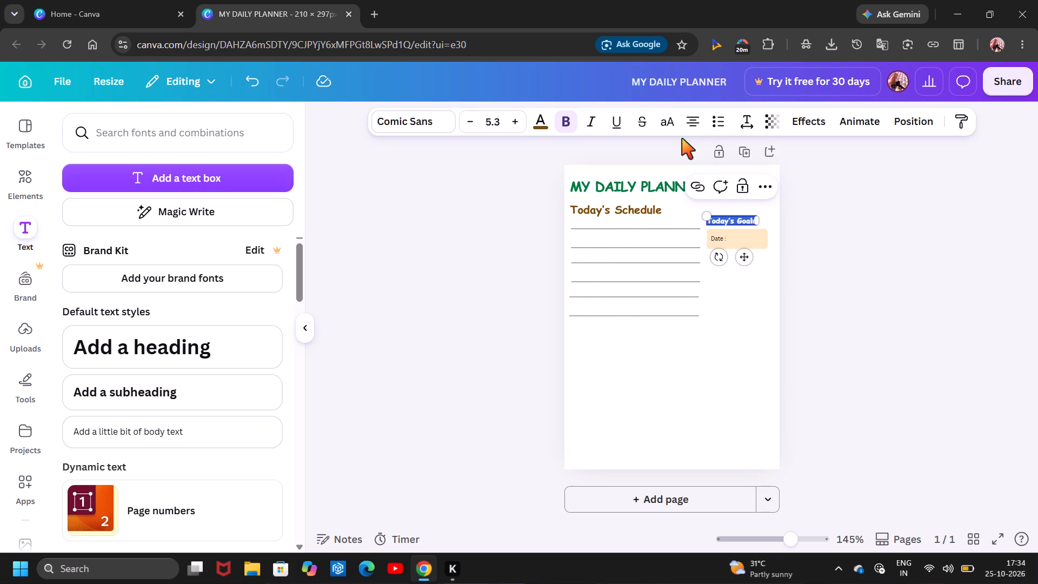
pyautogui.click(677, 129)
pyautogui.click(677, 129)
pyautogui.click(677, 129)
# Delete the stray final N so the small heading reads TODAY'S GOAL.
pyautogui.tripleClick(749, 222)
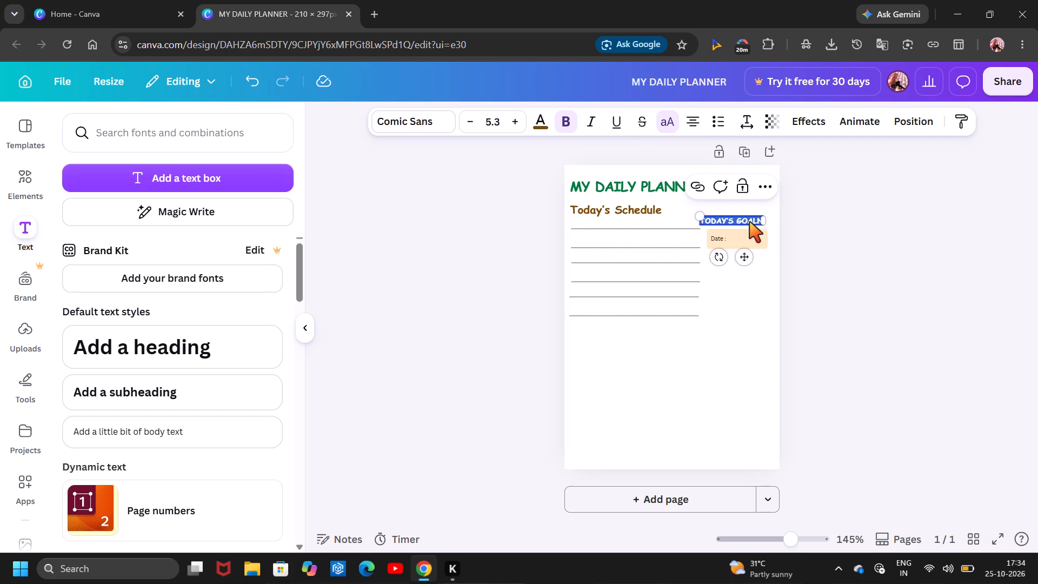
pyautogui.click(749, 222)
pyautogui.press('Right')
pyautogui.press('Right')
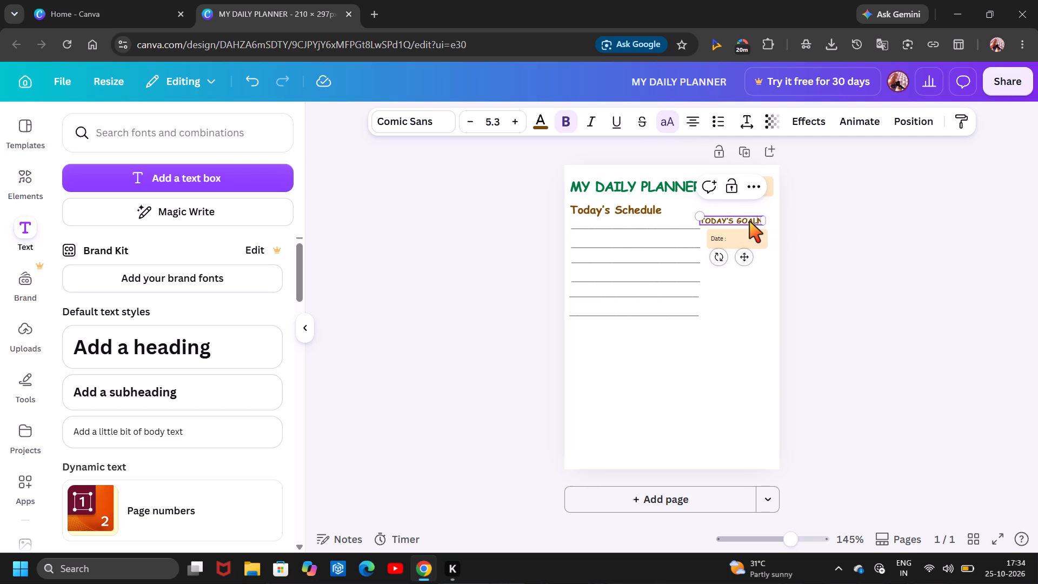
pyautogui.press('Right')
pyautogui.press('BackSpace')
pyautogui.click(761, 320)
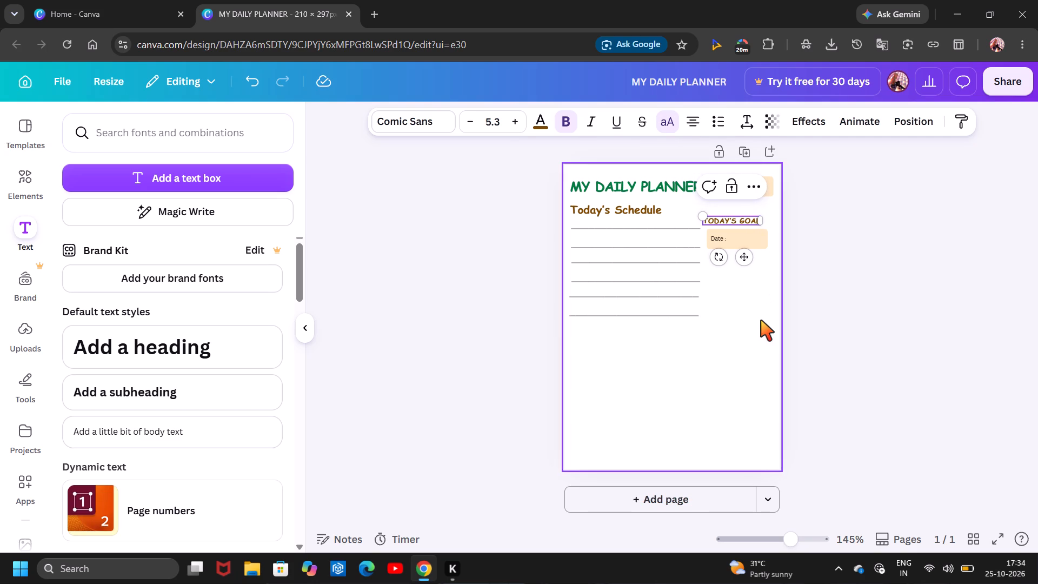
# Realign the TODAY'S GOAL heading with the left edge of the lower Date box.
pyautogui.click(724, 222)
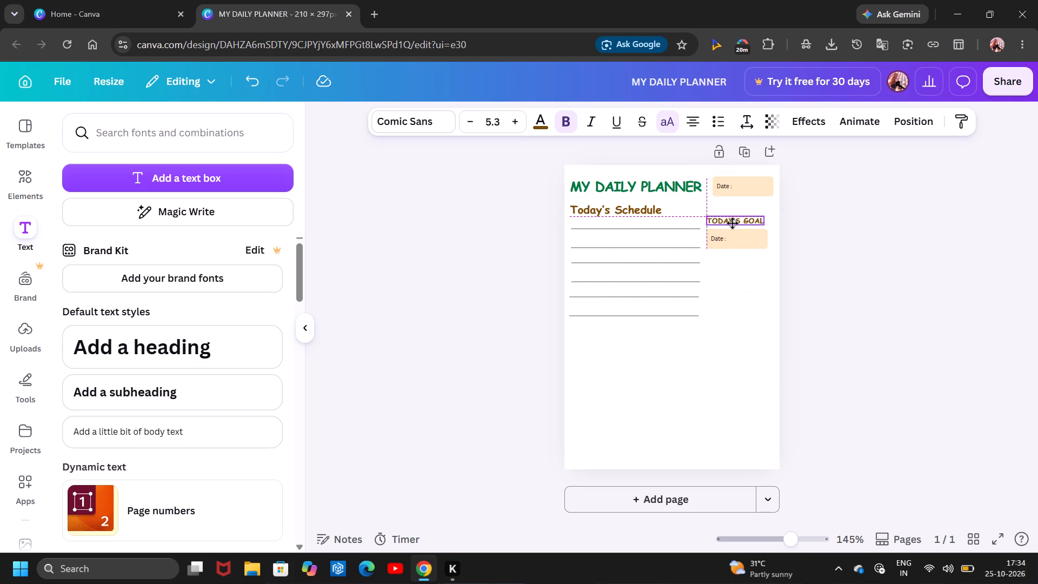
pyautogui.click(860, 274)
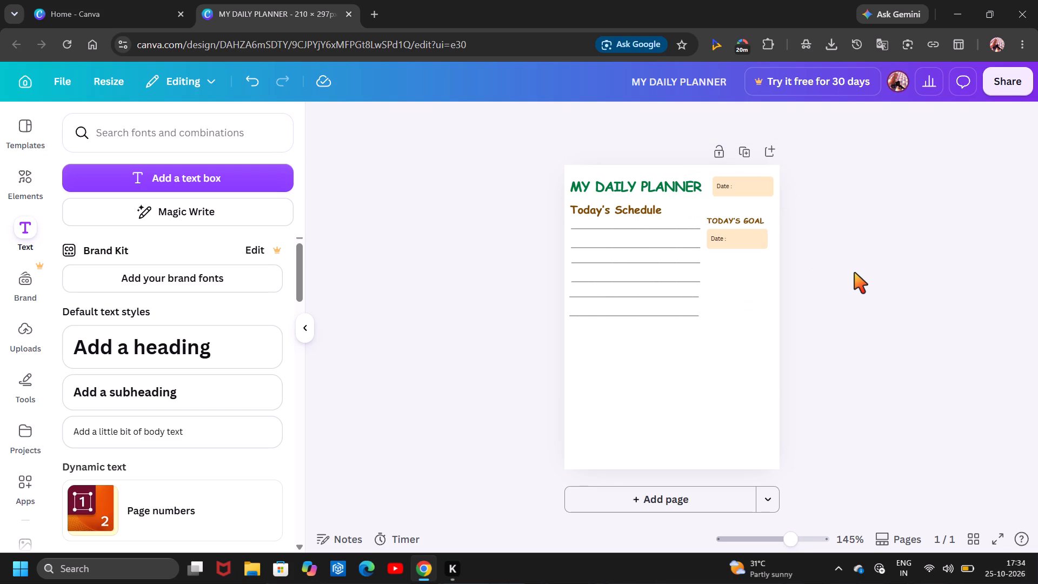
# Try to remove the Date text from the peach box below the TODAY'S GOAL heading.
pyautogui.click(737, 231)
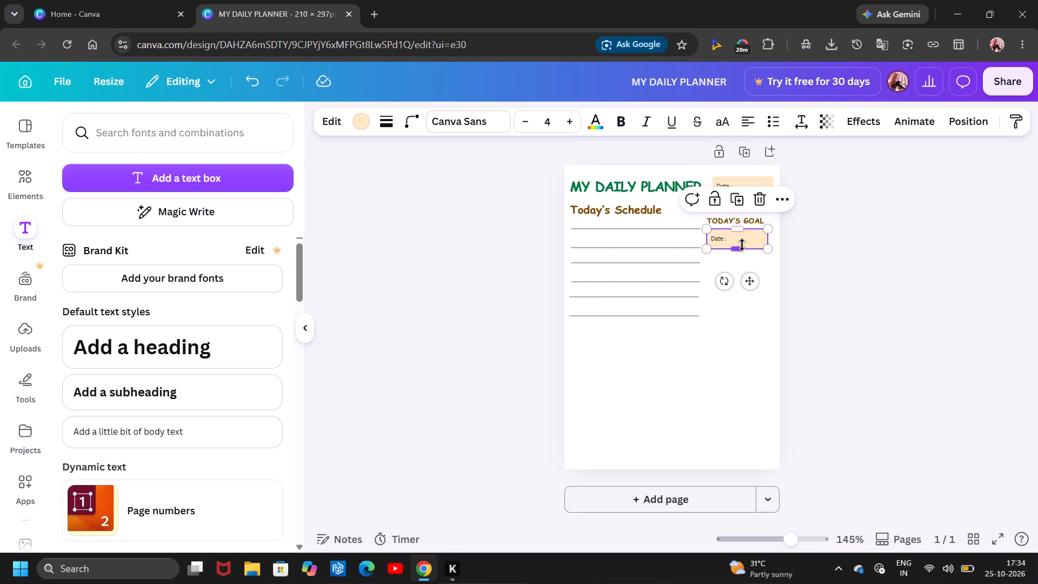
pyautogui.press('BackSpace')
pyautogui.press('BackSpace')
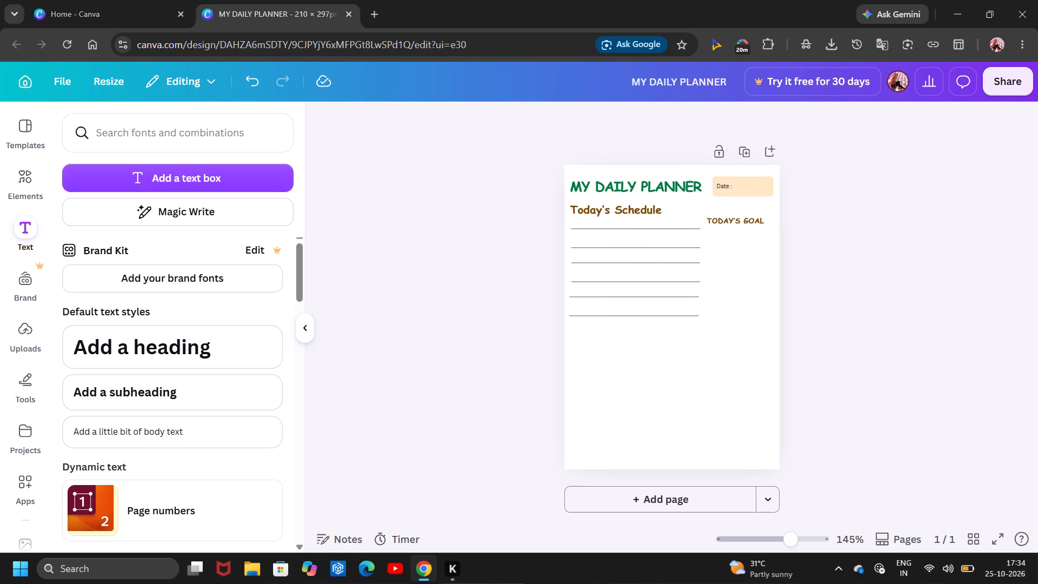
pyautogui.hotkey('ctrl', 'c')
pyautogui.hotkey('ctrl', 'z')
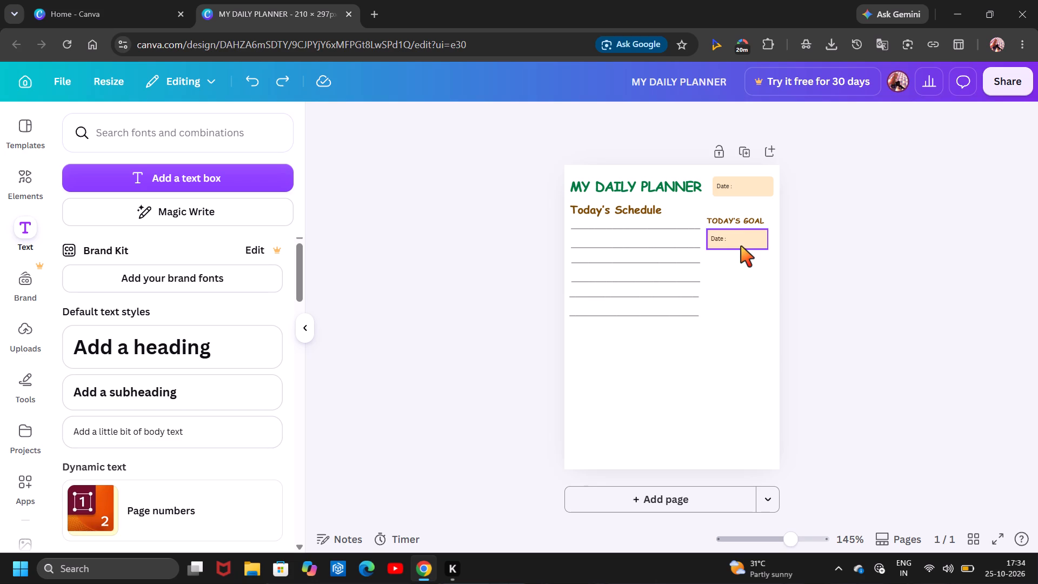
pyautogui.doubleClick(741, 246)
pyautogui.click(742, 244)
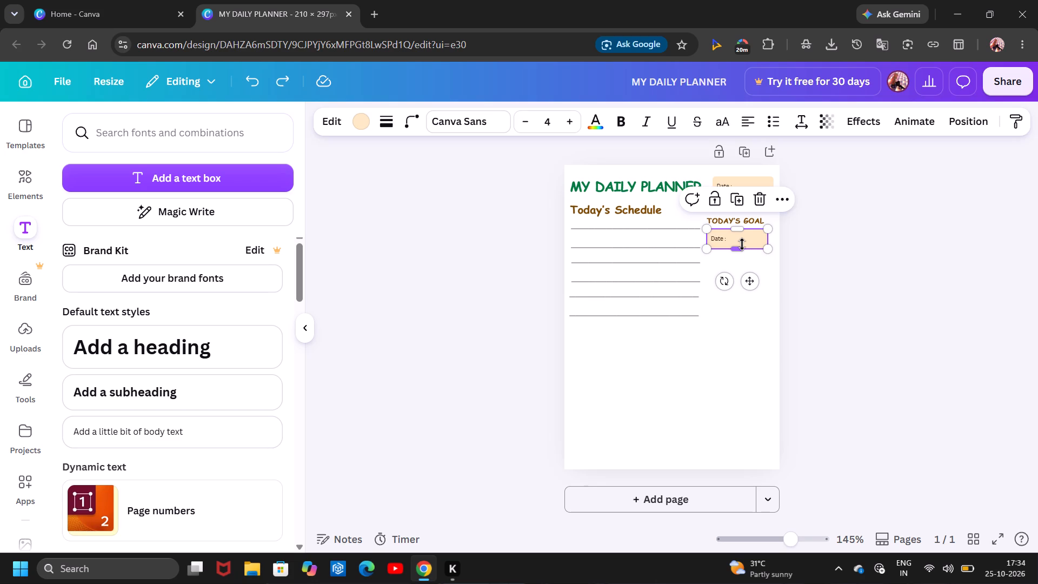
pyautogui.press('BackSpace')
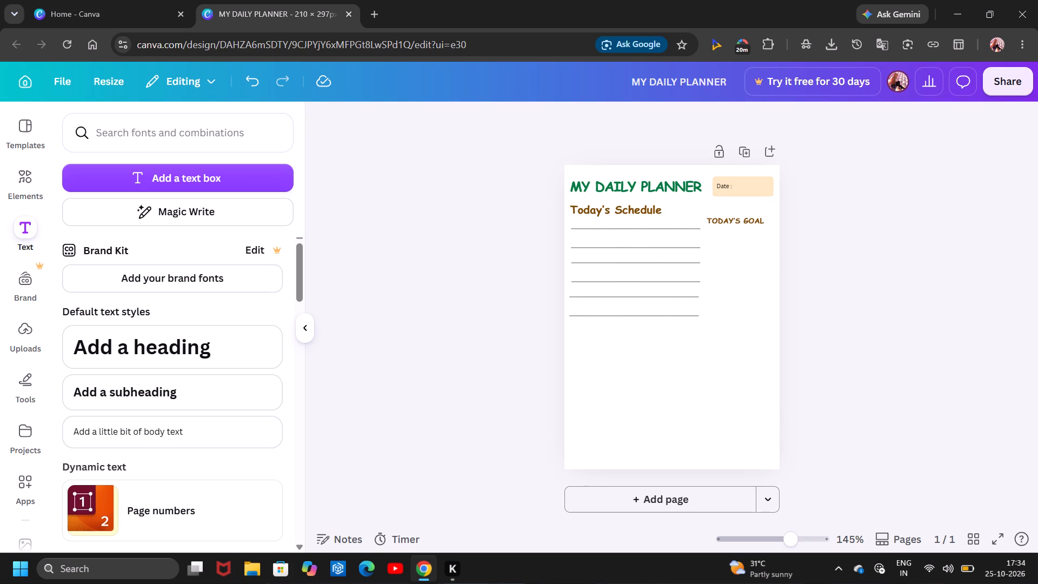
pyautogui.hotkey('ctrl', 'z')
# Clear the Date text from the peach box below TODAY'S GOAL, keeping the box itself.
pyautogui.click(724, 241)
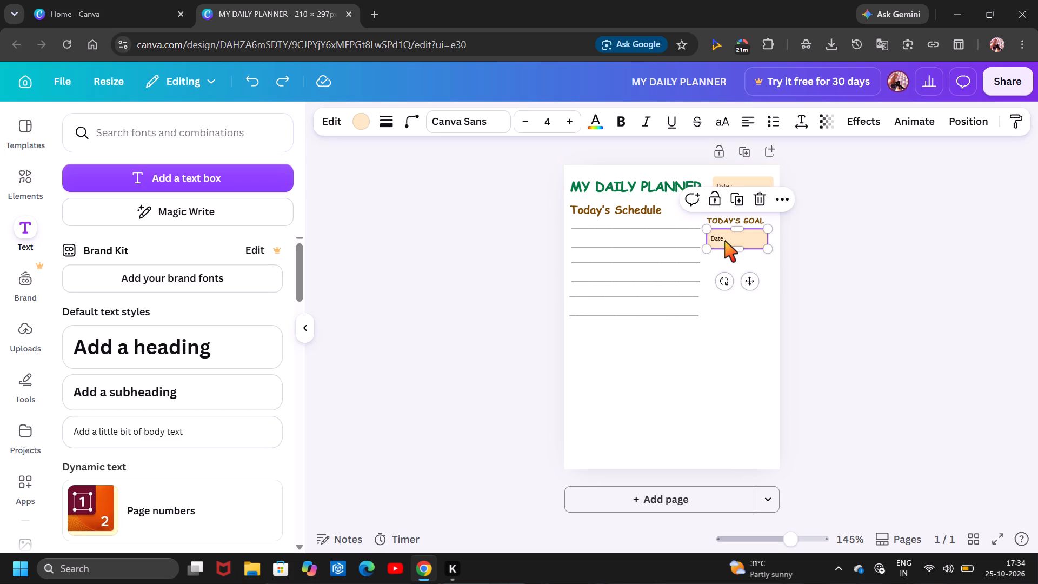
pyautogui.doubleClick(724, 241)
pyautogui.press('BackSpace')
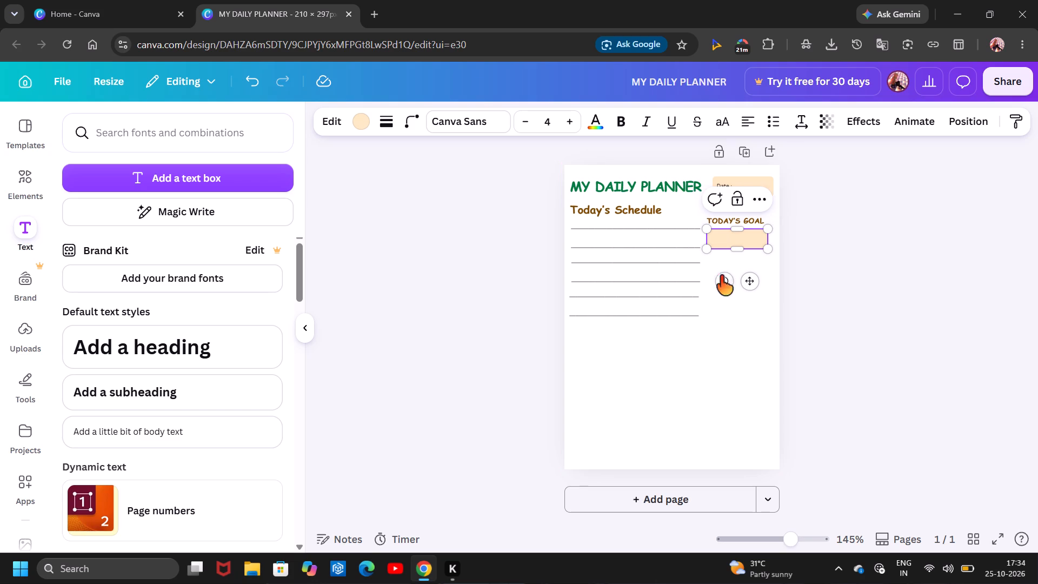
# Resize the empty peach box below TODAY'S GOAL to about 65 wide and 14 high.
pyautogui.moveTo(740, 249); pyautogui.dragTo(743, 232)
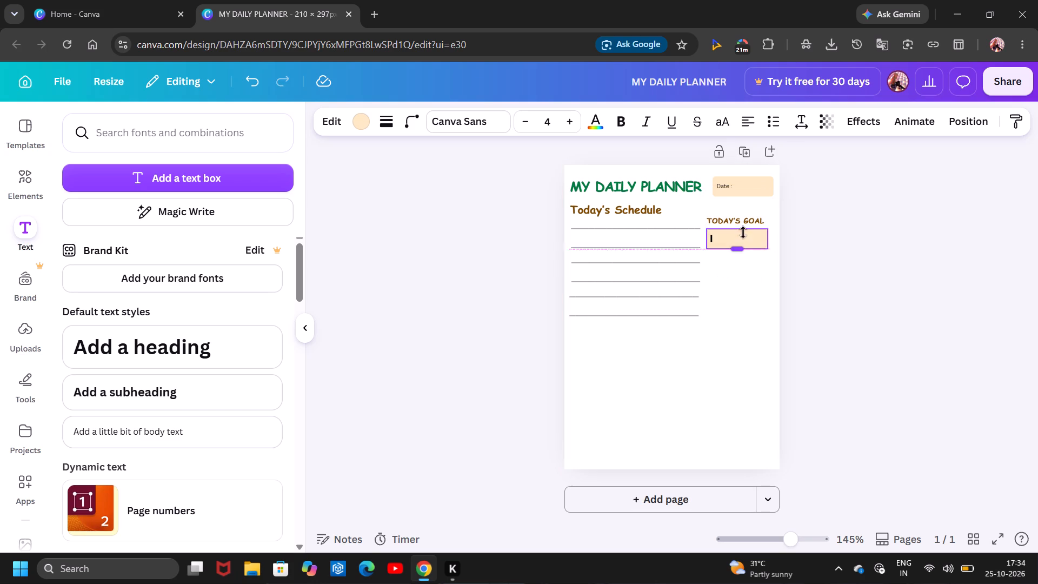
pyautogui.moveTo(743, 232); pyautogui.dragTo(740, 243)
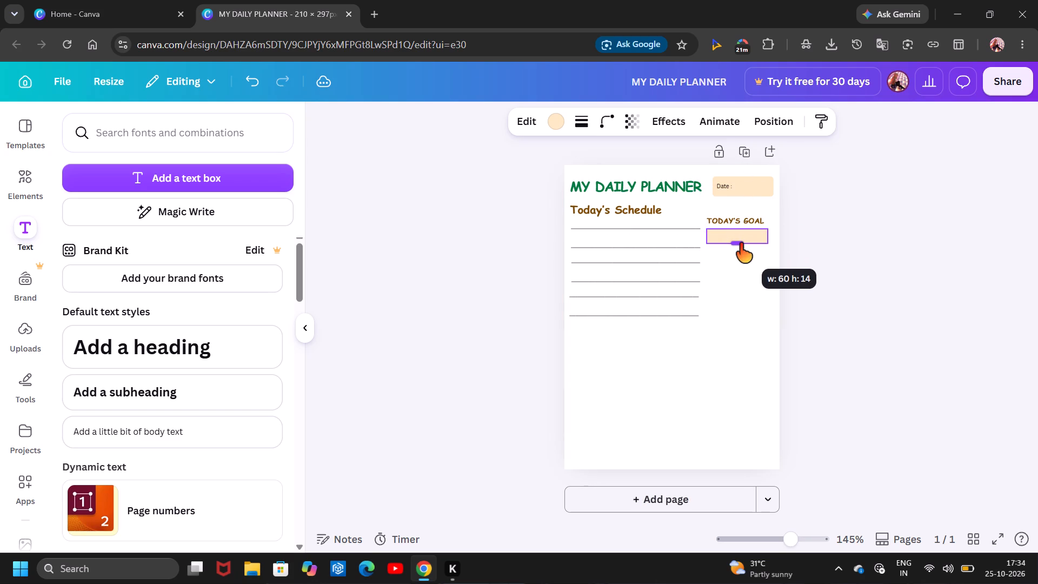
pyautogui.moveTo(740, 243); pyautogui.dragTo(742, 238)
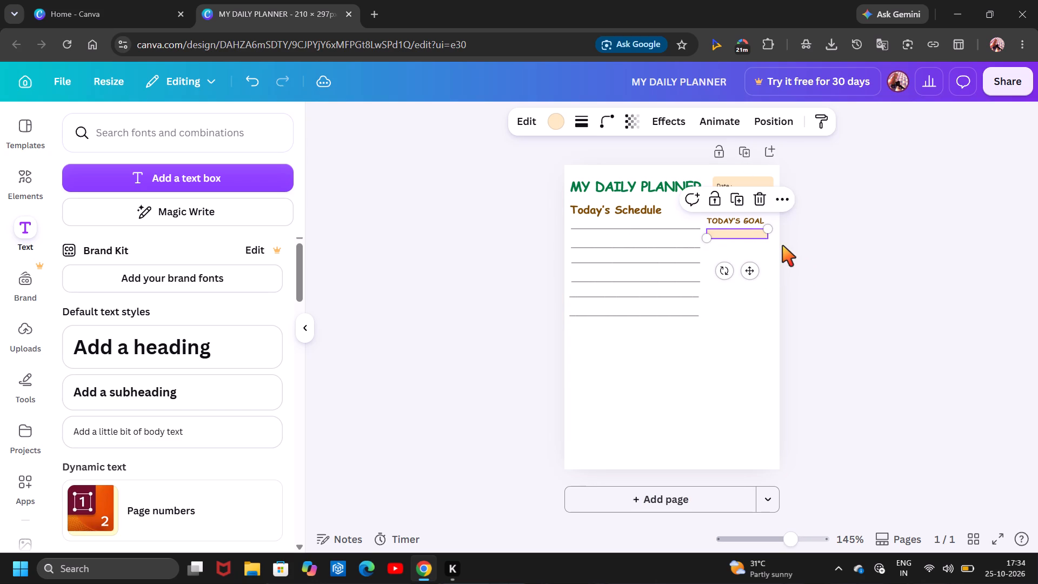
pyautogui.moveTo(768, 235); pyautogui.dragTo(784, 231)
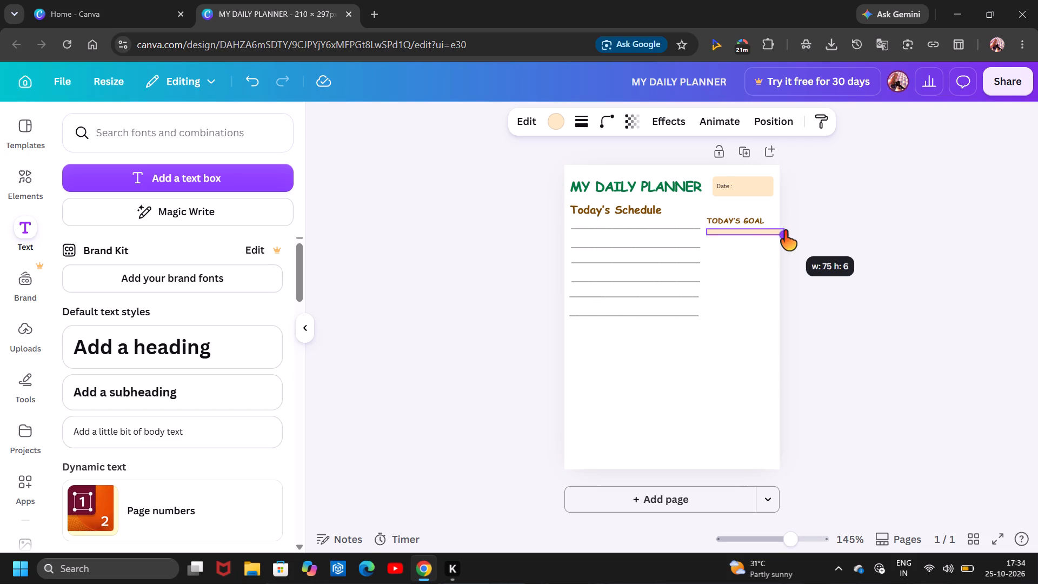
pyautogui.moveTo(784, 231); pyautogui.dragTo(778, 234)
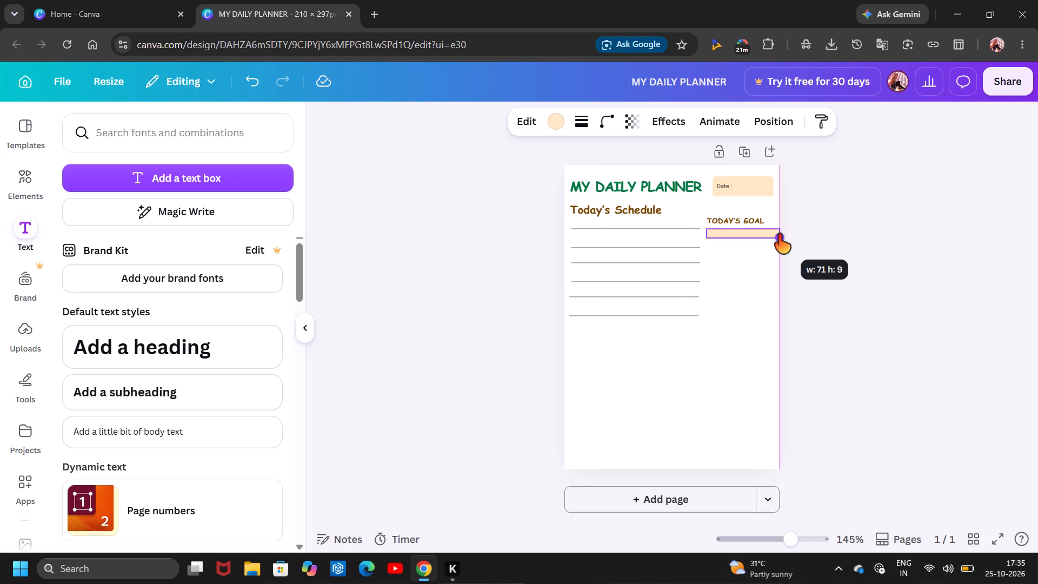
pyautogui.moveTo(778, 234); pyautogui.dragTo(773, 233)
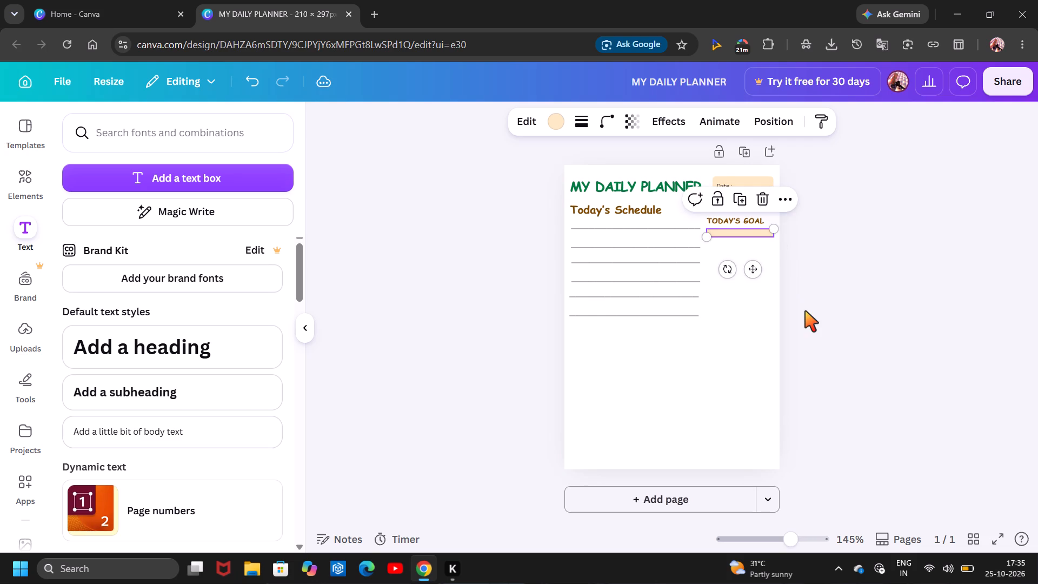
pyautogui.click(805, 311)
pyautogui.click(732, 229)
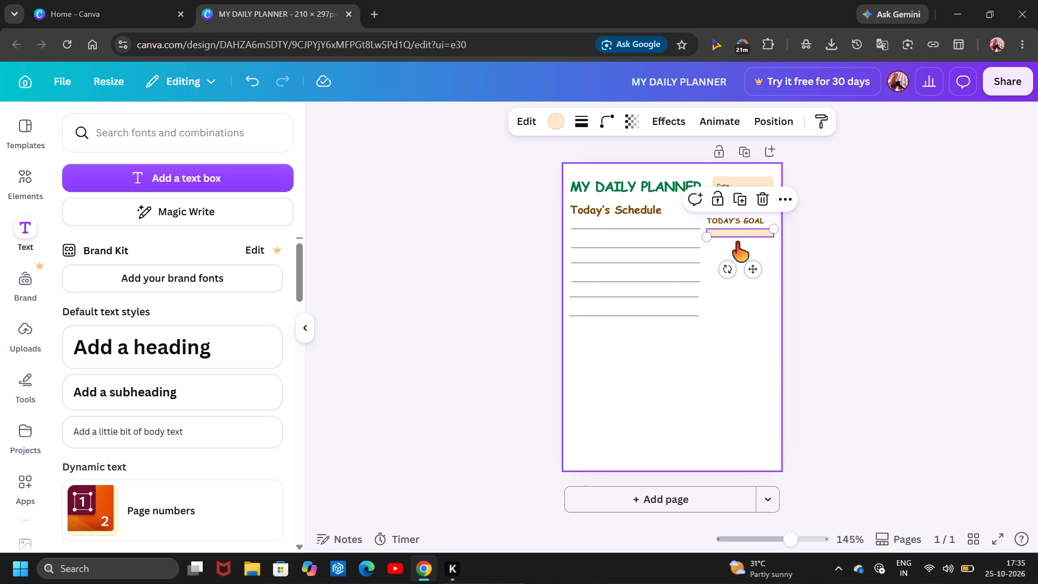
pyautogui.moveTo(748, 239); pyautogui.dragTo(749, 245)
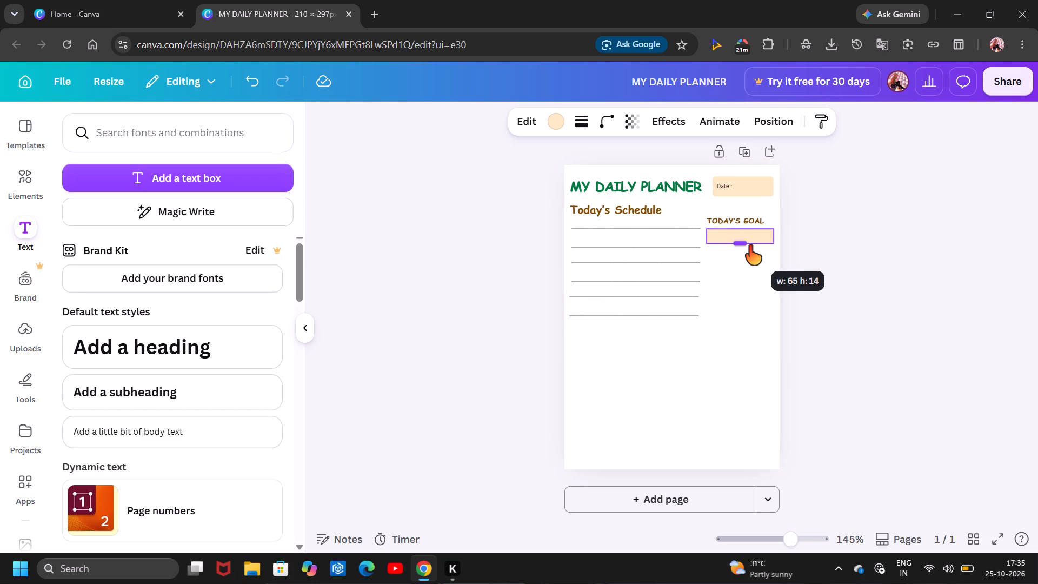
pyautogui.moveTo(749, 245); pyautogui.dragTo(749, 244)
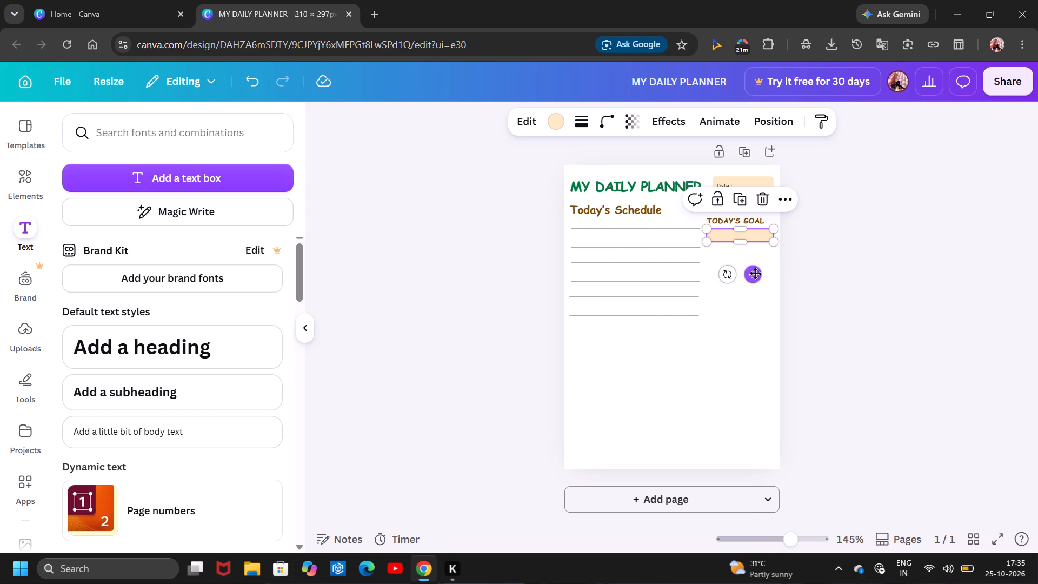
# Move the empty peach box down slightly to leave a small gap below the TODAY'S GOAL heading.
pyautogui.click(755, 273)
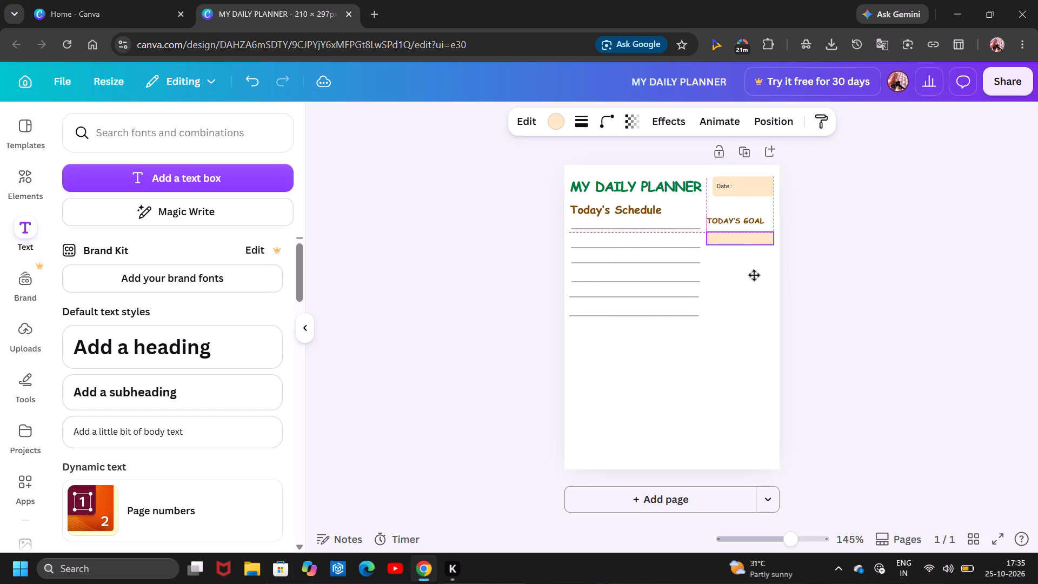
pyautogui.click(827, 310)
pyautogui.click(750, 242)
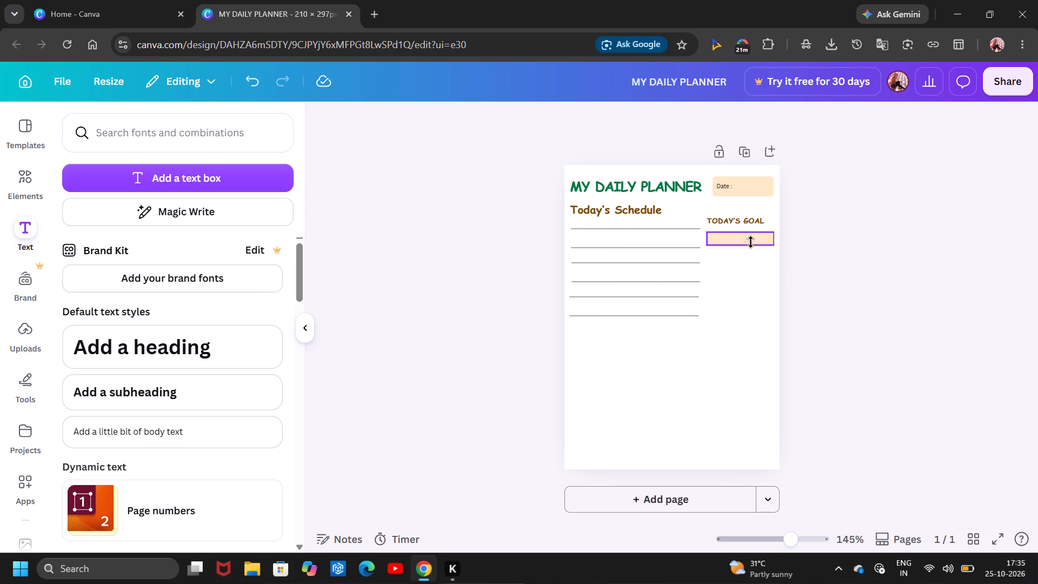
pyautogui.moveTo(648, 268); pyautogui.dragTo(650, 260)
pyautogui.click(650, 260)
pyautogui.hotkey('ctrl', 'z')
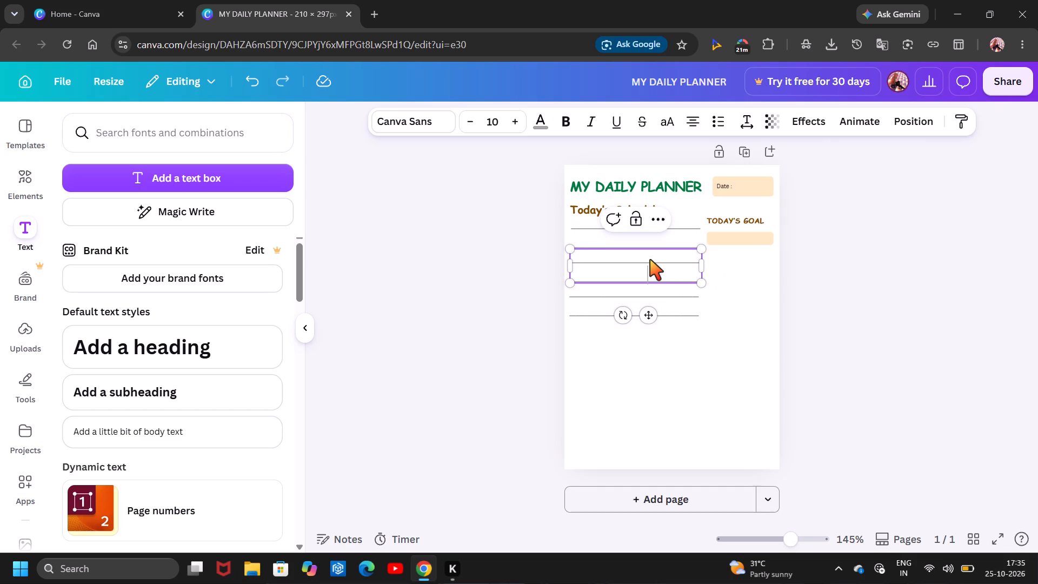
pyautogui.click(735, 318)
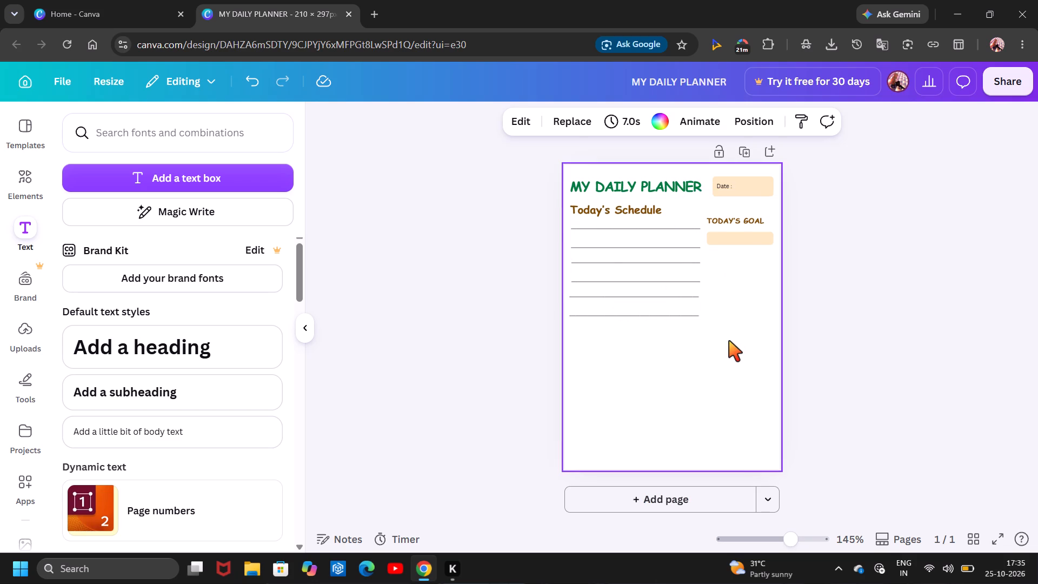
# Shrink the middle pair of Today's Schedule writing lines to about 126 wide and 33 high.
pyautogui.click(676, 247)
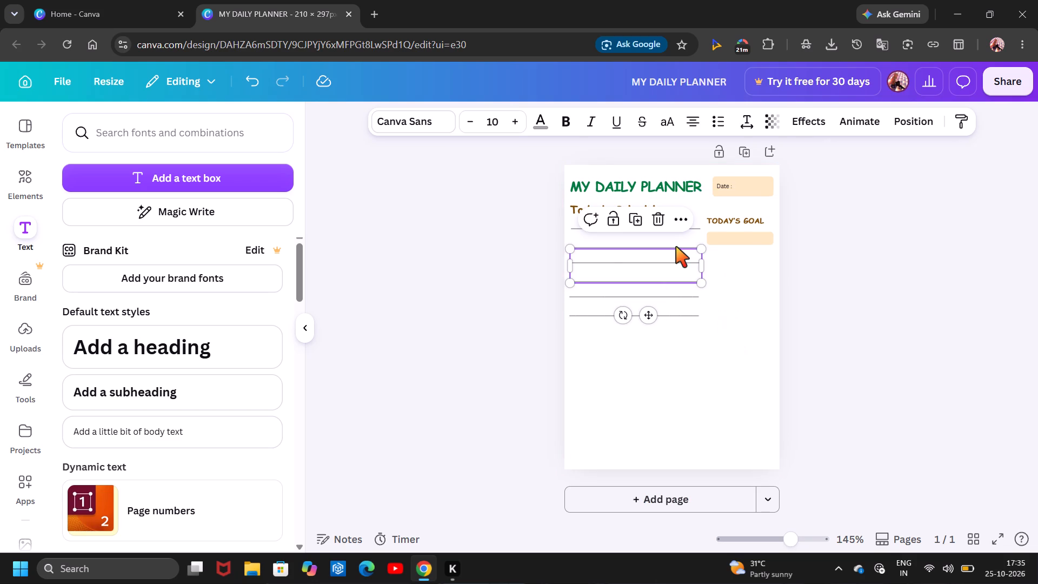
pyautogui.click(772, 331)
pyautogui.click(688, 254)
pyautogui.moveTo(703, 282); pyautogui.dragTo(702, 277)
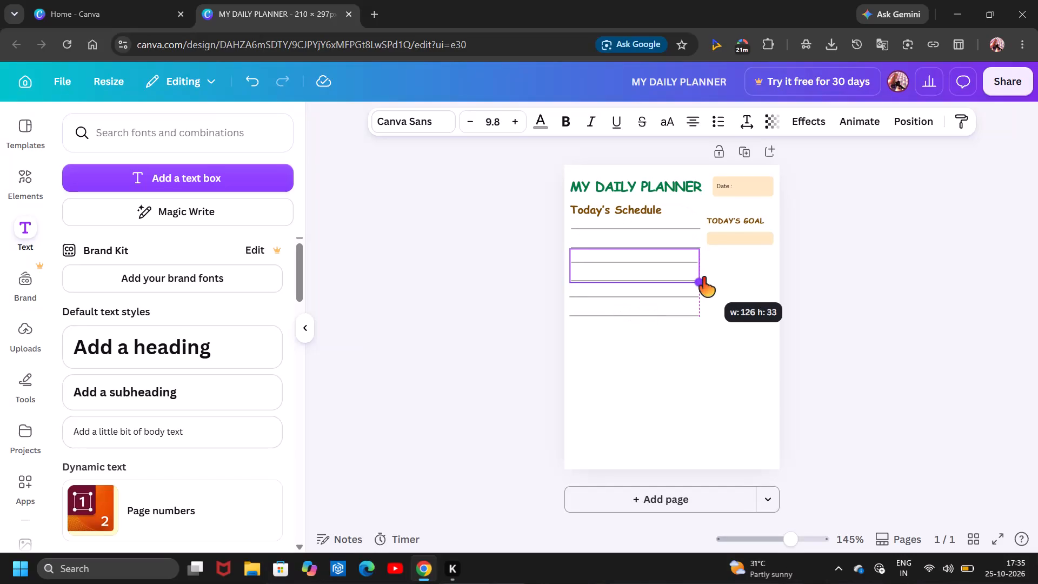
pyautogui.moveTo(702, 277); pyautogui.dragTo(702, 264)
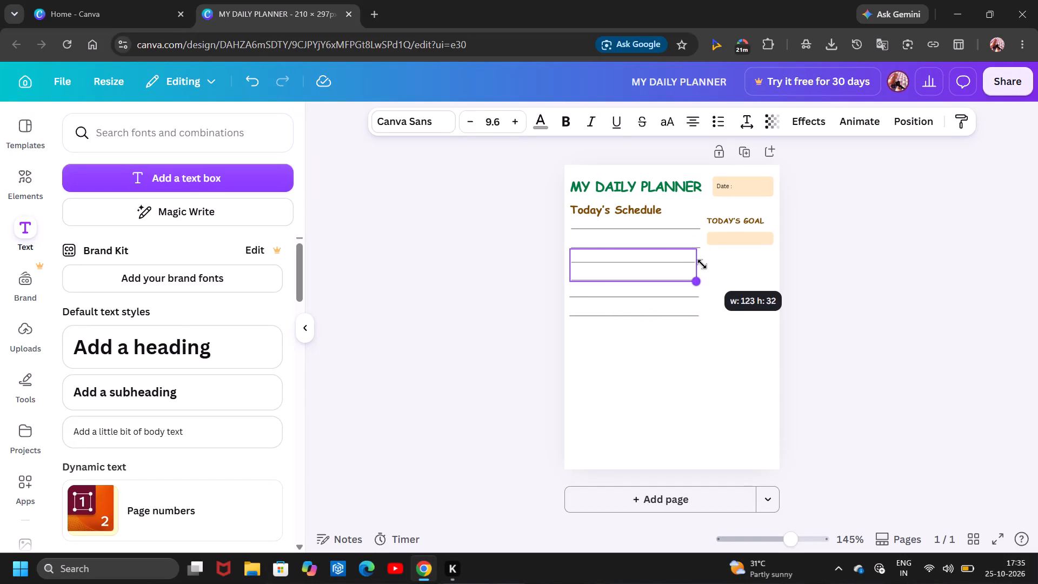
pyautogui.moveTo(702, 264); pyautogui.dragTo(706, 263)
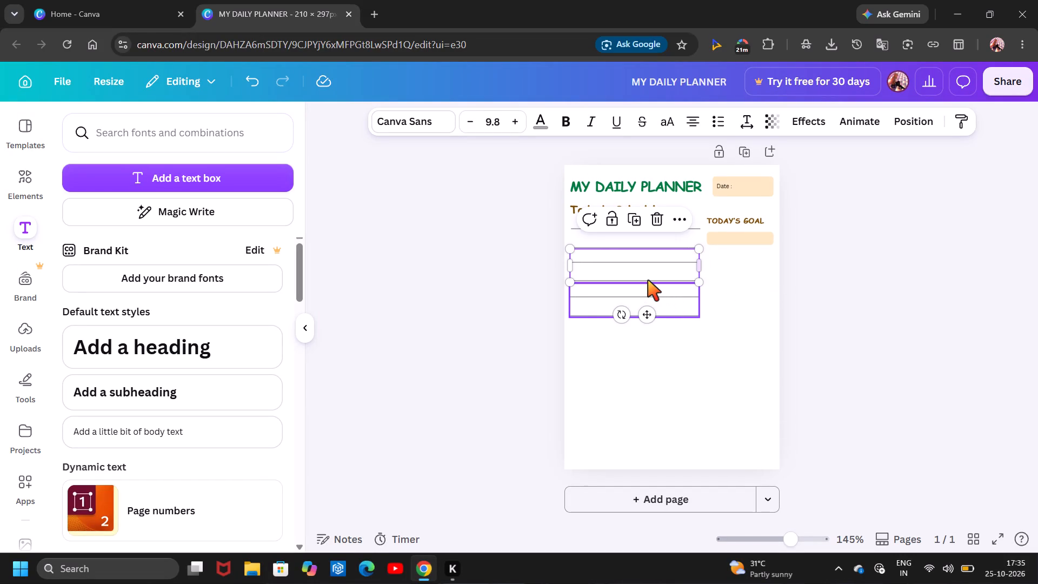
pyautogui.click(742, 318)
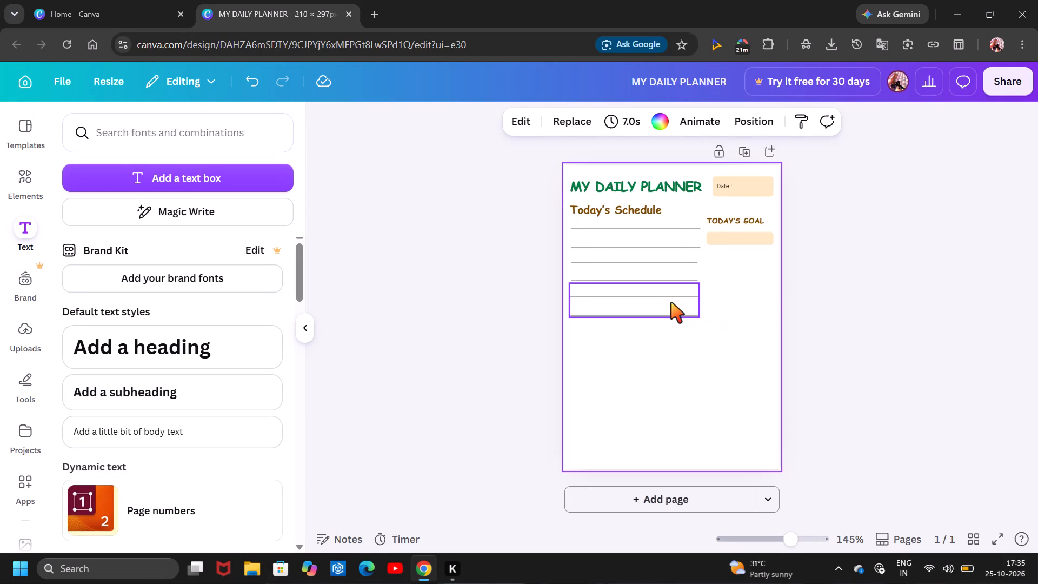
# Move the bottom pair of writing lines down about 9 and align its left edge with the lines above.
pyautogui.click(671, 302)
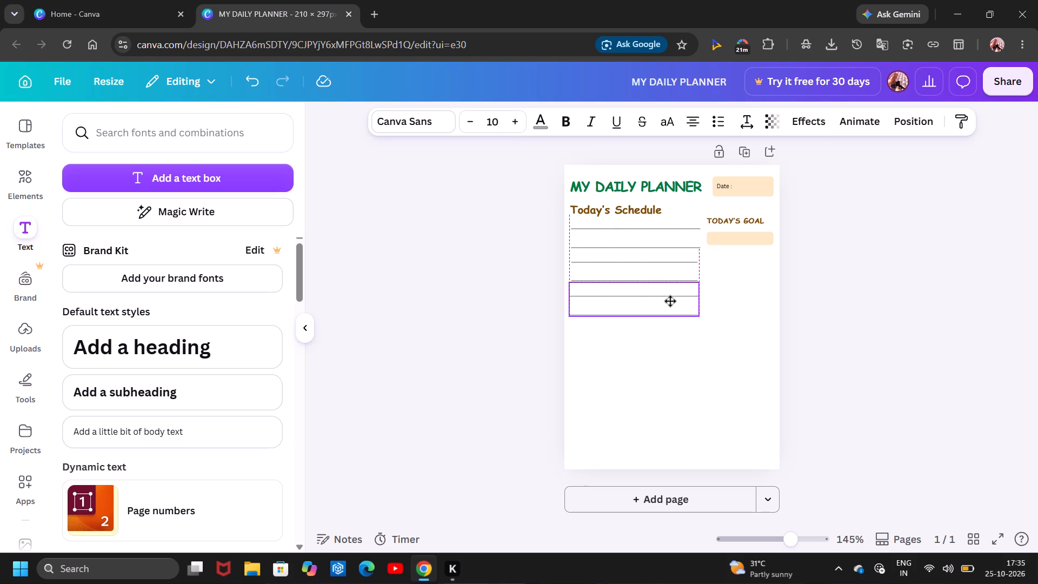
pyautogui.click(715, 300)
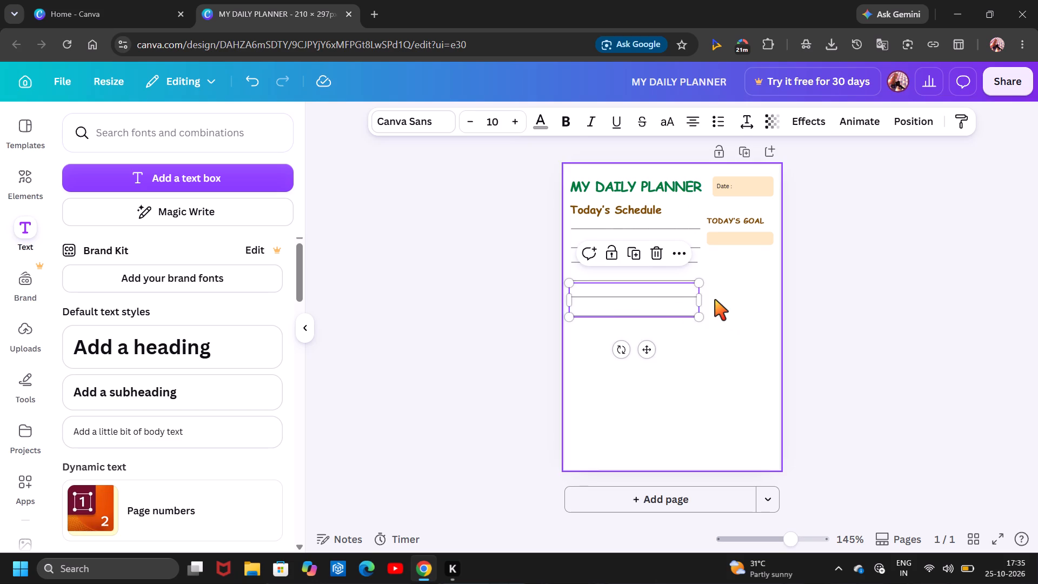
pyautogui.click(682, 309)
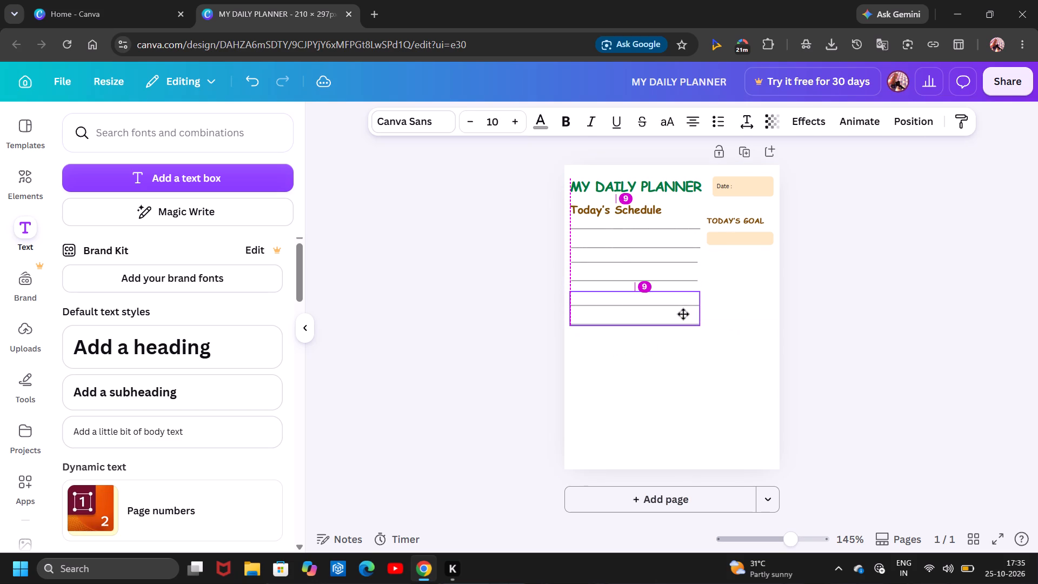
pyautogui.click(724, 329)
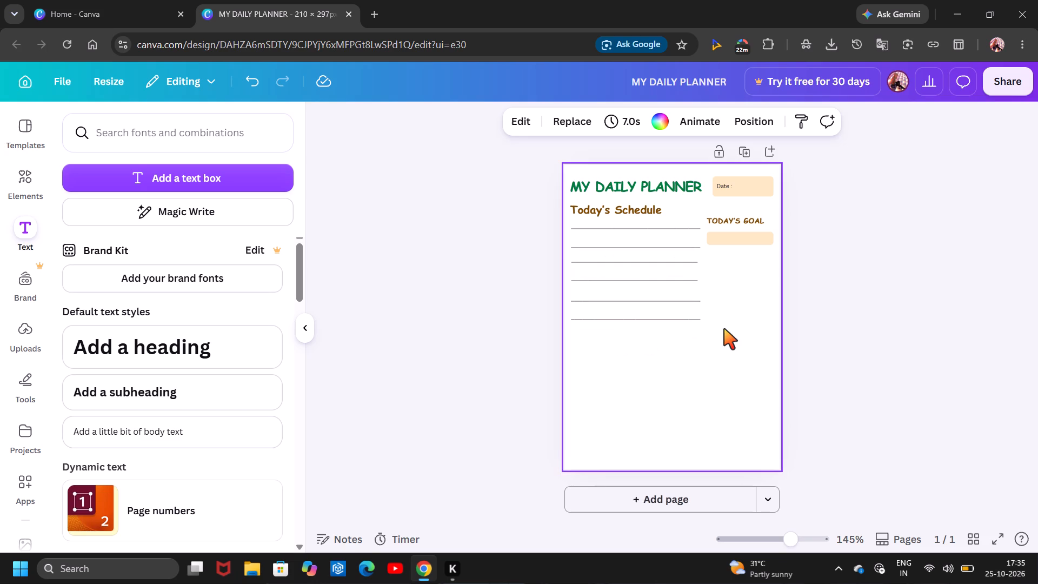
# Move the middle pair of writing lines down so that all six Today's Schedule lines are evenly spaced.
pyautogui.click(647, 254)
pyautogui.moveTo(647, 254); pyautogui.dragTo(650, 267)
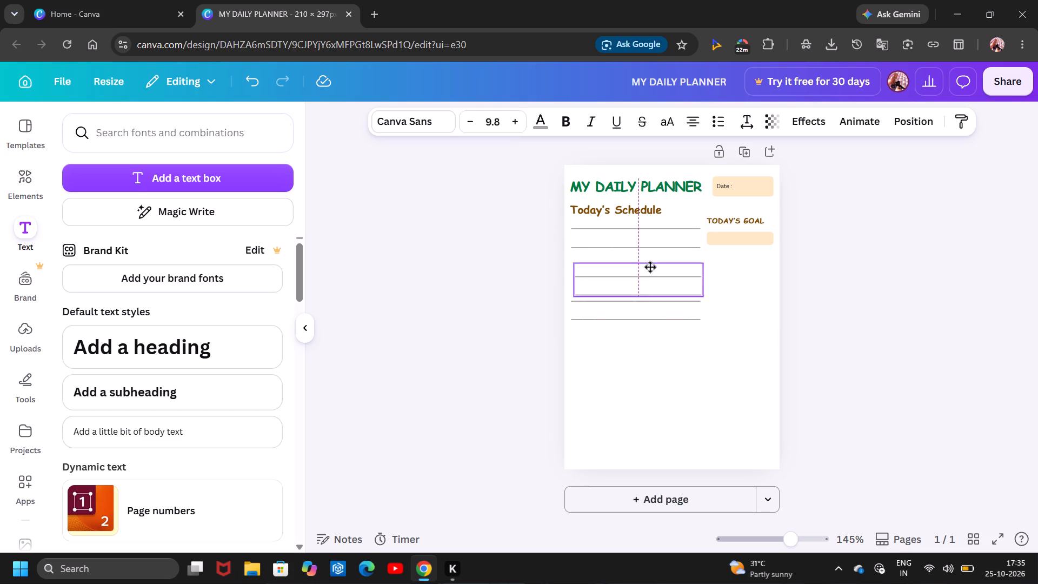
pyautogui.moveTo(650, 267); pyautogui.dragTo(647, 262)
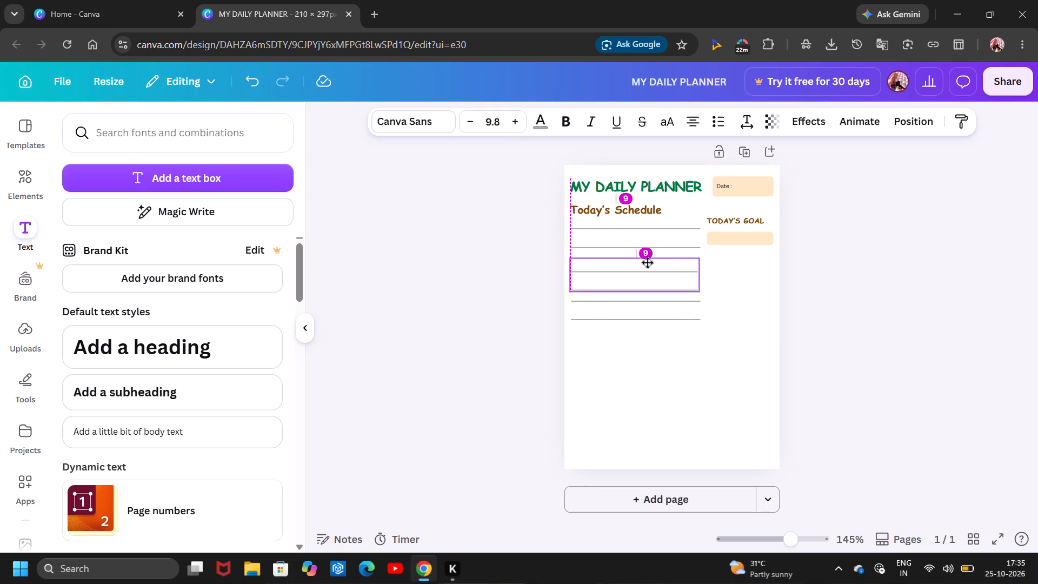
pyautogui.moveTo(647, 262); pyautogui.dragTo(648, 264)
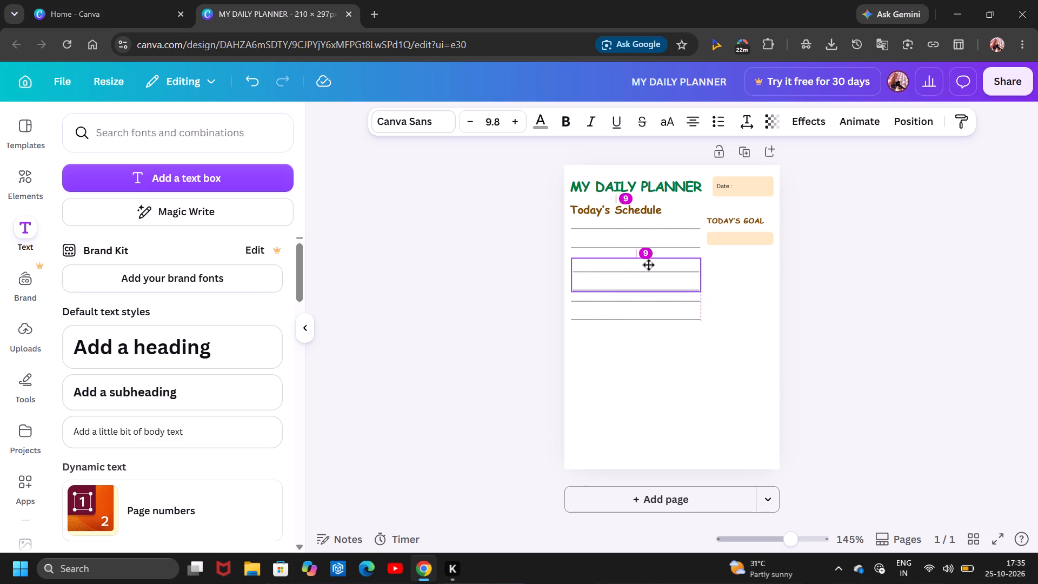
pyautogui.moveTo(648, 264); pyautogui.dragTo(649, 262)
pyautogui.click(722, 295)
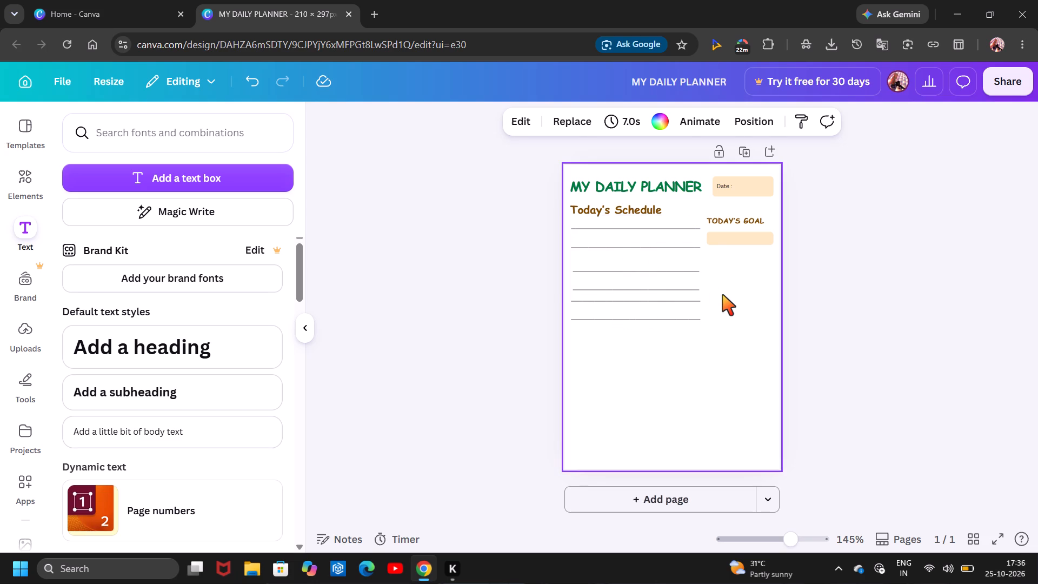
pyautogui.moveTo(659, 267); pyautogui.dragTo(659, 263)
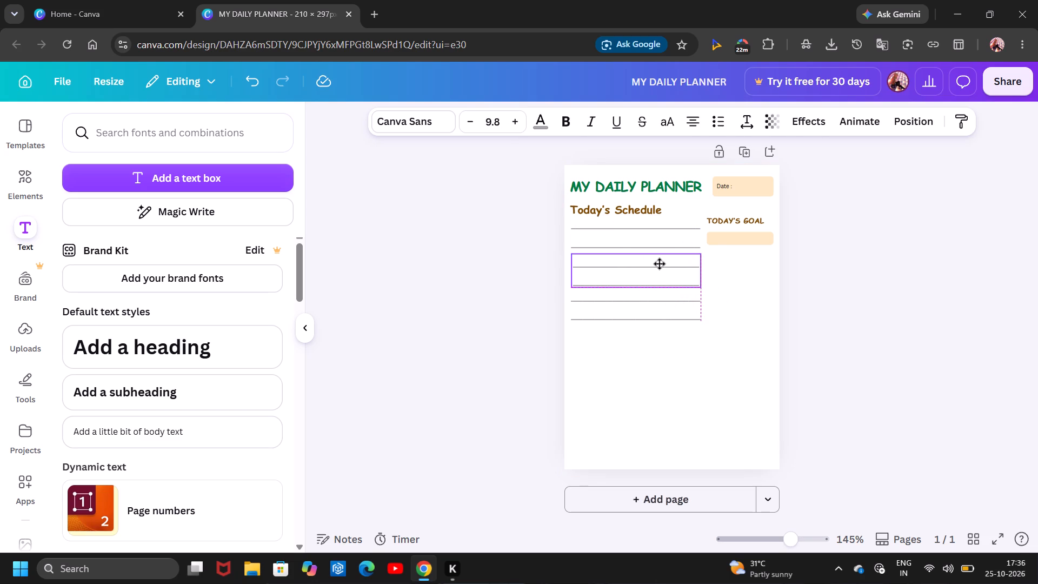
pyautogui.moveTo(659, 263); pyautogui.dragTo(659, 261)
pyautogui.click(763, 331)
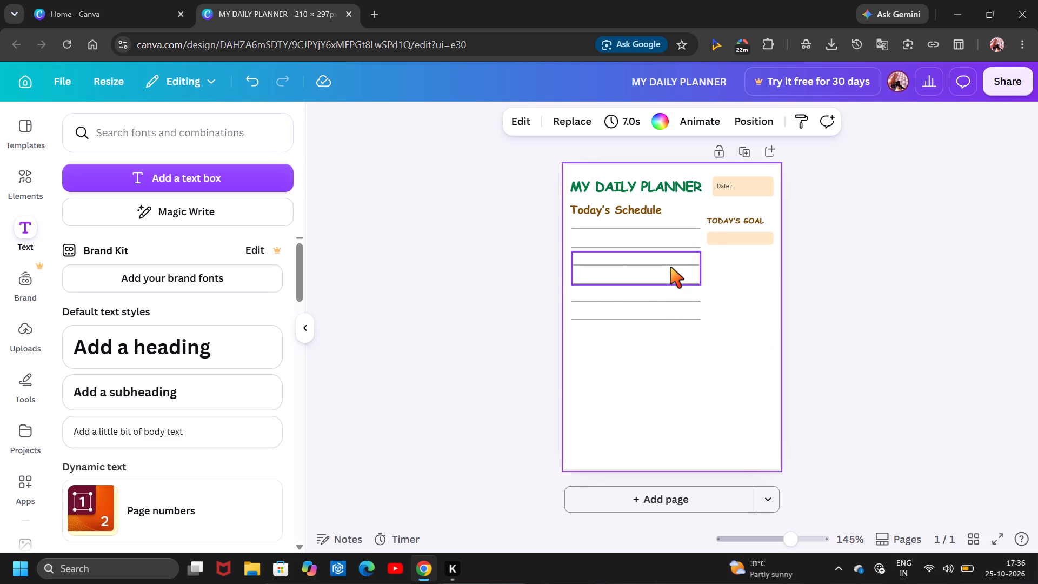
pyautogui.click(723, 349)
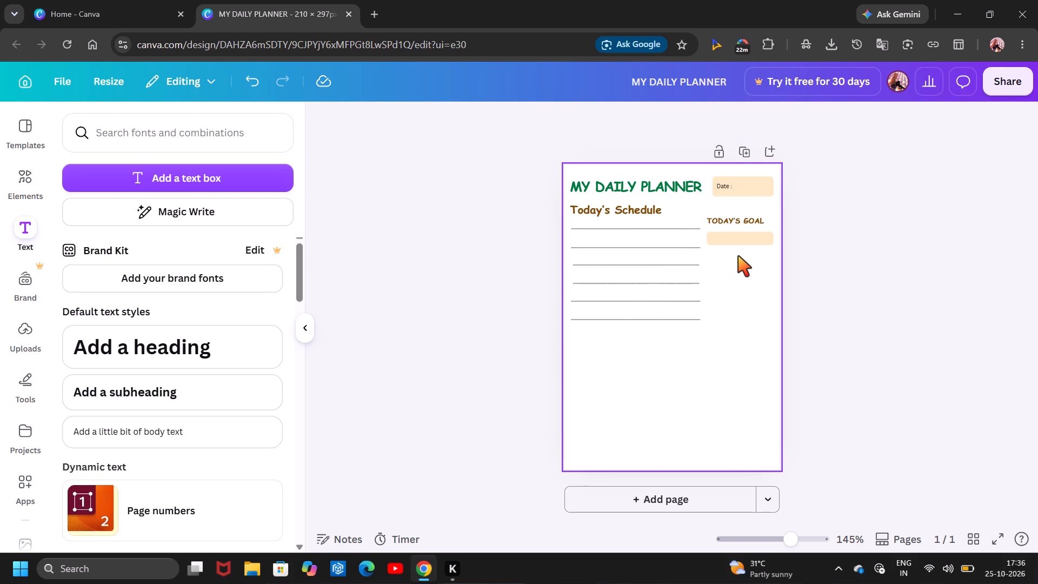
# Shift the peach box slightly left to centre it under TODAY'S GOAL, and paste five copies of it.
pyautogui.click(734, 238)
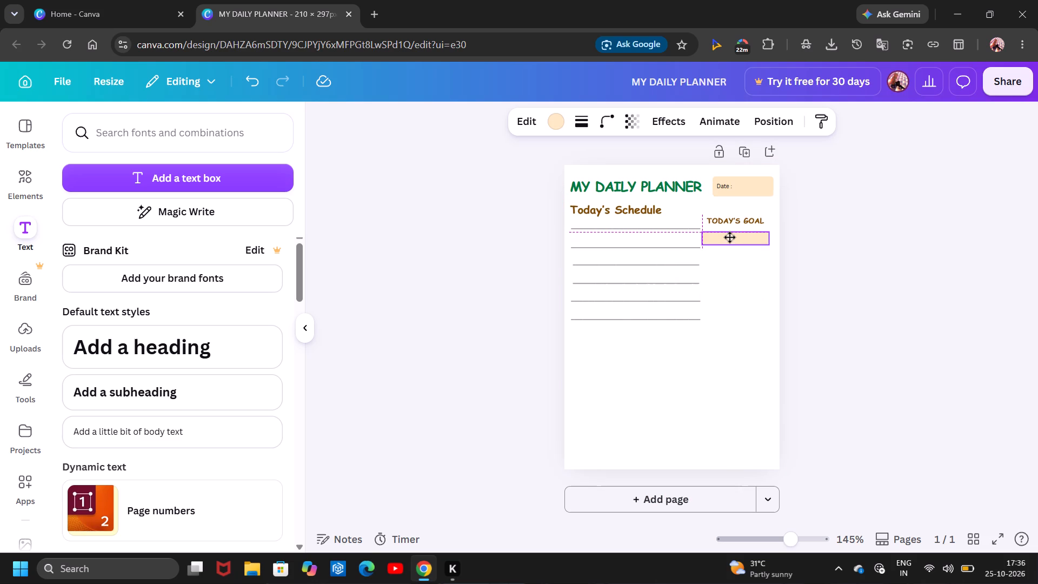
pyautogui.hotkey('ctrl', 'c')
pyautogui.hotkey('ctrl', 'v')
pyautogui.keyDown('ctrl'); pyautogui.click(795, 409); pyautogui.keyUp('ctrl')
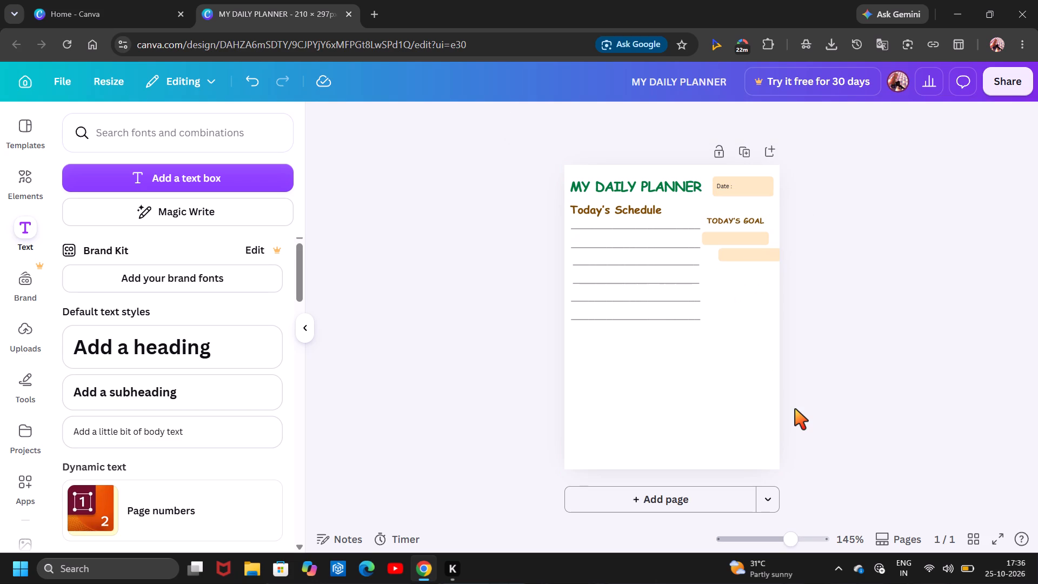
pyautogui.hotkey('ctrl', 'c')
pyautogui.hotkey('ctrl', 'v')
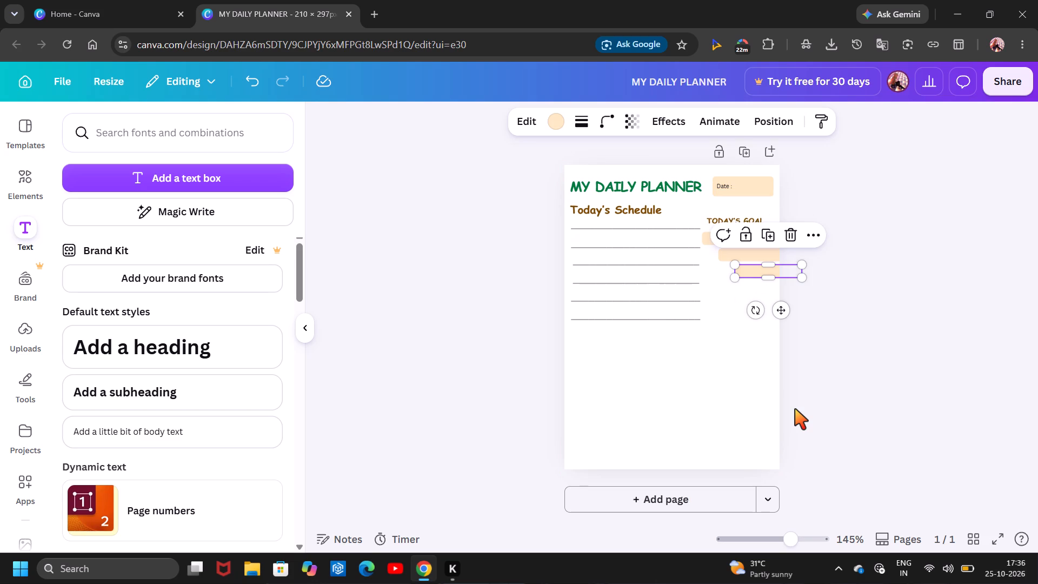
pyautogui.hotkey('ctrl', 'c')
pyautogui.click(795, 409)
pyautogui.hotkey('ctrl', 'v')
pyautogui.keyDown('ctrl'); pyautogui.click(795, 409); pyautogui.keyUp('ctrl')
pyautogui.hotkey('ctrl', 'c')
pyautogui.keyDown('ctrl'); pyautogui.click(795, 409); pyautogui.keyUp('ctrl')
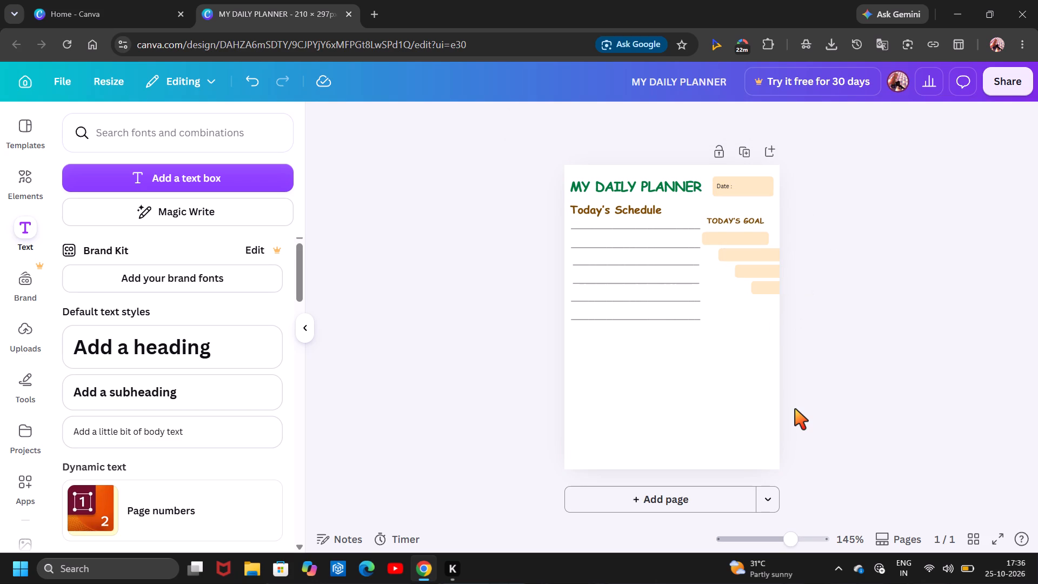
pyautogui.hotkey('ctrl', 'v')
pyautogui.hotkey('ctrl', 'c')
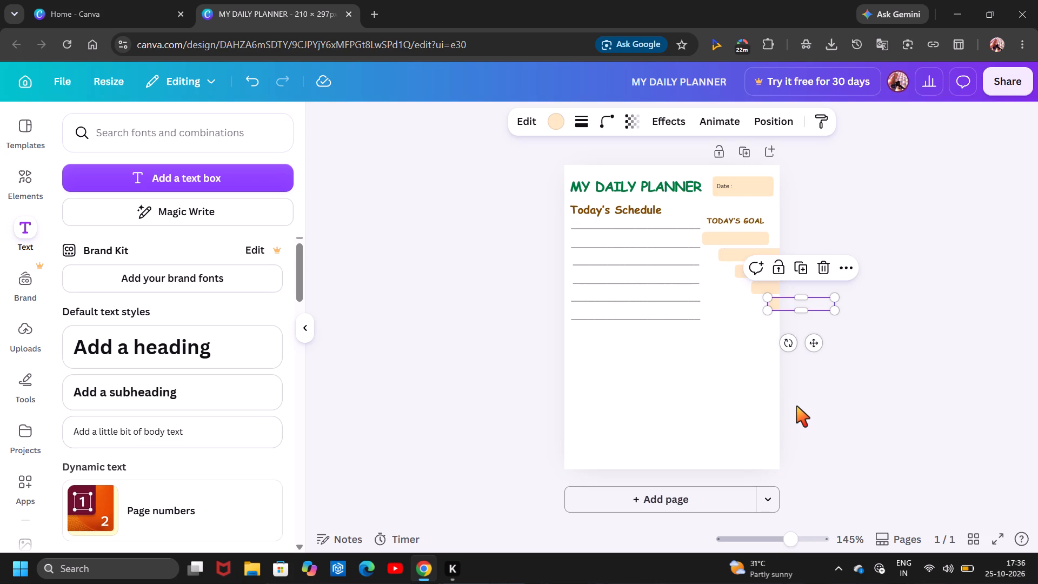
pyautogui.hotkey('ctrl', 'v')
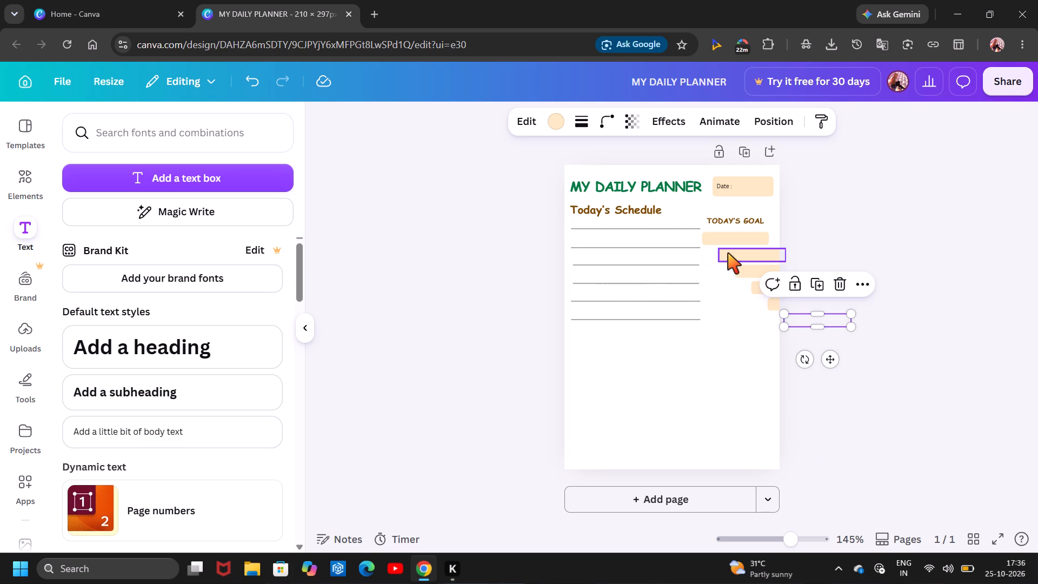
# Stack the first three pasted peach boxes in a column directly below the top box, with small gaps between them.
pyautogui.moveTo(739, 256); pyautogui.dragTo(722, 257)
pyautogui.moveTo(763, 275); pyautogui.dragTo(750, 275)
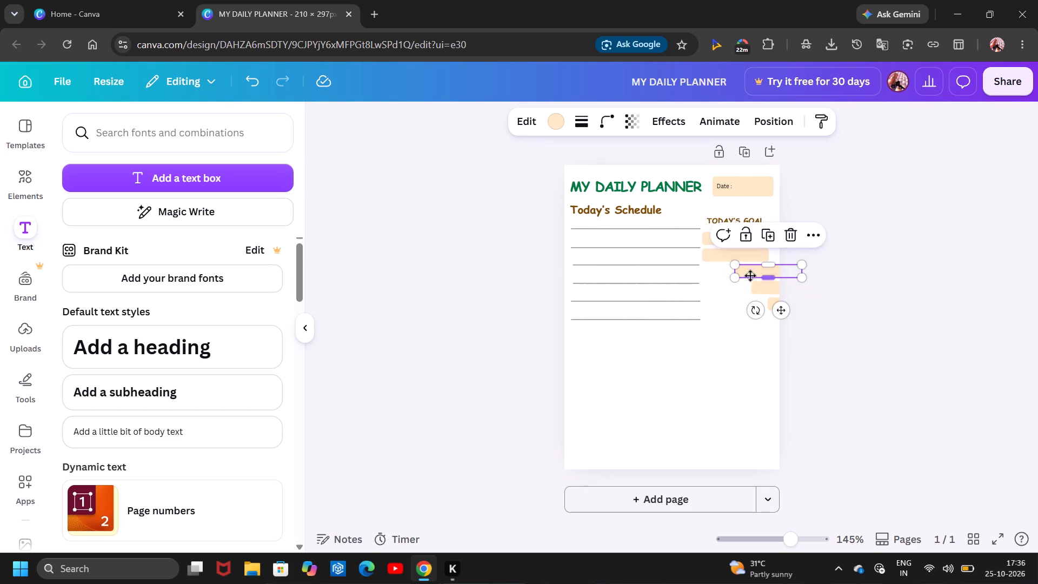
pyautogui.moveTo(750, 275); pyautogui.dragTo(730, 276)
pyautogui.moveTo(771, 291); pyautogui.dragTo(726, 297)
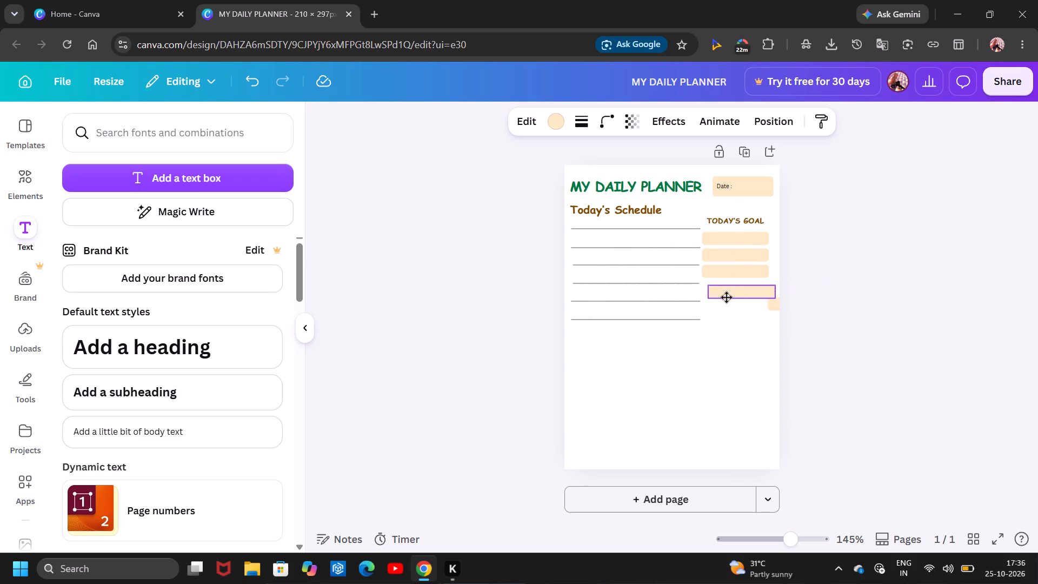
pyautogui.moveTo(726, 297); pyautogui.dragTo(722, 293)
pyautogui.click(781, 383)
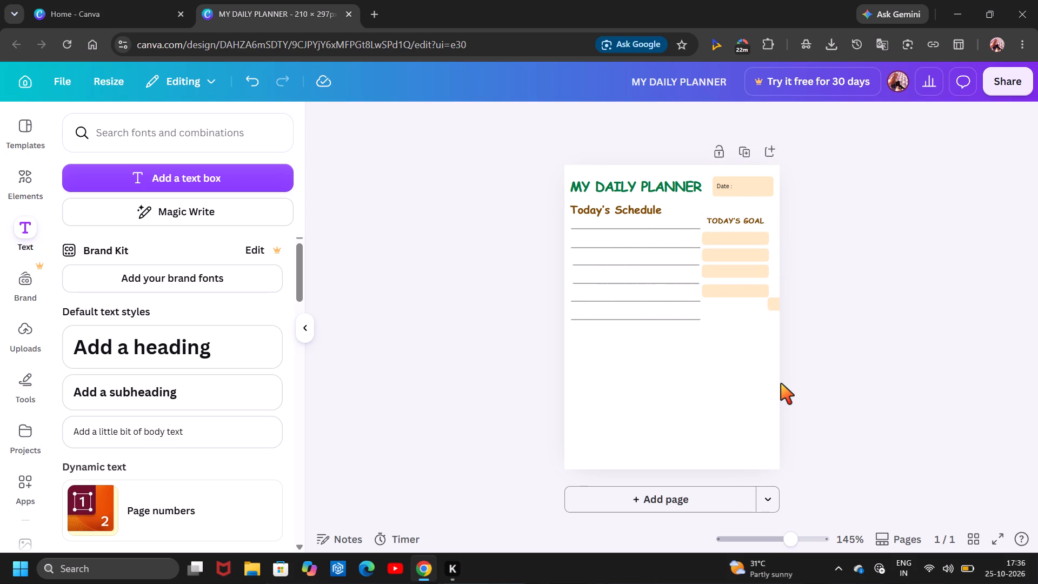
pyautogui.click(728, 276)
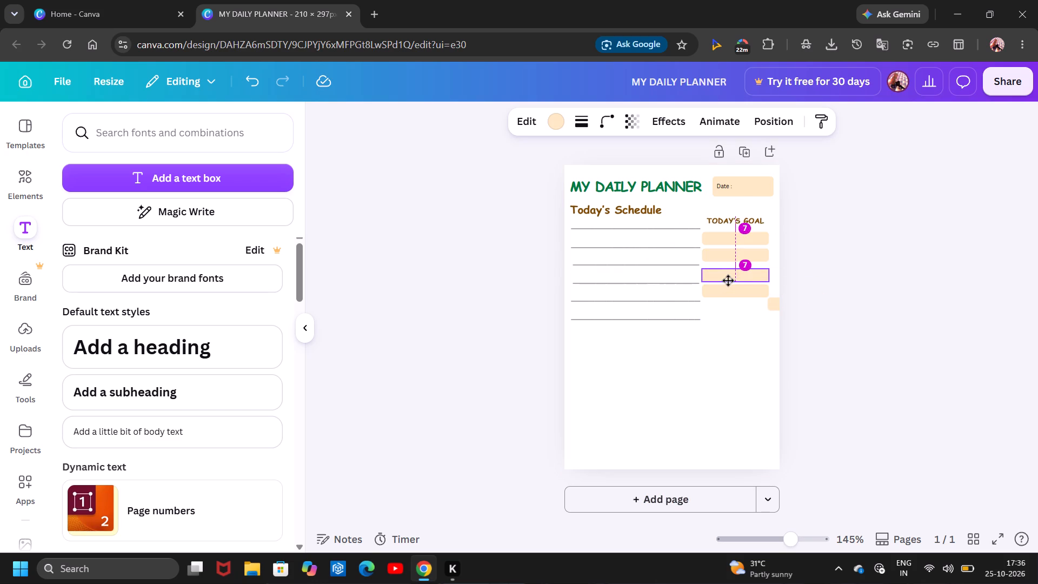
pyautogui.click(734, 335)
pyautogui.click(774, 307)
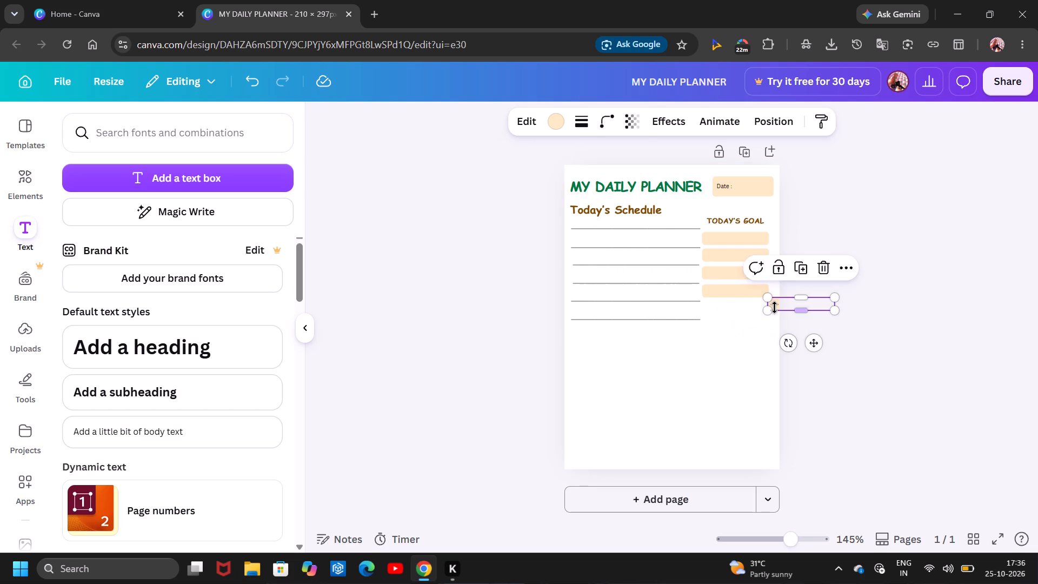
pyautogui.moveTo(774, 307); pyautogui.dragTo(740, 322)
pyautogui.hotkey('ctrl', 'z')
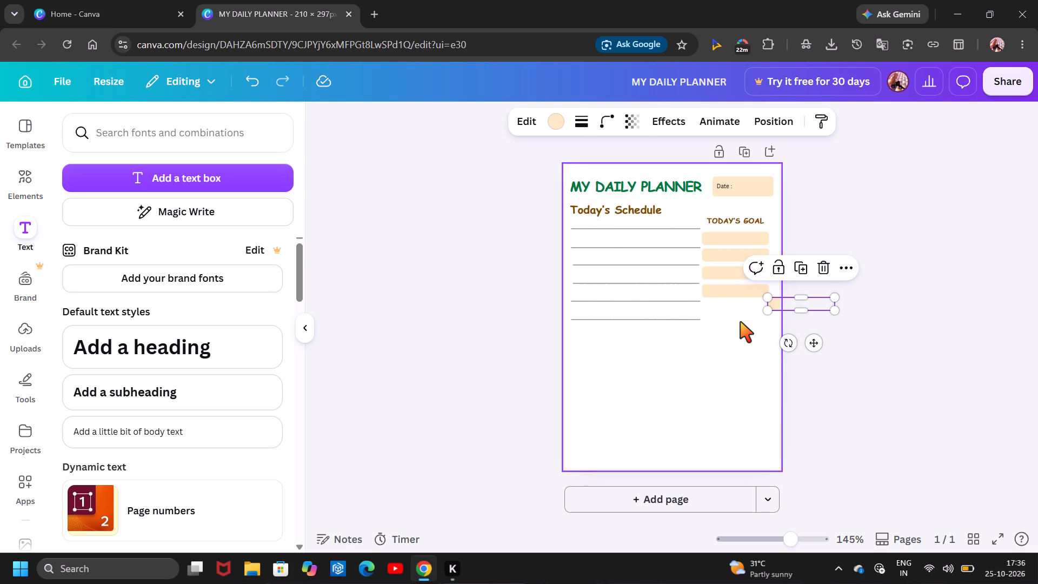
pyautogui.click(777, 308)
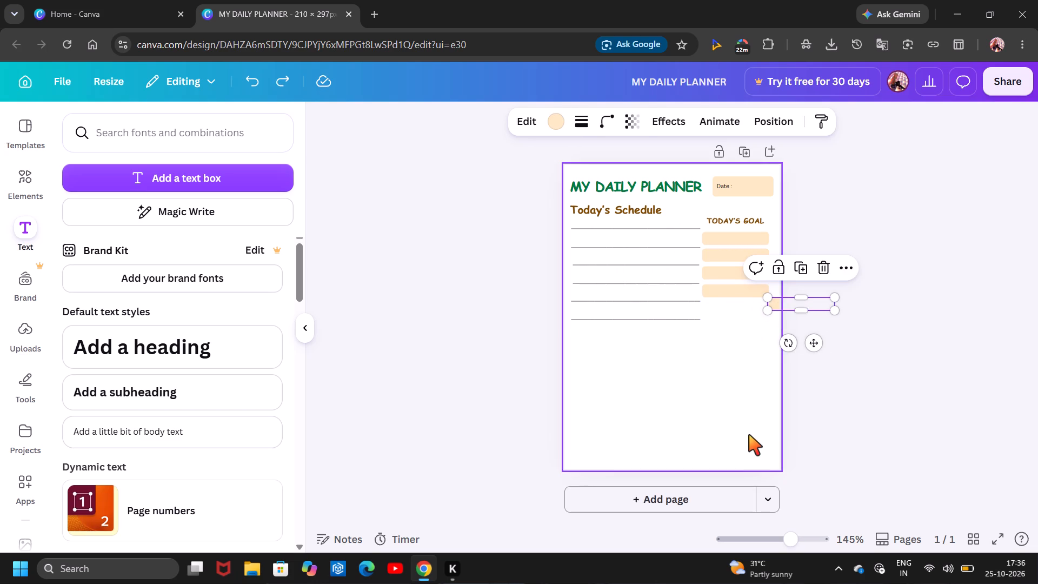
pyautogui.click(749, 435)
# Move the peach box protruding past the page edge to the bottom of the TODAY'S GOAL column as its fifth box.
pyautogui.moveTo(771, 300); pyautogui.dragTo(741, 323)
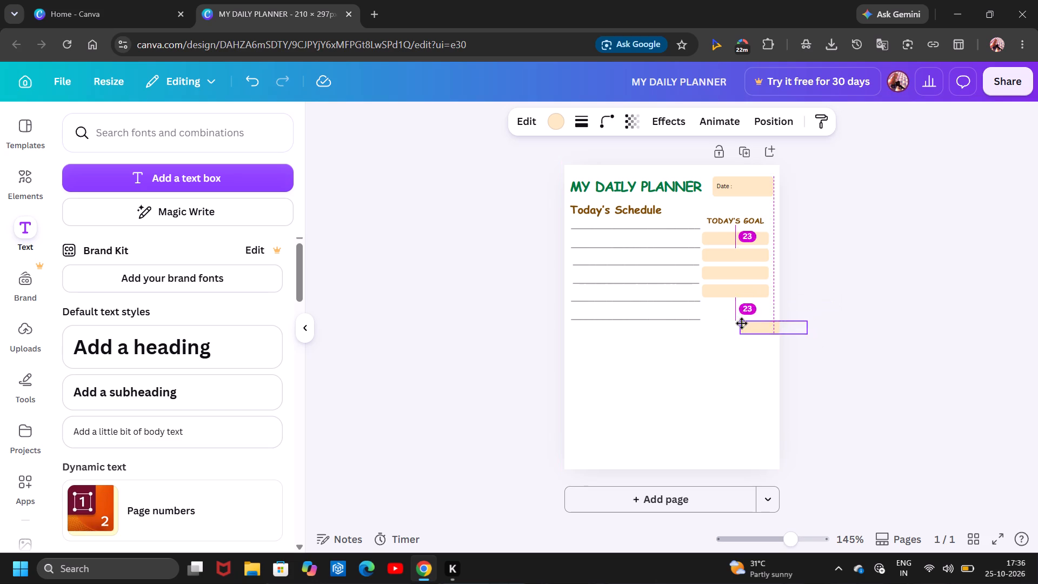
pyautogui.moveTo(741, 323); pyautogui.dragTo(708, 306)
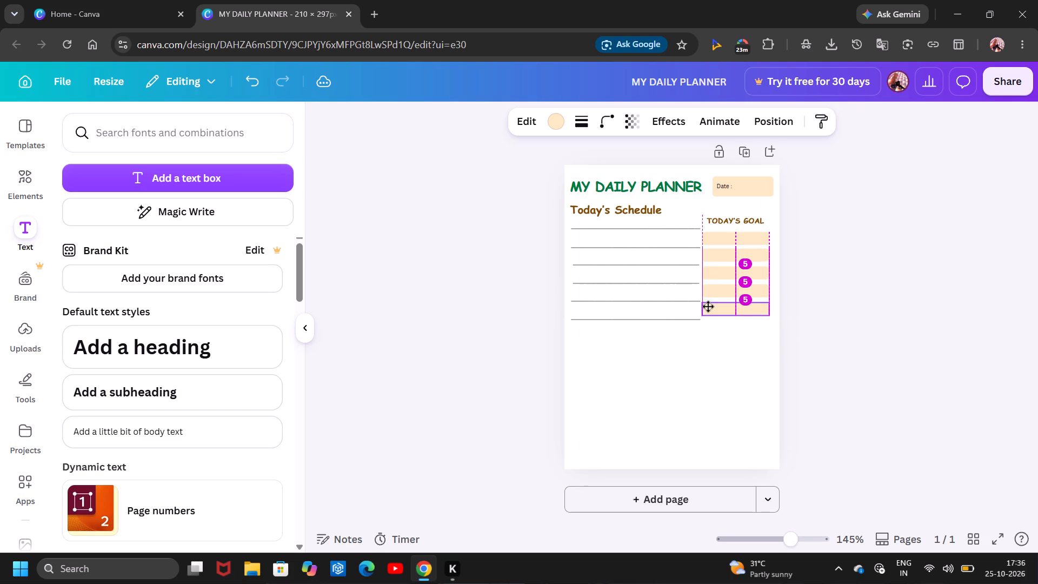
pyautogui.moveTo(708, 306); pyautogui.dragTo(708, 306)
pyautogui.click(749, 370)
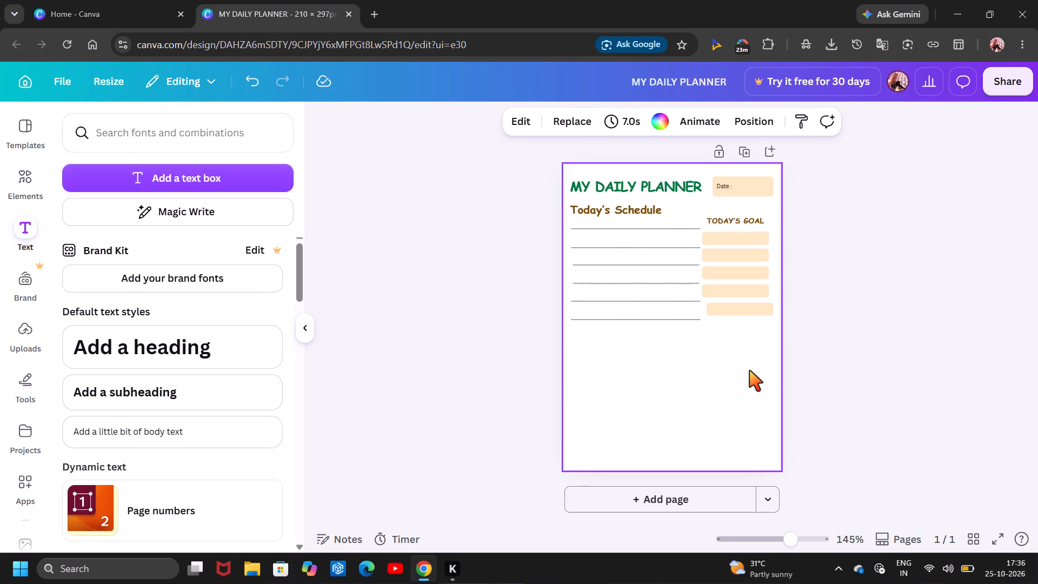
pyautogui.moveTo(747, 308); pyautogui.dragTo(739, 314)
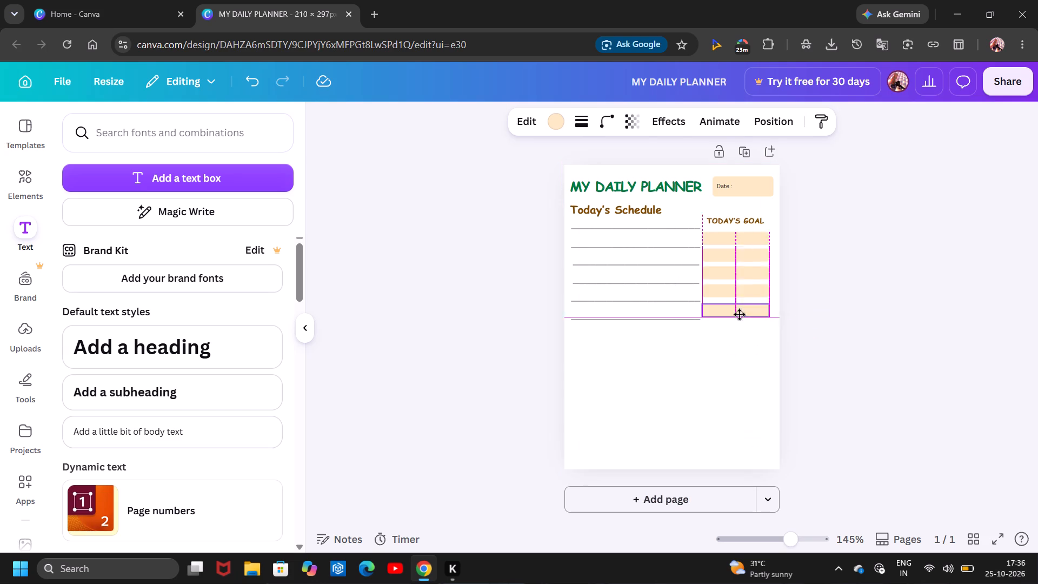
pyautogui.moveTo(739, 314); pyautogui.dragTo(738, 310)
pyautogui.click(750, 369)
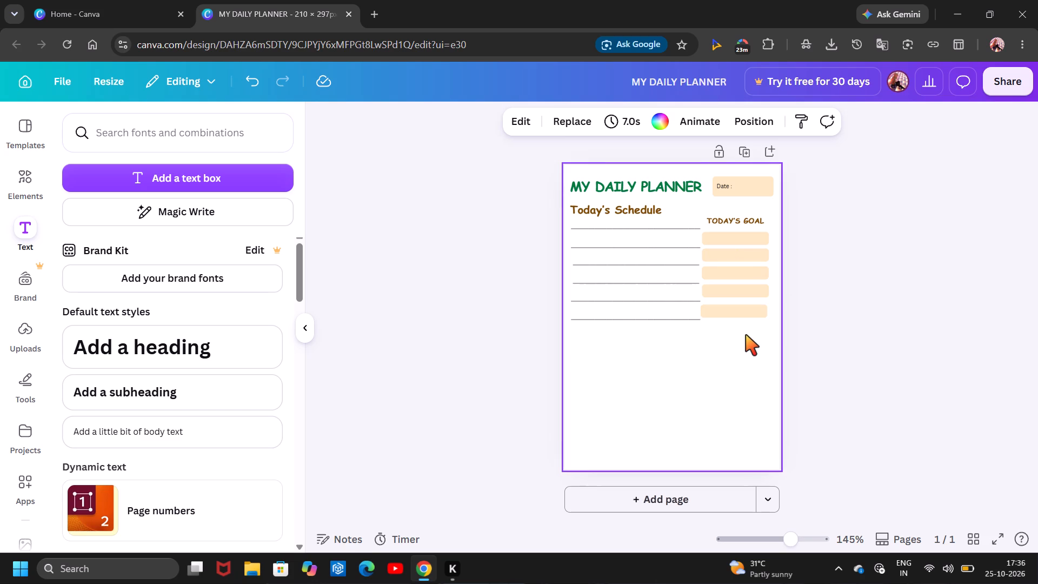
# Align the fifth peach box with the TODAY'S GOAL column and close up its gap to the box above.
pyautogui.click(742, 315)
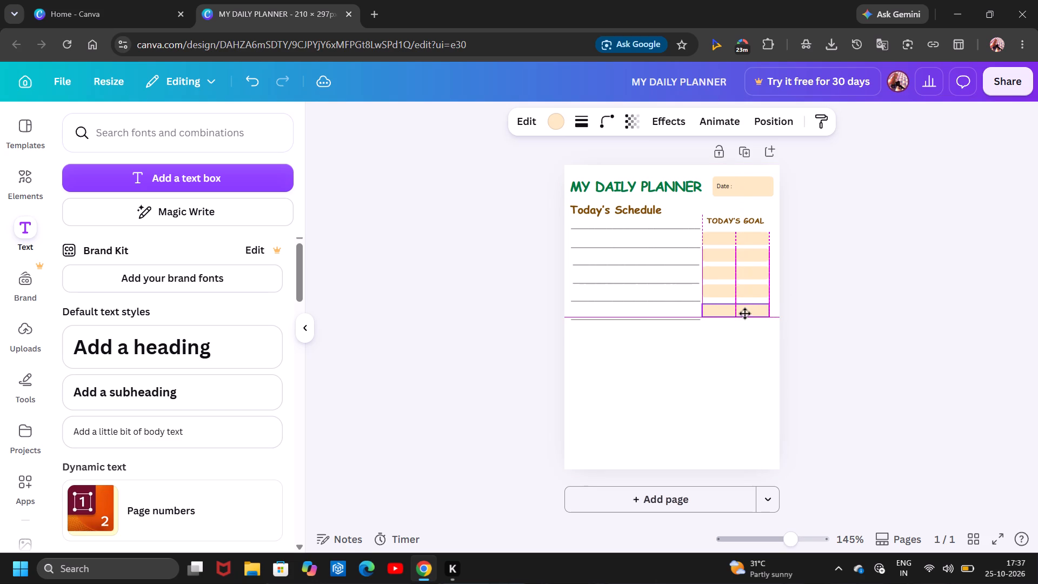
pyautogui.click(746, 387)
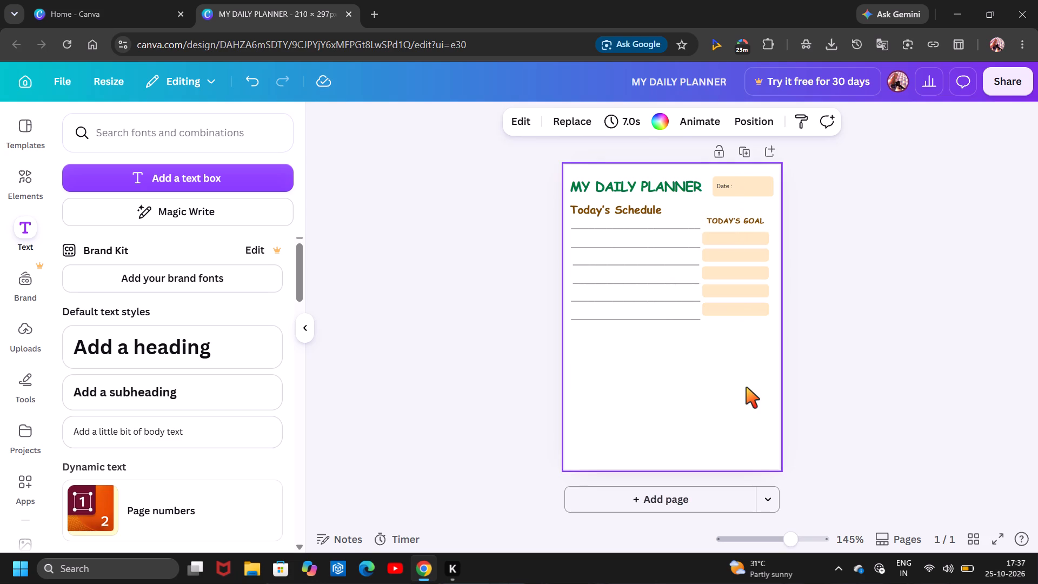
pyautogui.click(744, 368)
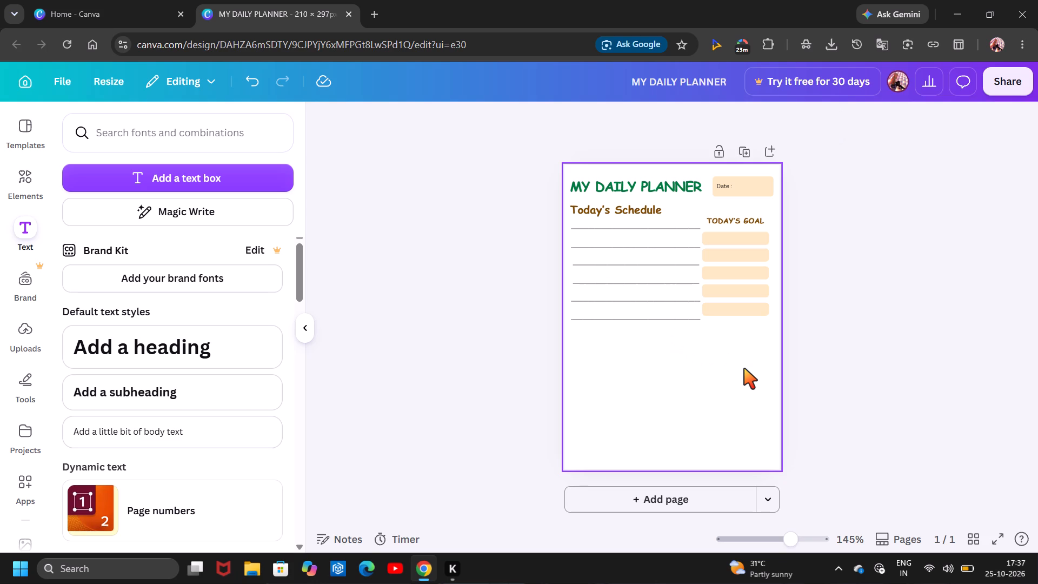
# Copy the bottom pair of Today's Schedule writing lines and place the copy directly below, left-aligned and evenly spaced.
pyautogui.click(644, 320)
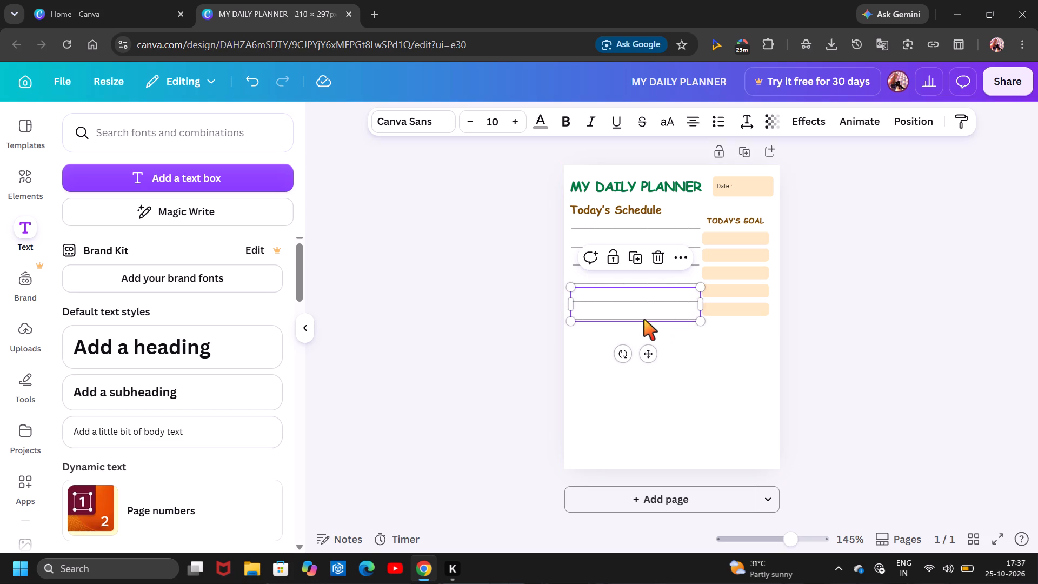
pyautogui.hotkey('ctrl', 'c')
pyautogui.hotkey('ctrl', 'v')
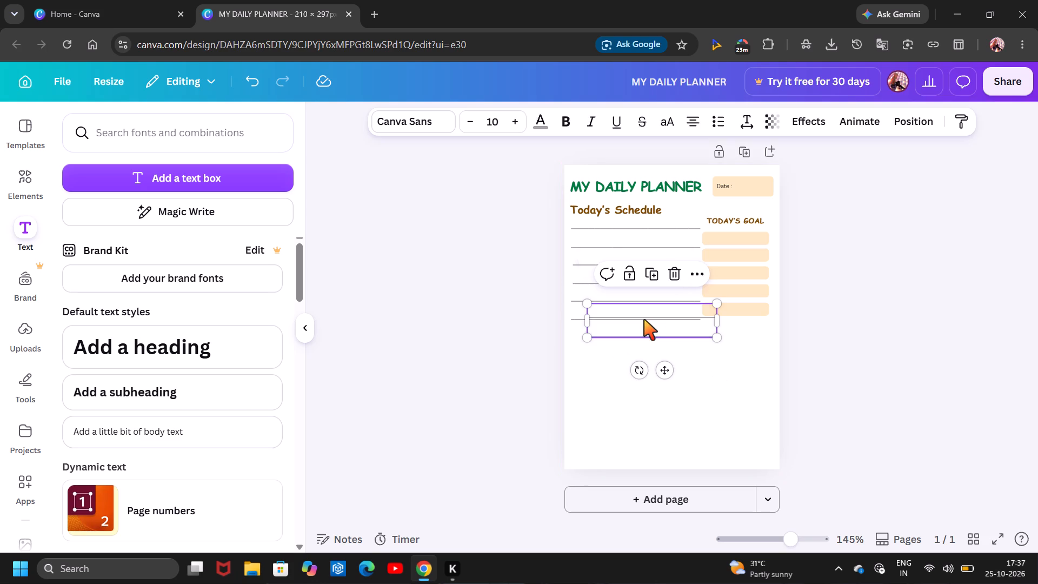
pyautogui.moveTo(667, 372); pyautogui.dragTo(658, 377)
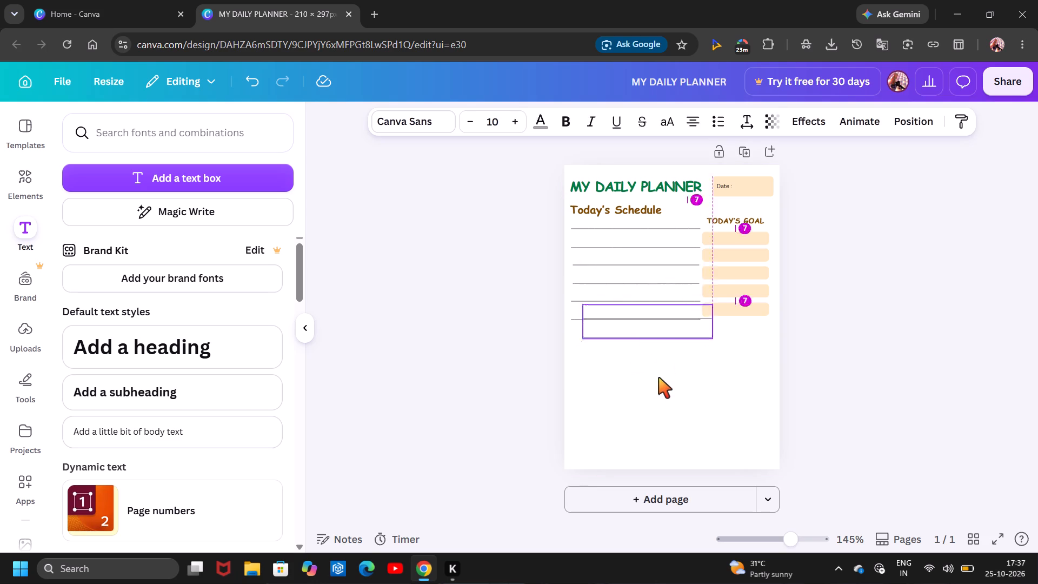
pyautogui.moveTo(658, 377); pyautogui.dragTo(650, 394)
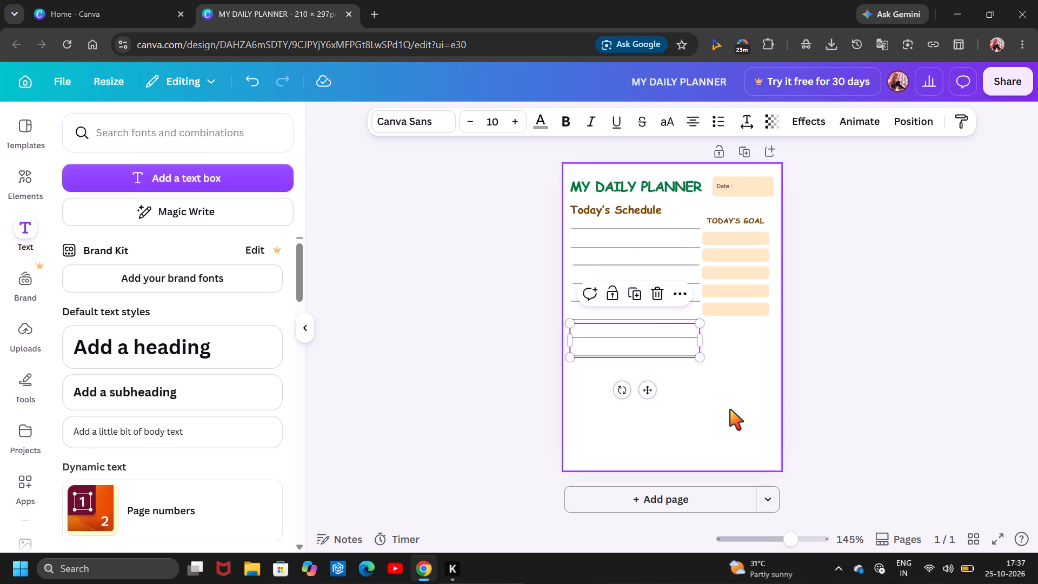
pyautogui.click(730, 409)
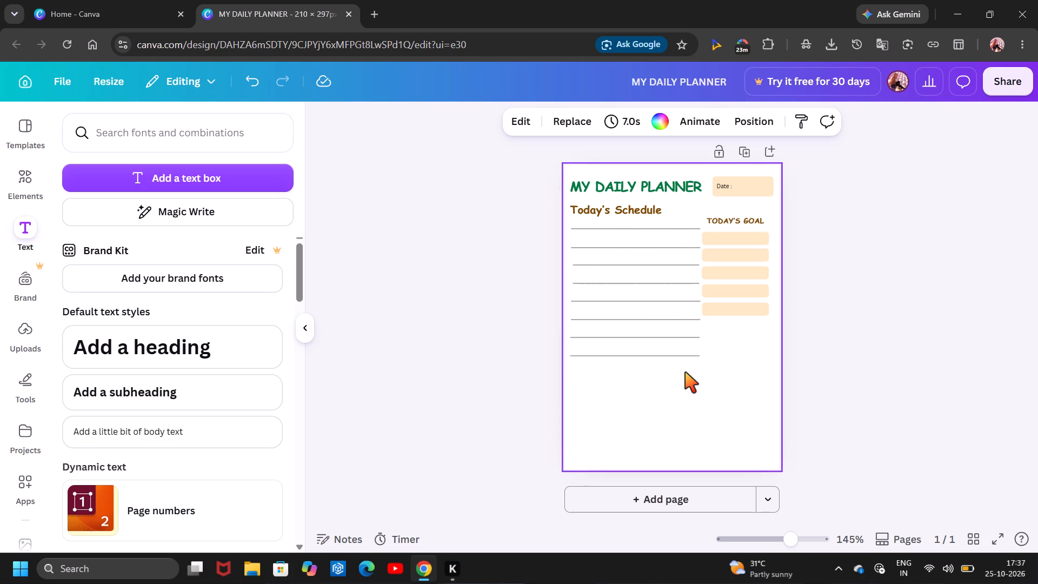
# Copy the new bottom pair of writing lines and place the copy close beneath it, aligned with the lines above.
pyautogui.click(630, 347)
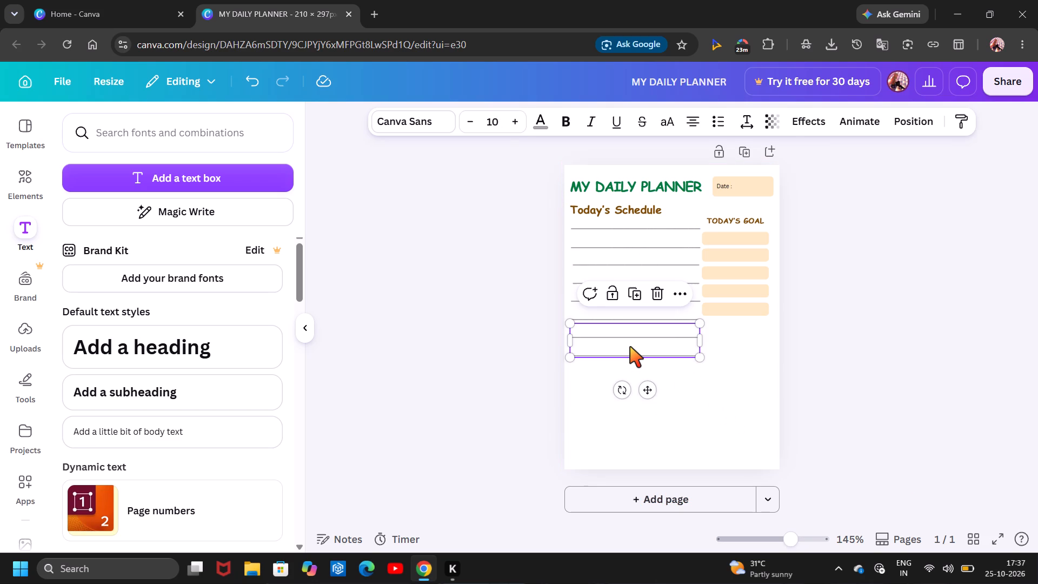
pyautogui.hotkey('ctrl', 'c')
pyautogui.hotkey('ctrl', 'v')
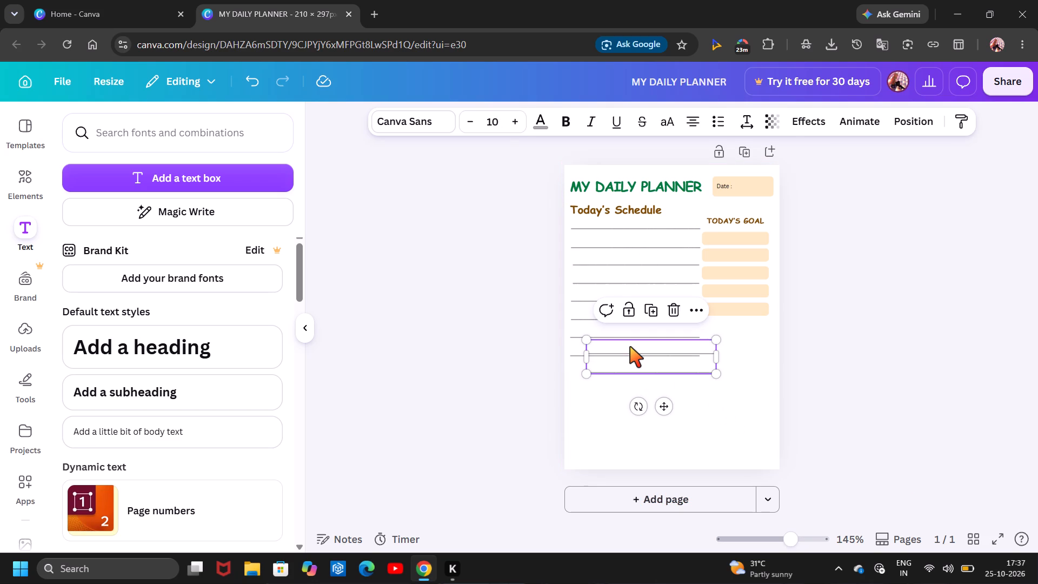
pyautogui.moveTo(666, 411); pyautogui.dragTo(644, 435)
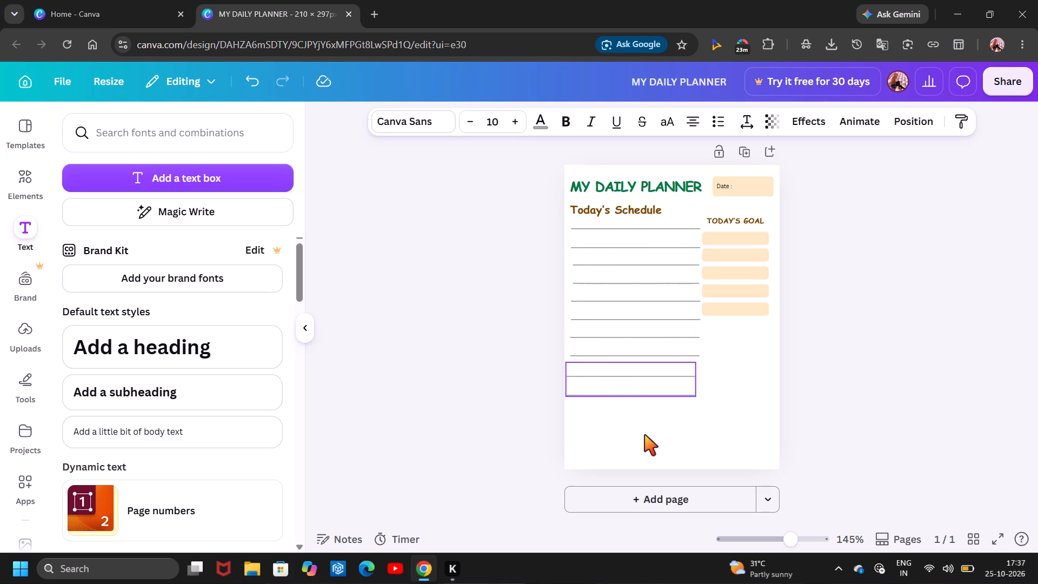
pyautogui.moveTo(644, 435); pyautogui.dragTo(649, 436)
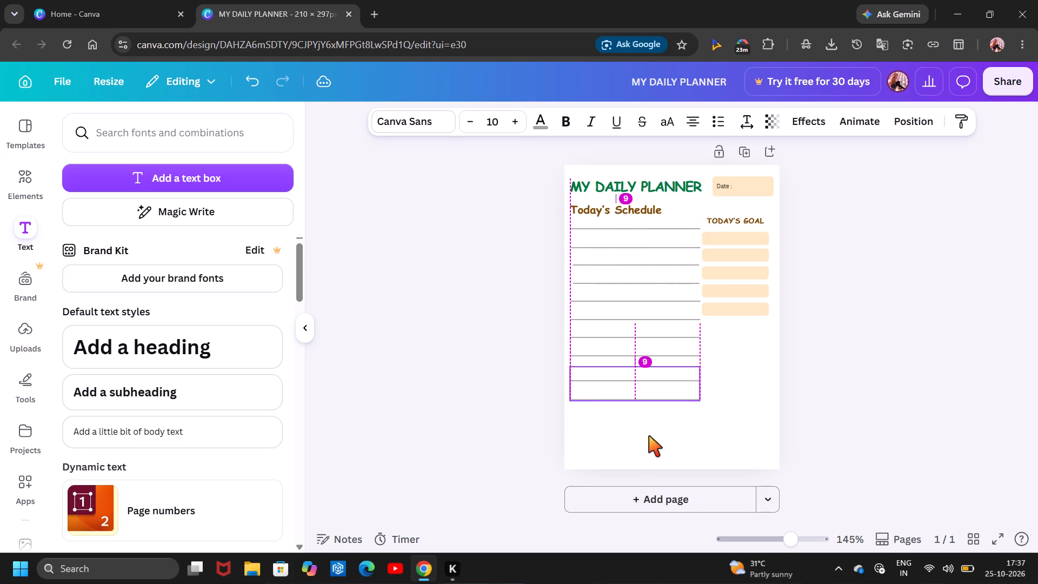
pyautogui.moveTo(649, 436); pyautogui.dragTo(649, 435)
pyautogui.click(716, 449)
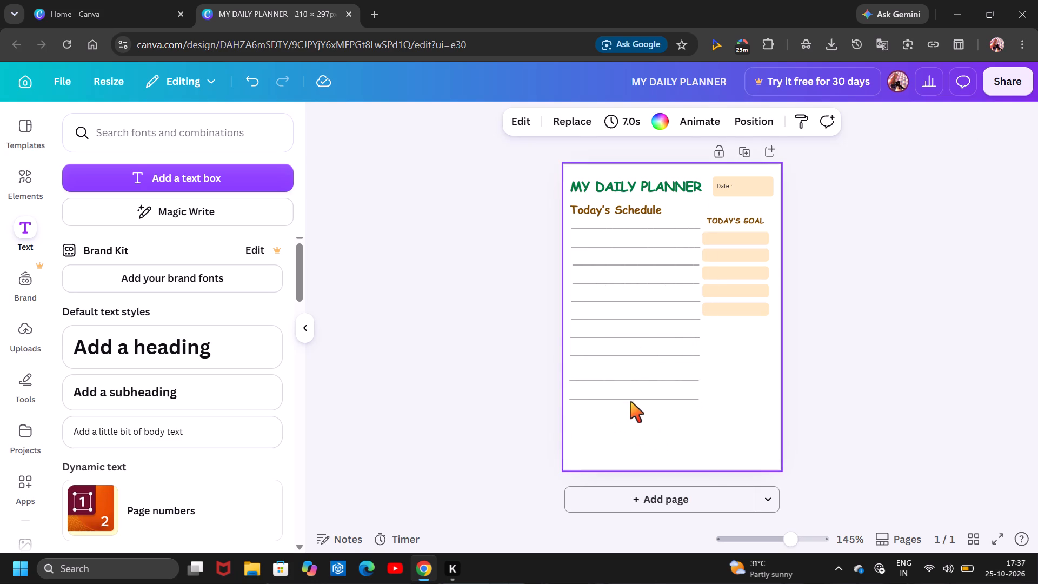
pyautogui.click(630, 401)
pyautogui.moveTo(642, 435); pyautogui.dragTo(643, 426)
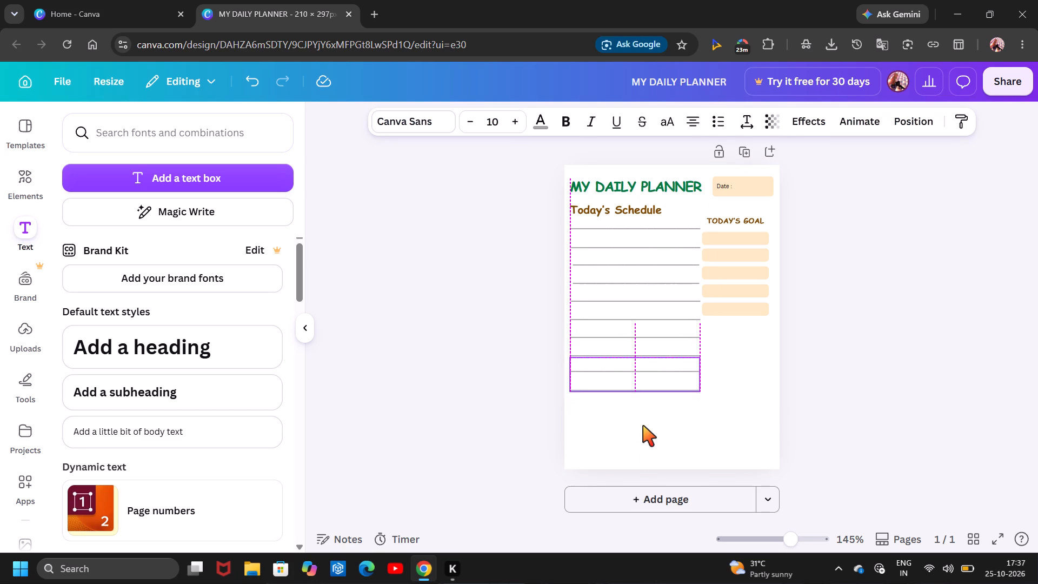
pyautogui.moveTo(643, 426); pyautogui.dragTo(643, 425)
pyautogui.click(710, 439)
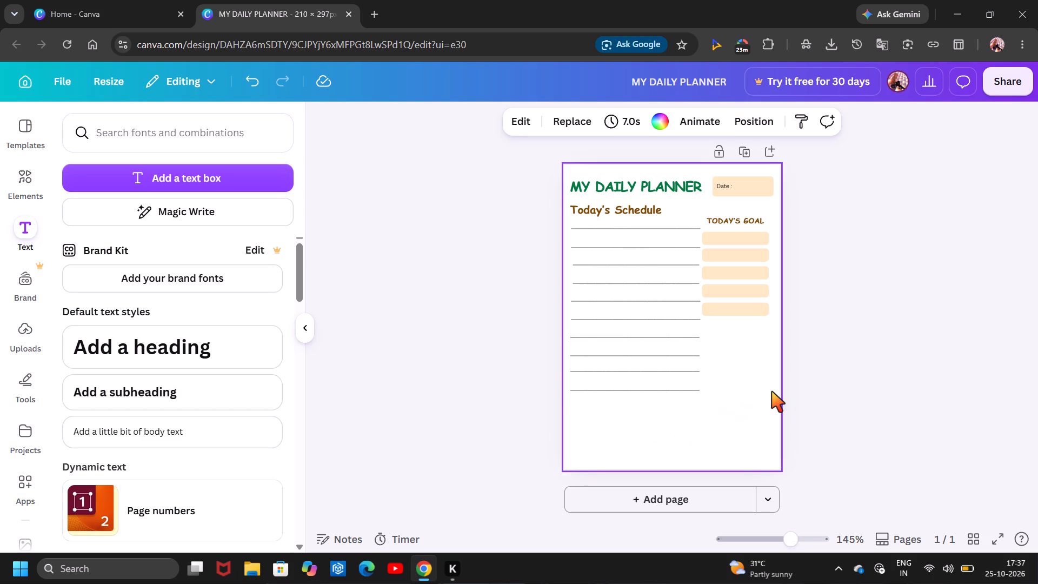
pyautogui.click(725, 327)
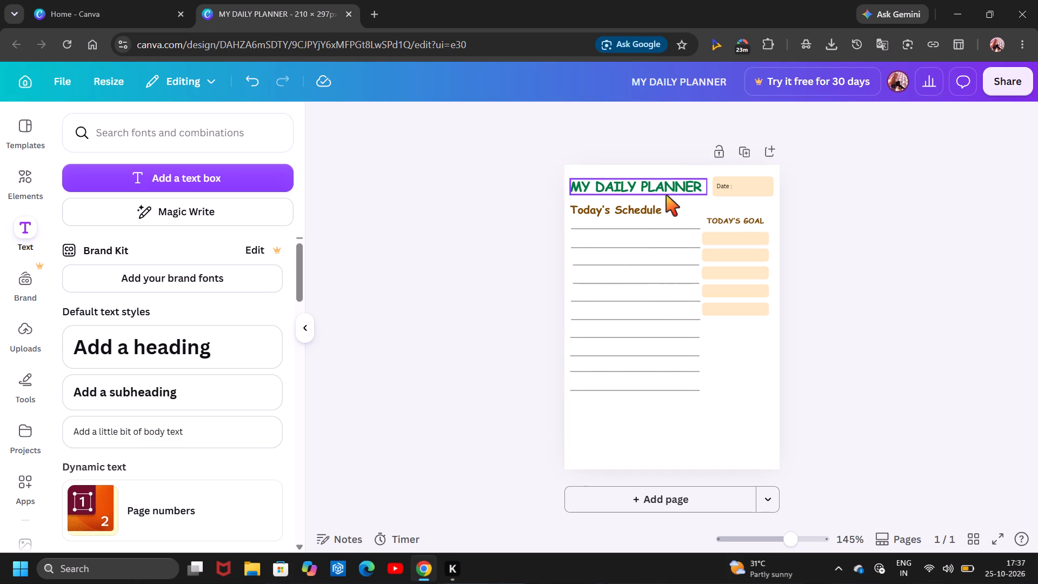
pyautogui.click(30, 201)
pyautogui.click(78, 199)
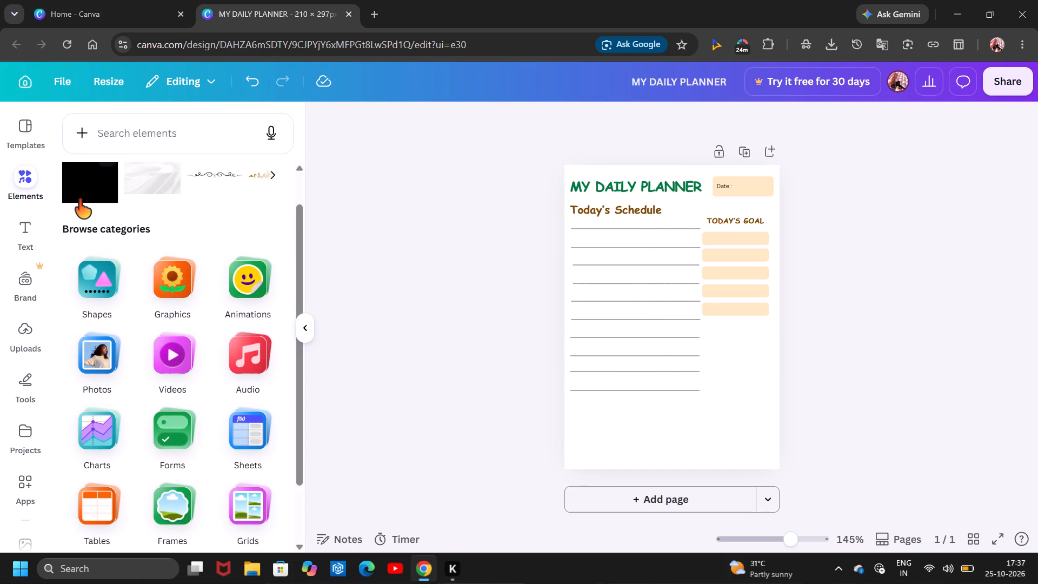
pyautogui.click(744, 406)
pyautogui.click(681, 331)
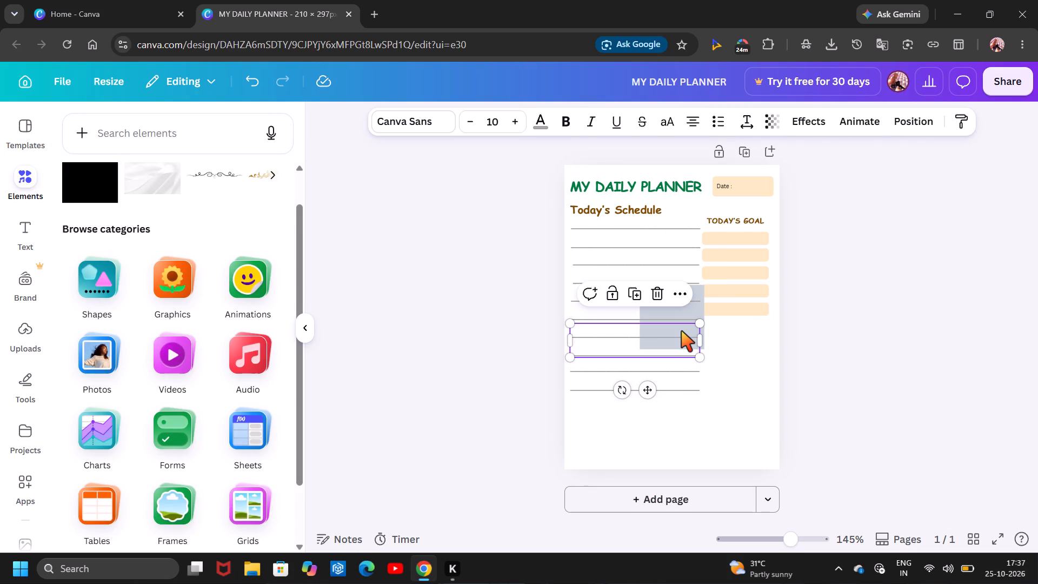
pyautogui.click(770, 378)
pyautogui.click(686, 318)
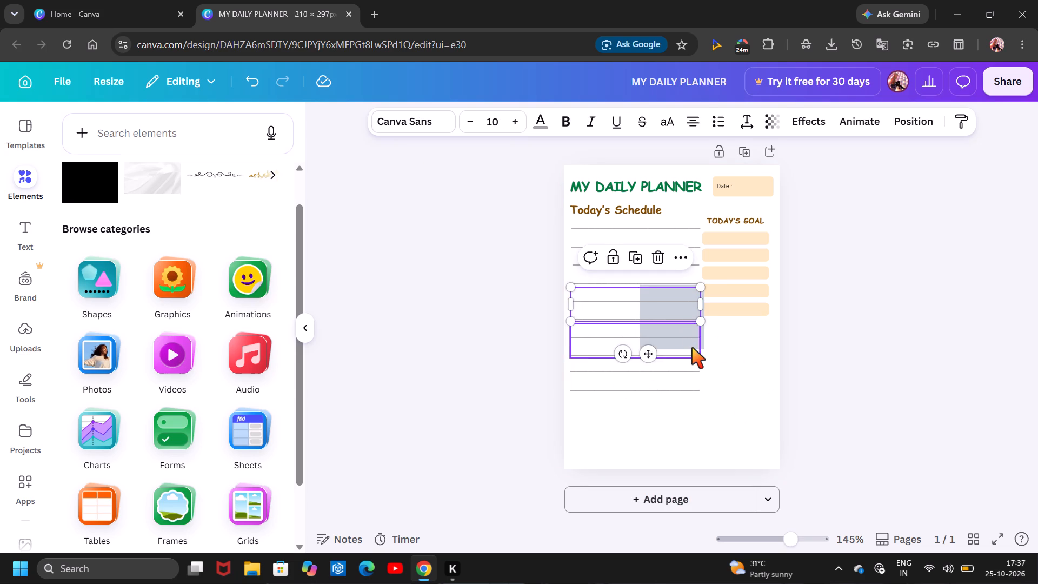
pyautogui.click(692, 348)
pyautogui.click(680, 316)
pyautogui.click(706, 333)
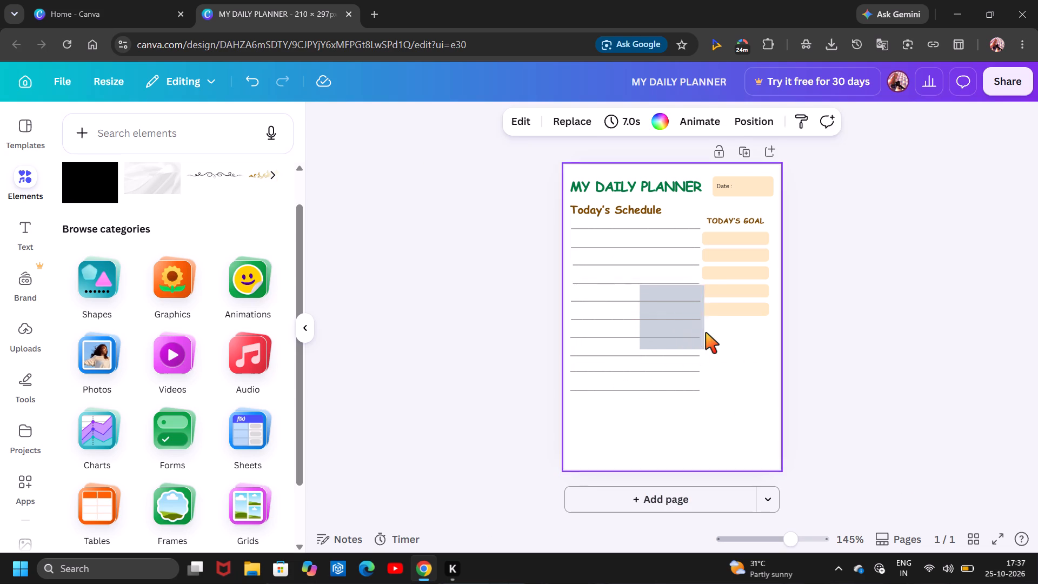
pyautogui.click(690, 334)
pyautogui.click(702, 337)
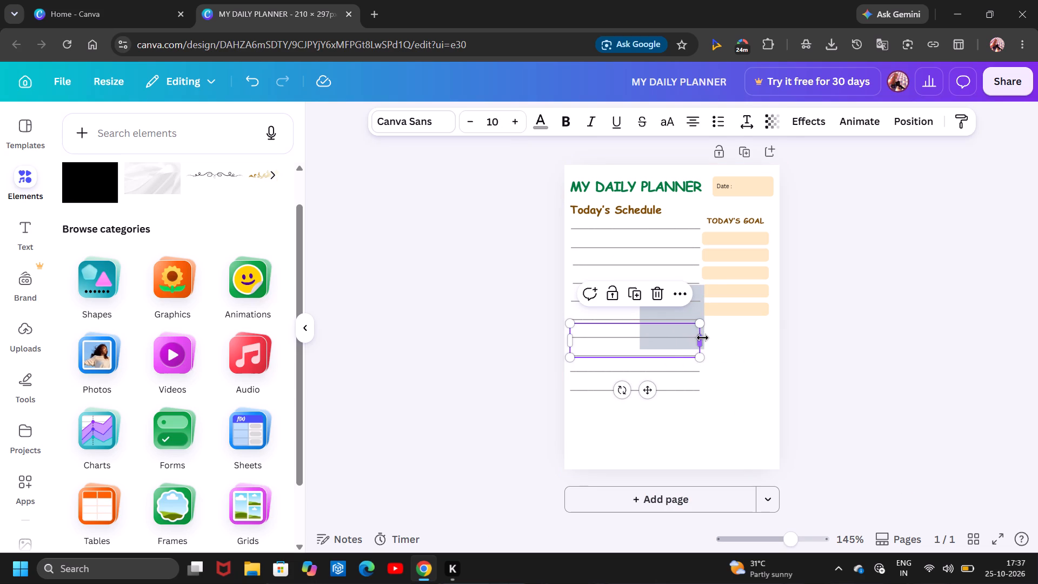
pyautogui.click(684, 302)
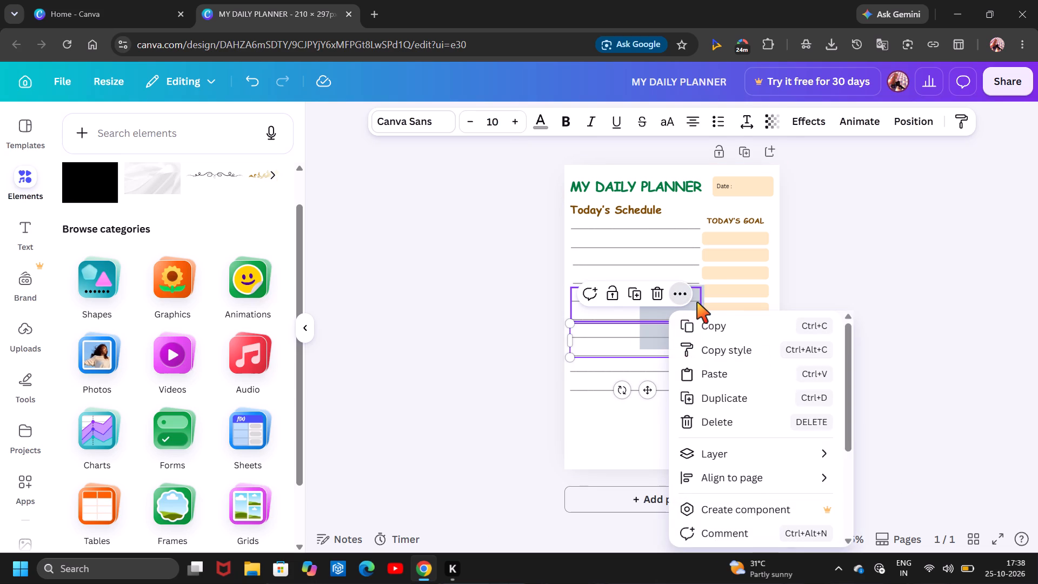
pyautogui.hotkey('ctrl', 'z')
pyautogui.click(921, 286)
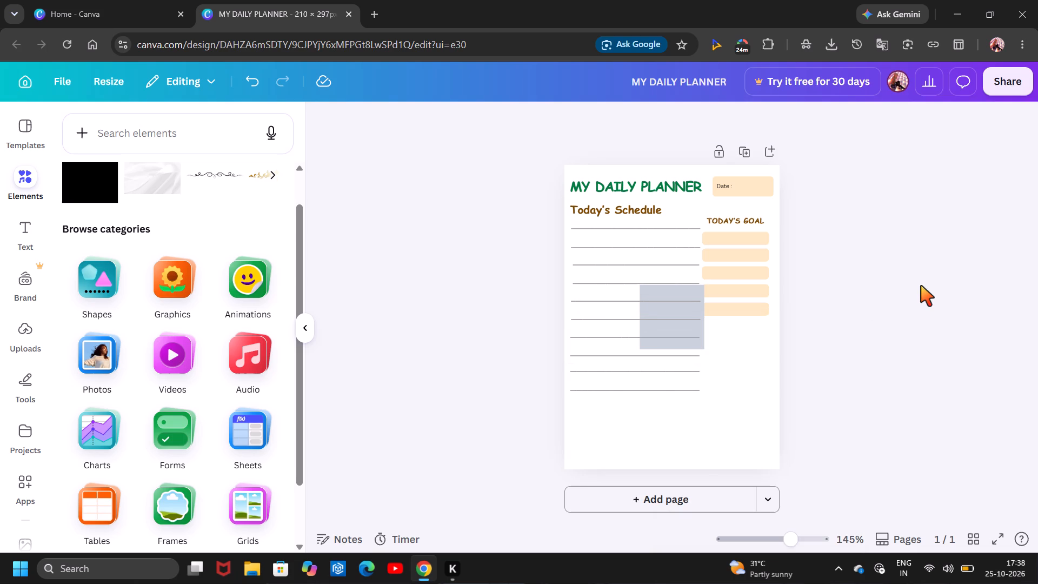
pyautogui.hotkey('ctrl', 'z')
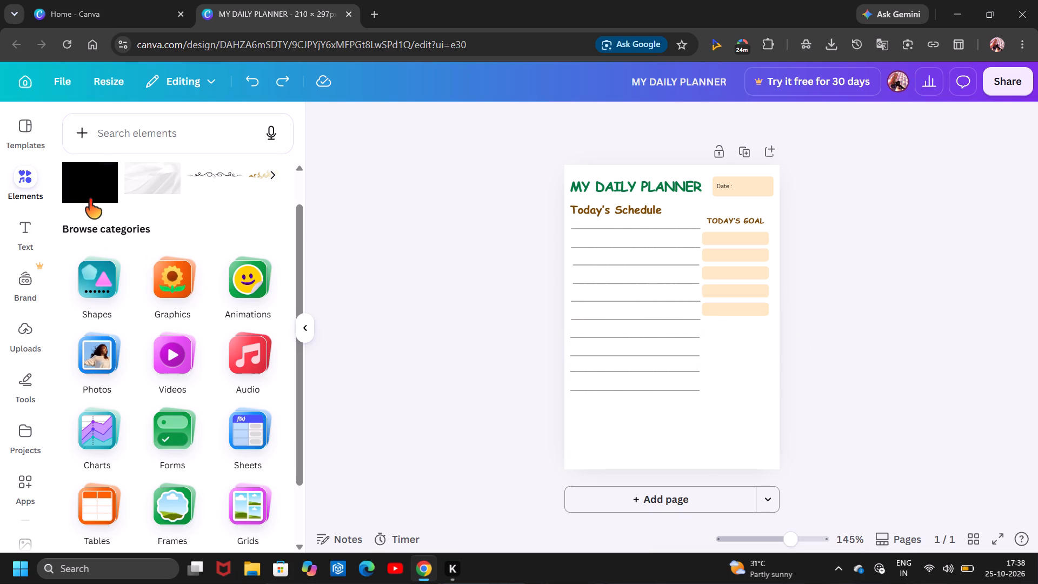
# Insert a square below the TODAY'S GOAL boxes and stretch its bottom edge down level with the last writing line.
pyautogui.click(89, 199)
pyautogui.moveTo(653, 317); pyautogui.dragTo(673, 328)
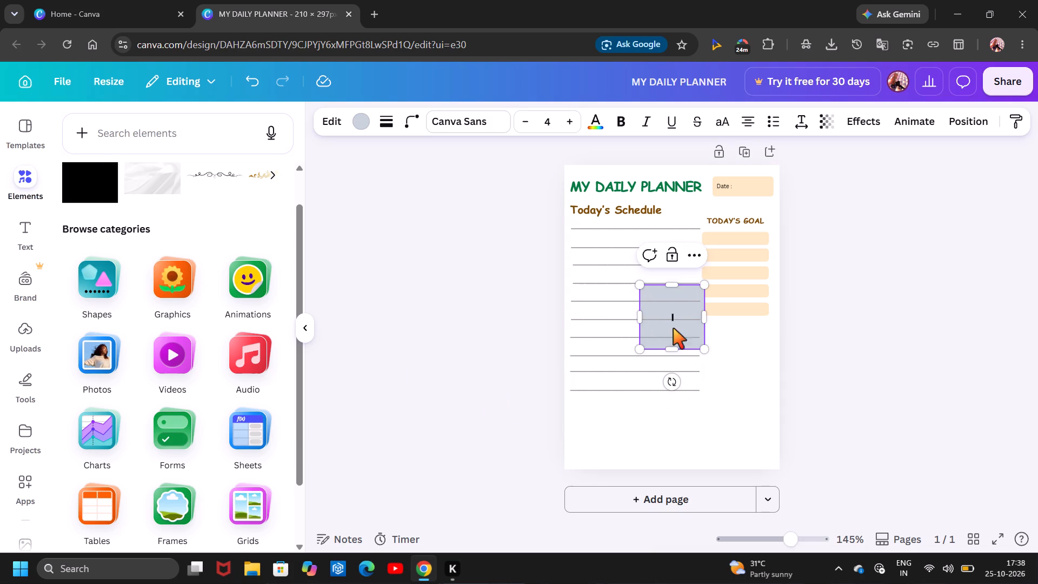
pyautogui.moveTo(673, 328); pyautogui.dragTo(701, 361)
pyautogui.moveTo(663, 300); pyautogui.dragTo(731, 358)
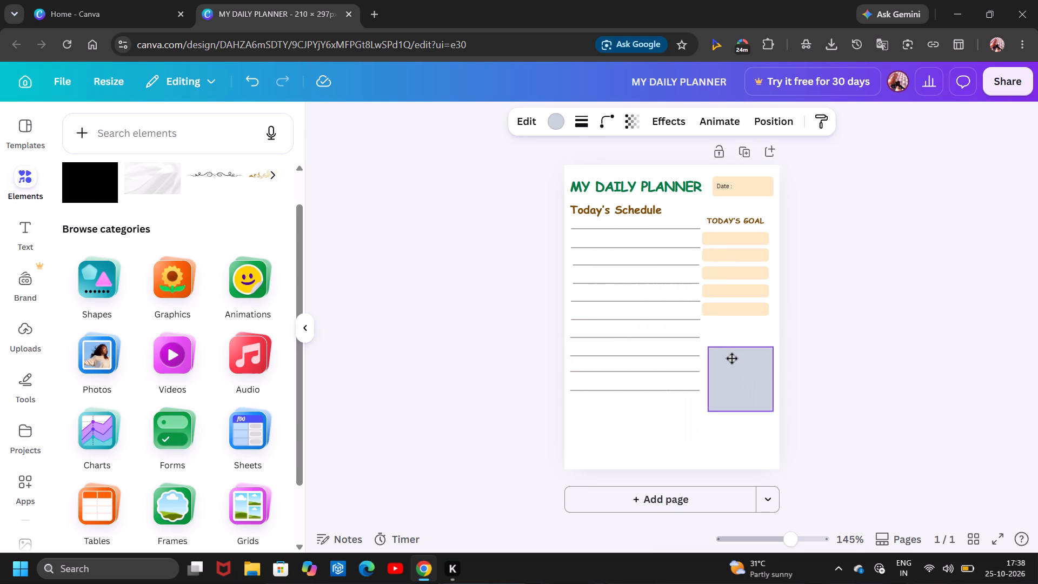
pyautogui.moveTo(731, 358); pyautogui.dragTo(727, 337)
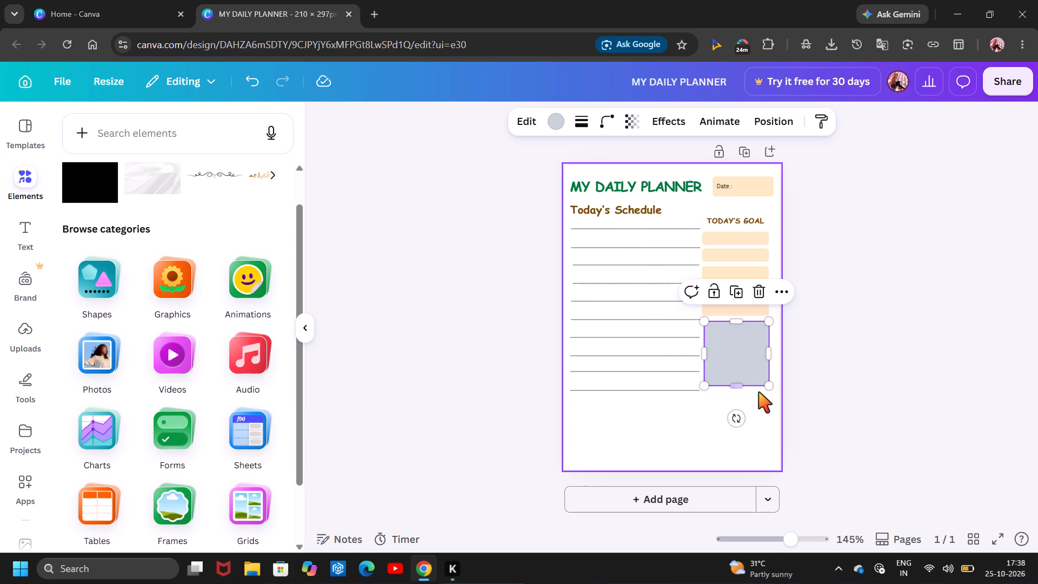
pyautogui.moveTo(740, 387); pyautogui.dragTo(741, 392)
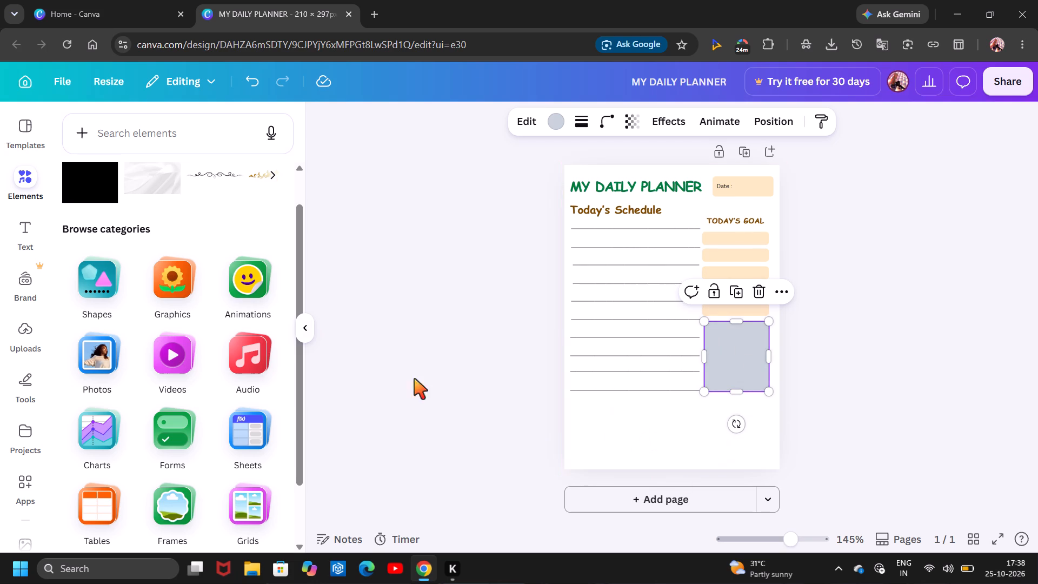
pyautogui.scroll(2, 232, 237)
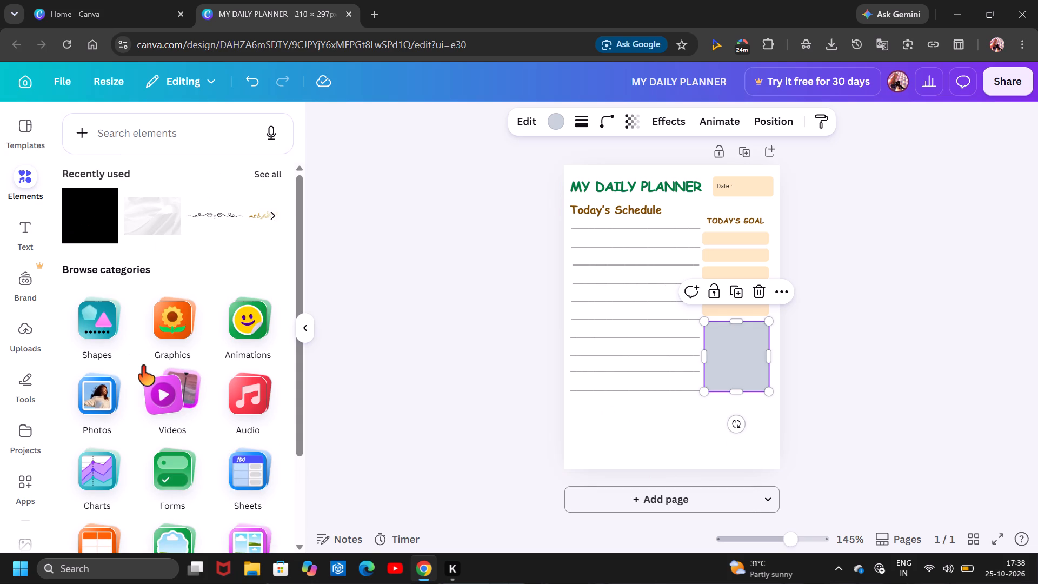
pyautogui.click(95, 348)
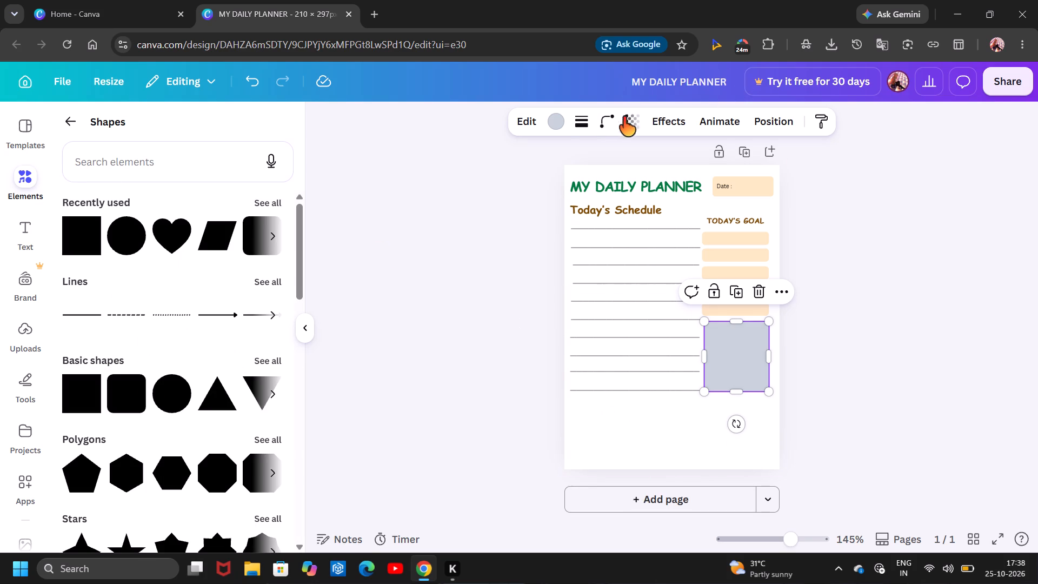
# Give the grey square a short-dashed black border and reduce its stroke weight to a thin outline.
pyautogui.click(578, 122)
pyautogui.click(575, 167)
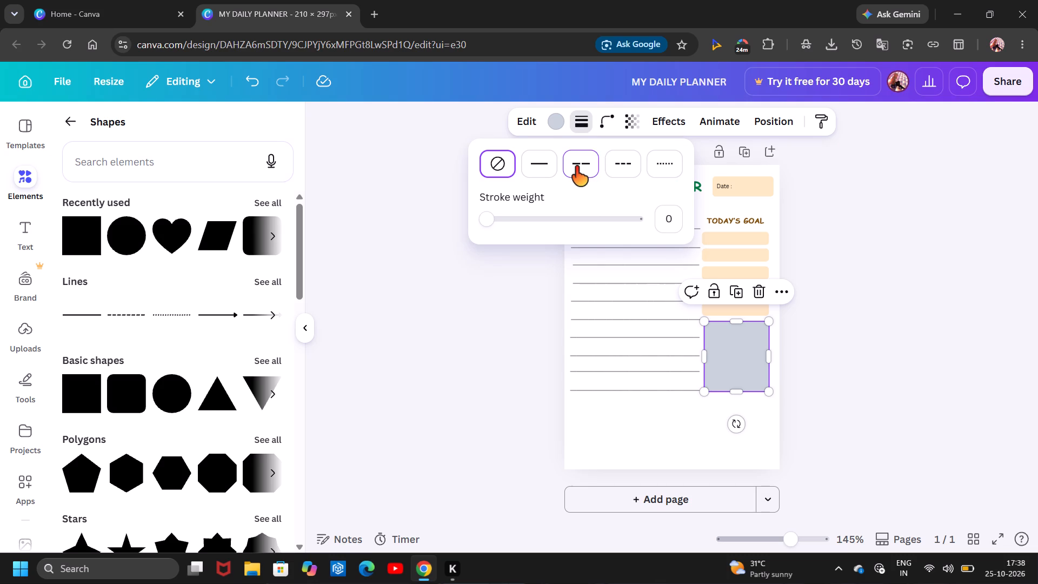
pyautogui.click(490, 224)
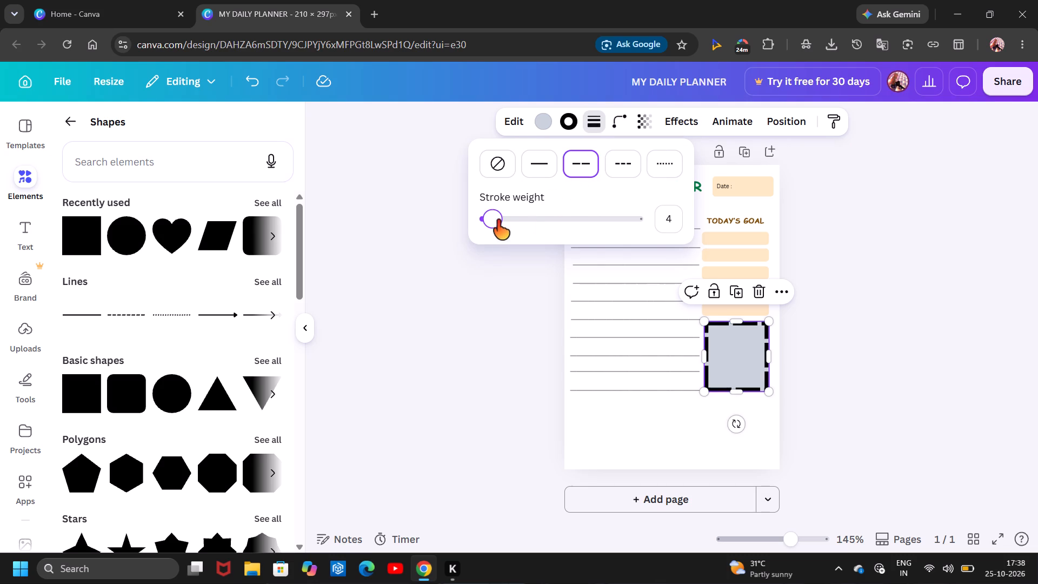
pyautogui.click(608, 171)
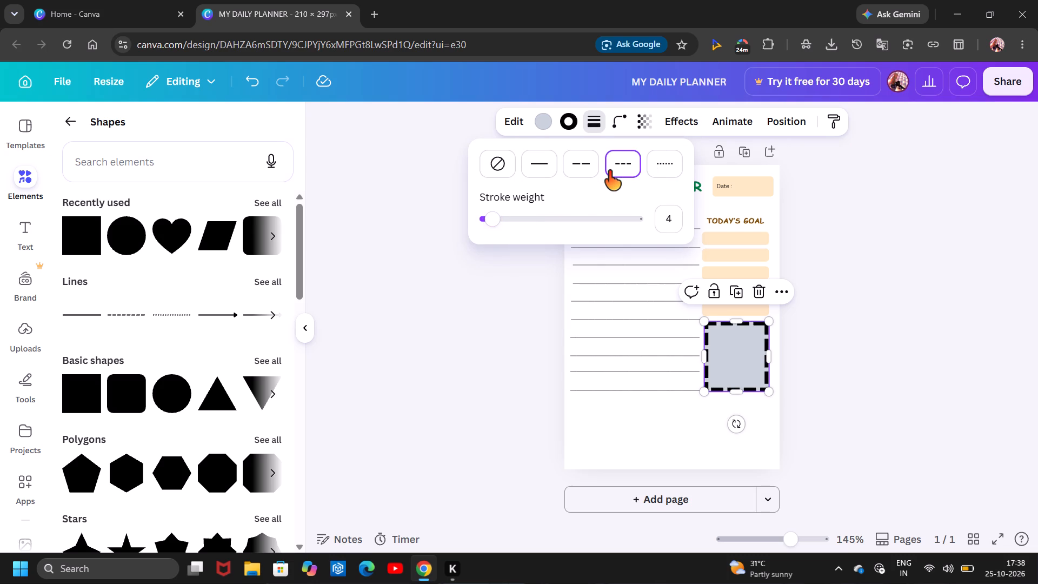
pyautogui.click(668, 160)
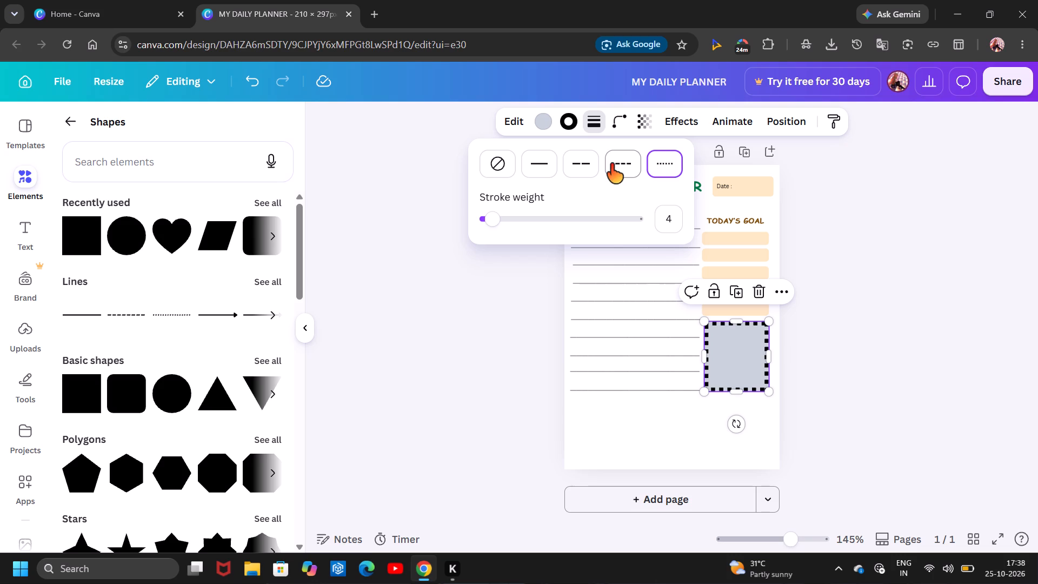
pyautogui.click(610, 164)
pyautogui.moveTo(493, 211); pyautogui.dragTo(487, 212)
pyautogui.click(508, 423)
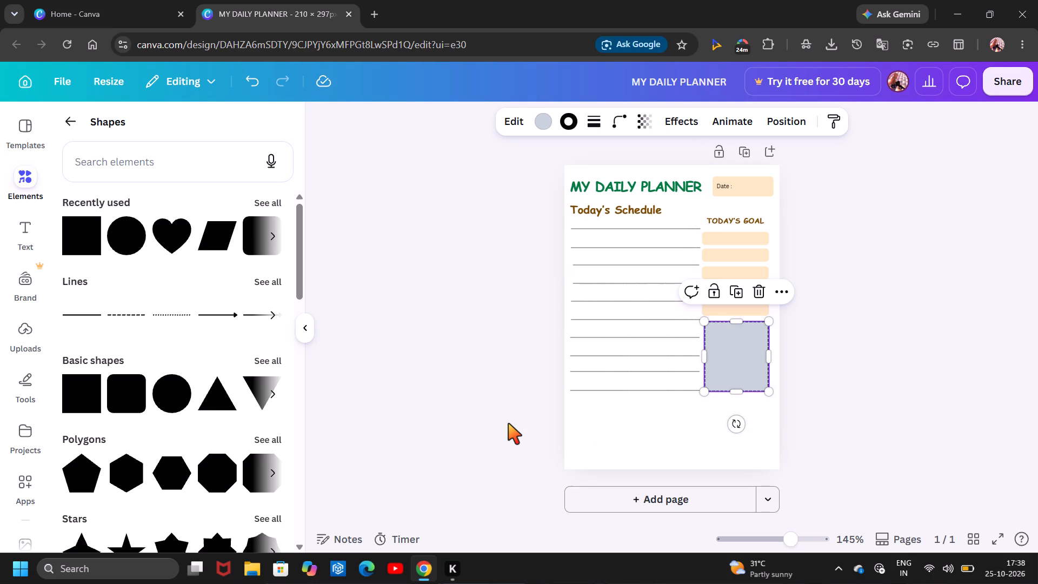
# Fill the grey dashed-border box below the TODAY'S GOAL boxes with white.
pyautogui.click(508, 423)
pyautogui.click(783, 374)
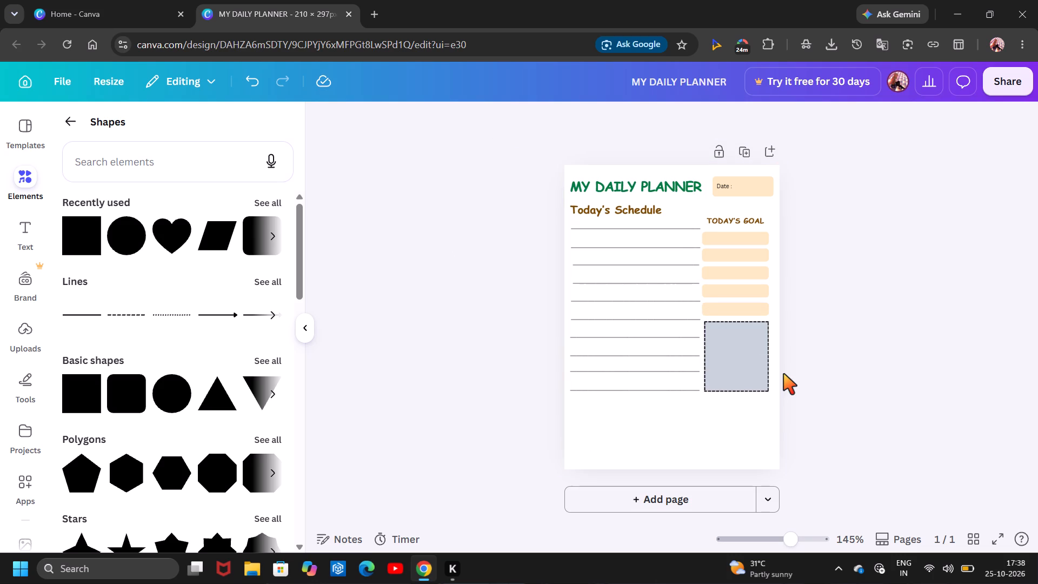
pyautogui.click(743, 370)
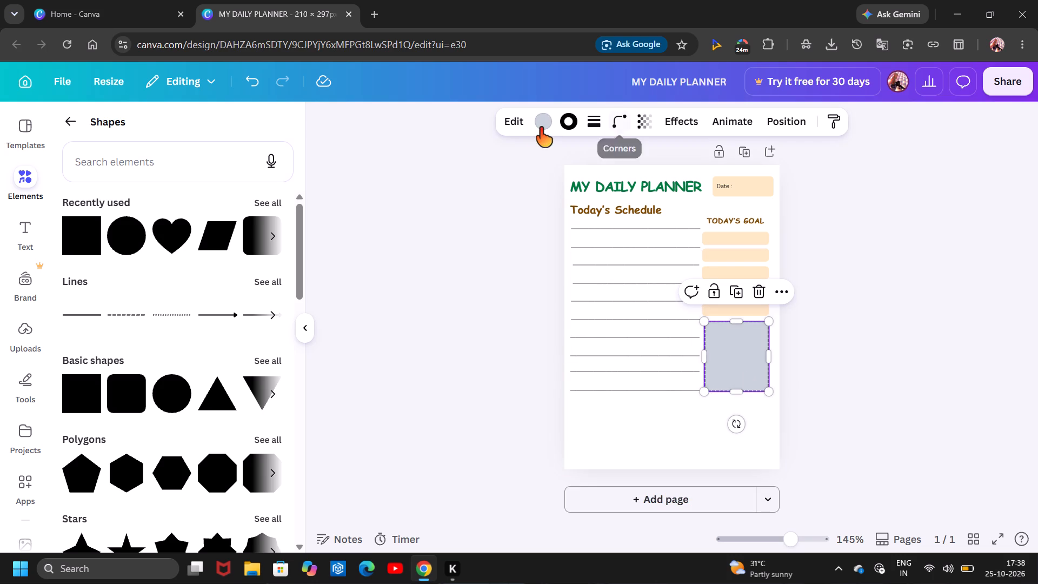
pyautogui.click(536, 125)
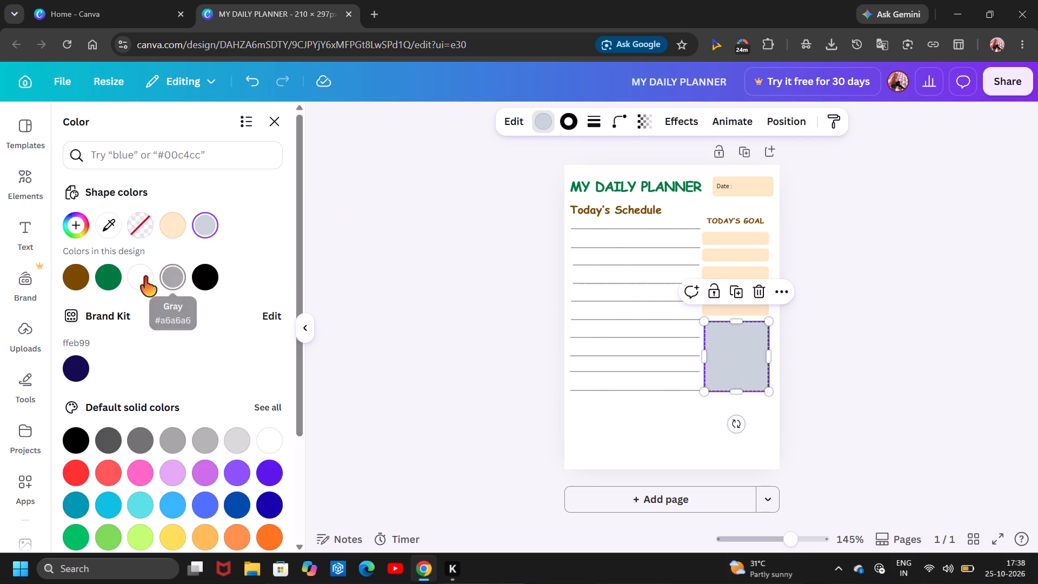
pyautogui.click(144, 277)
pyautogui.click(491, 323)
pyautogui.click(491, 323)
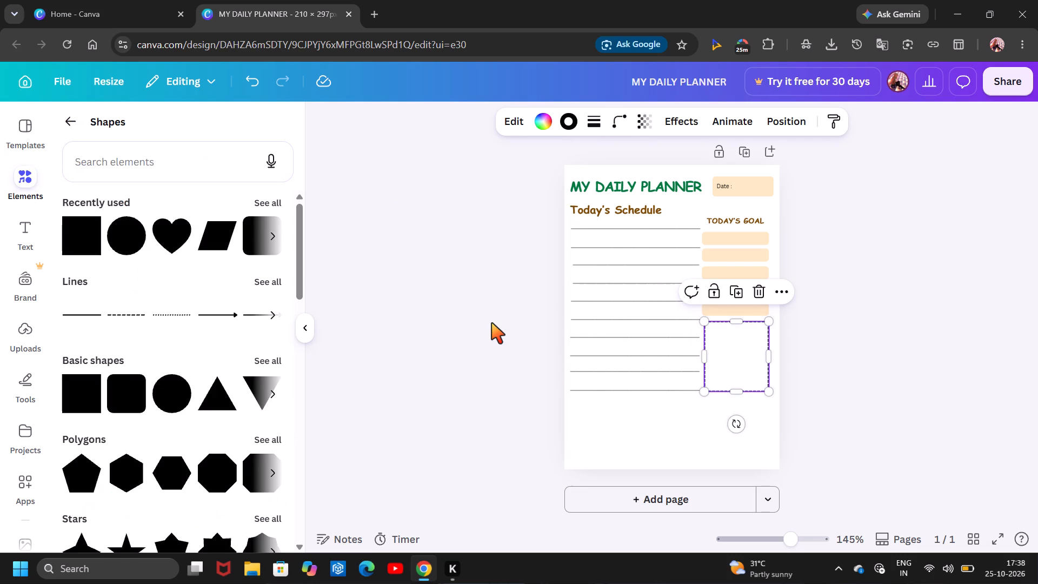
# Recolour the white box's dashed border light green from the default solid colors.
pyautogui.click(728, 362)
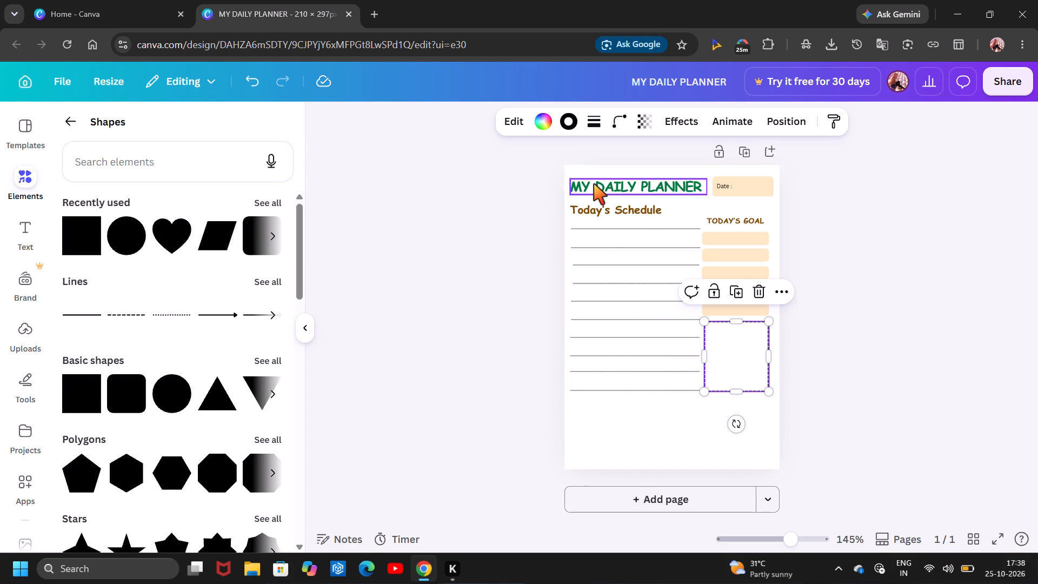
pyautogui.click(569, 129)
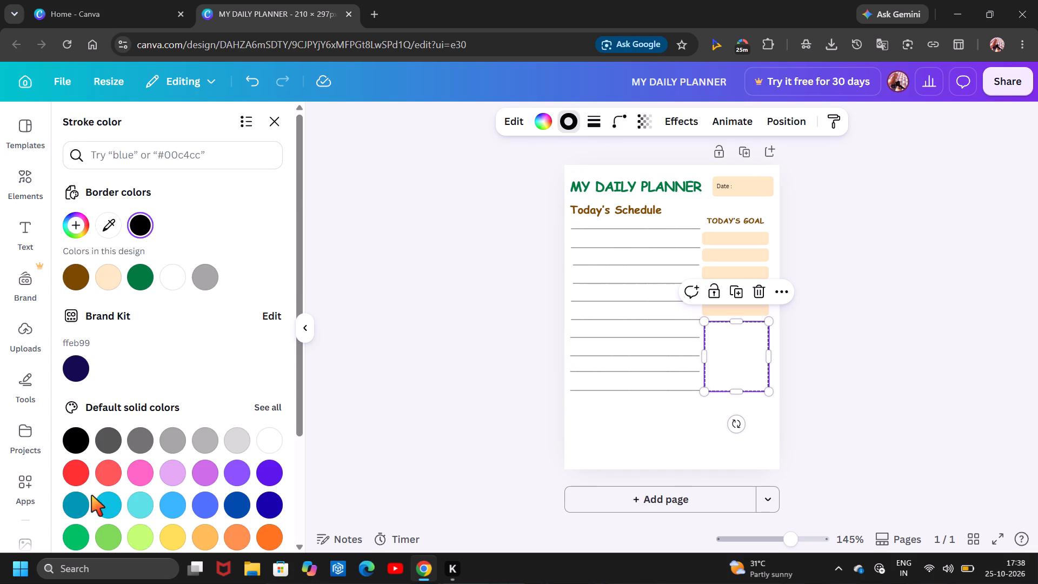
pyautogui.scroll(-1, 158, 487)
pyautogui.click(112, 520)
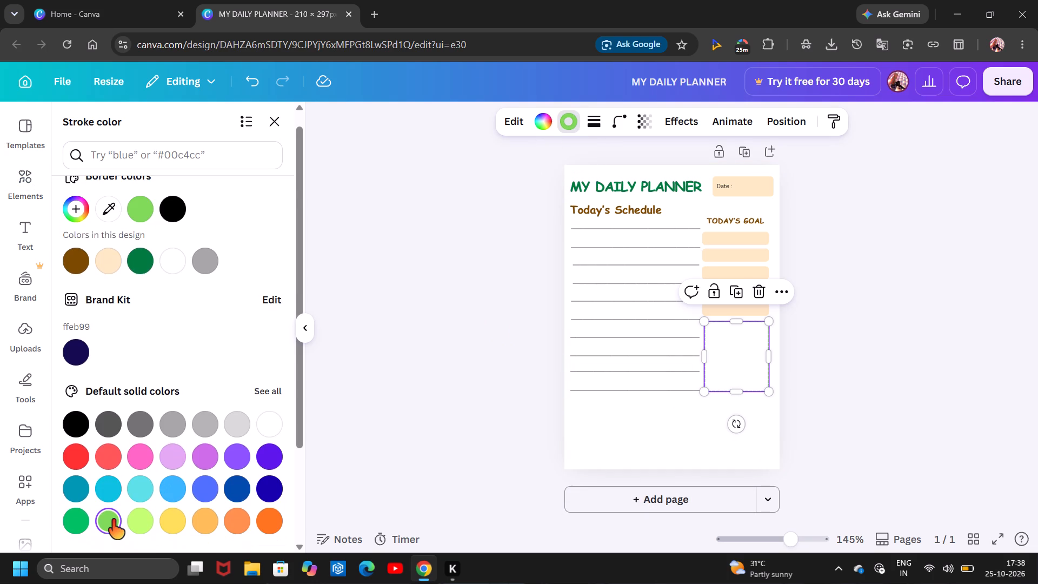
pyautogui.click(456, 479)
pyautogui.click(456, 479)
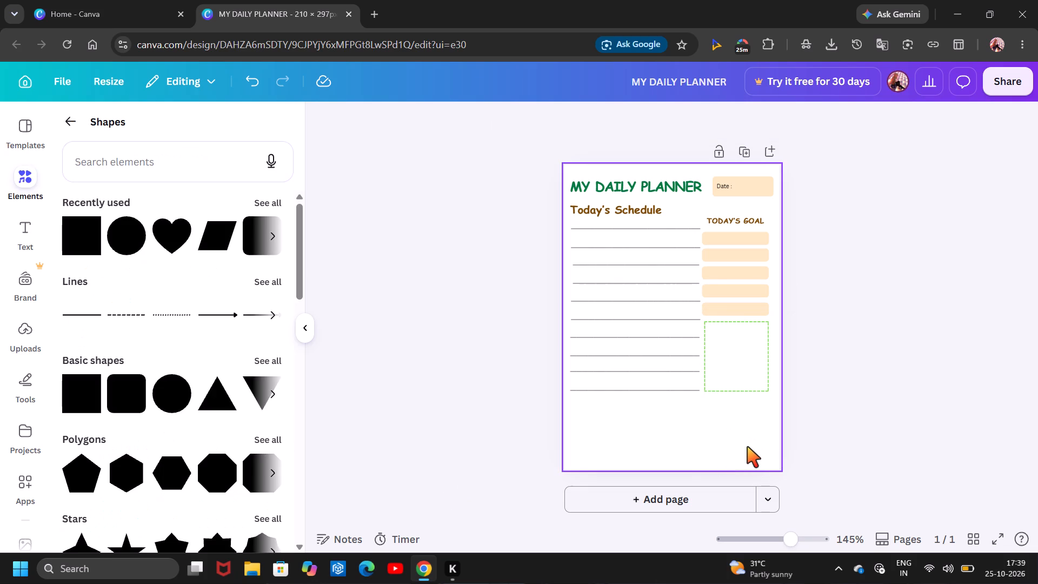
# Insert a square, flatten it into a strip about 11 high, and fit it across the top of the green dashed box.
pyautogui.click(747, 376)
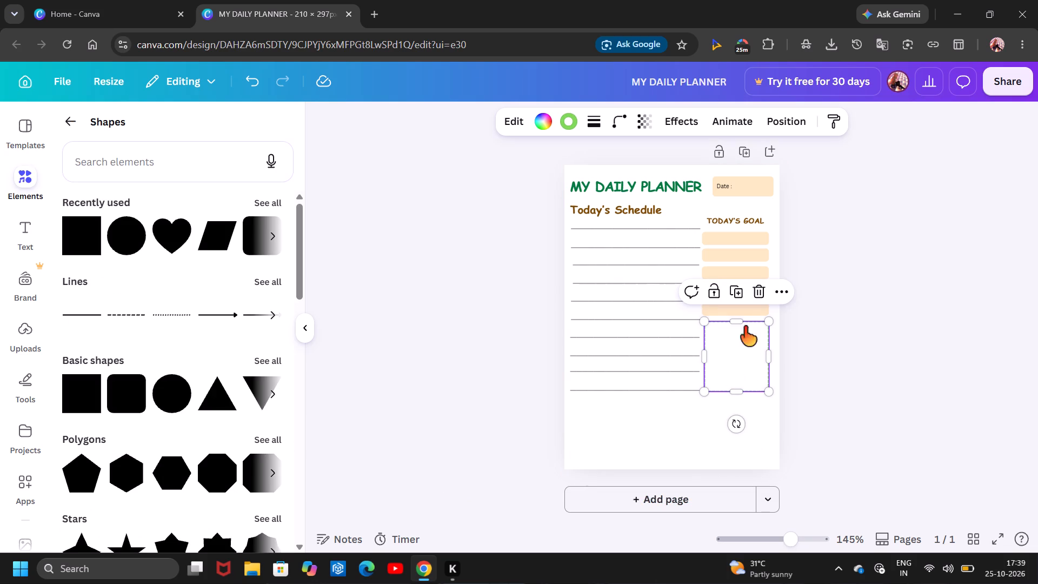
pyautogui.click(73, 242)
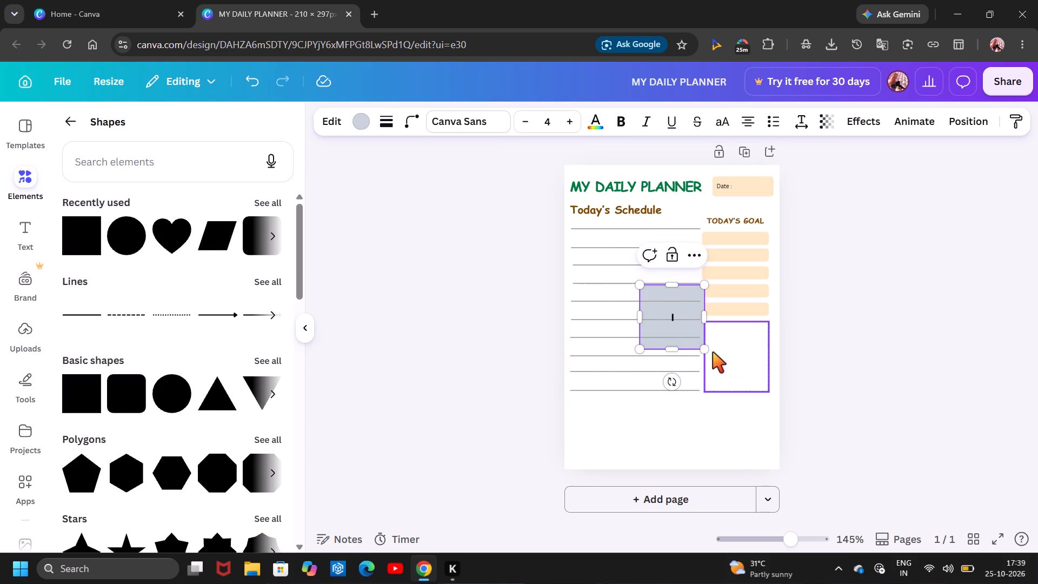
pyautogui.moveTo(707, 352); pyautogui.dragTo(703, 298)
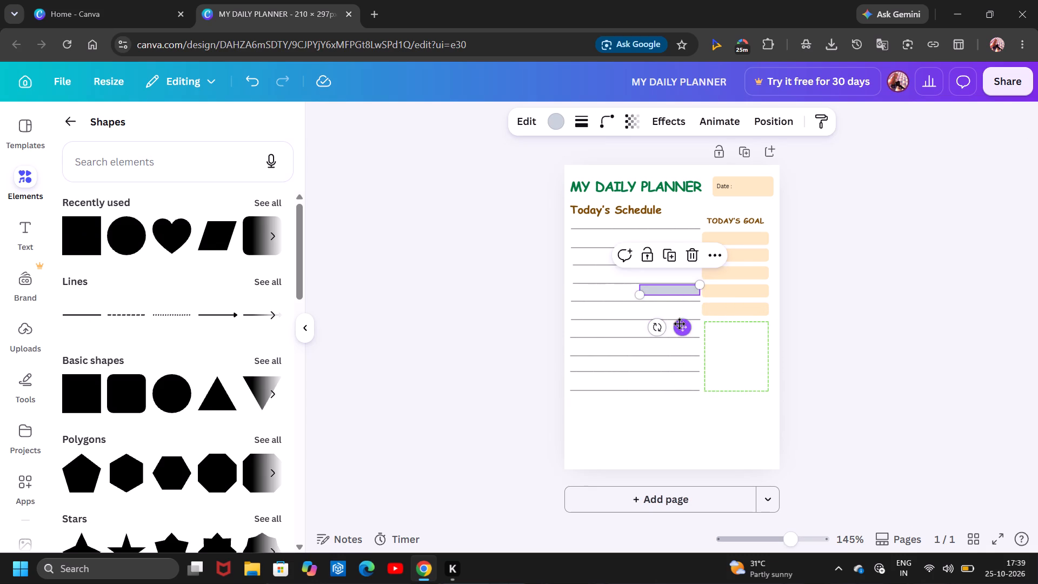
pyautogui.moveTo(679, 323); pyautogui.dragTo(749, 355)
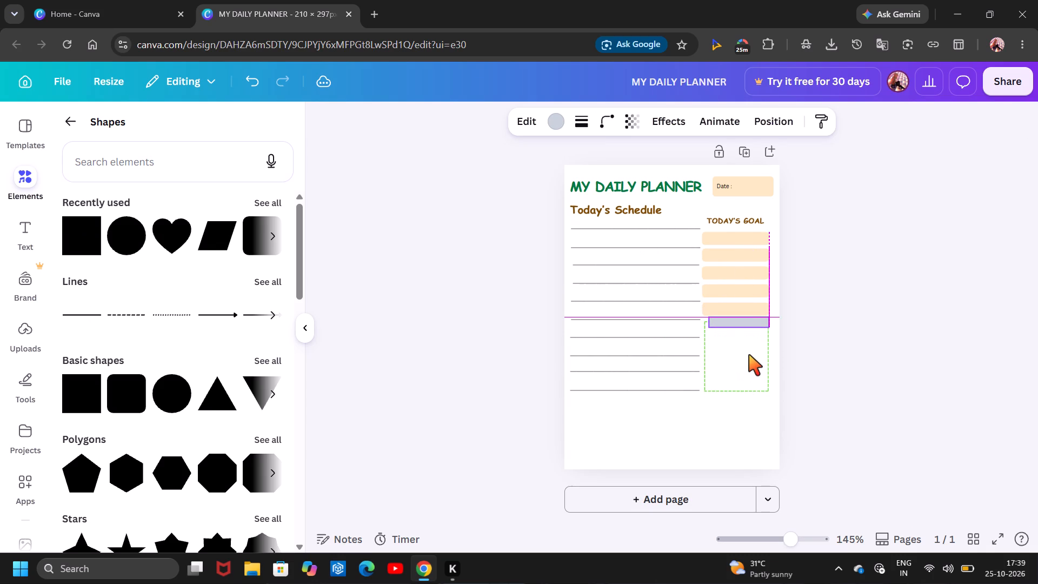
pyautogui.moveTo(749, 355); pyautogui.dragTo(744, 362)
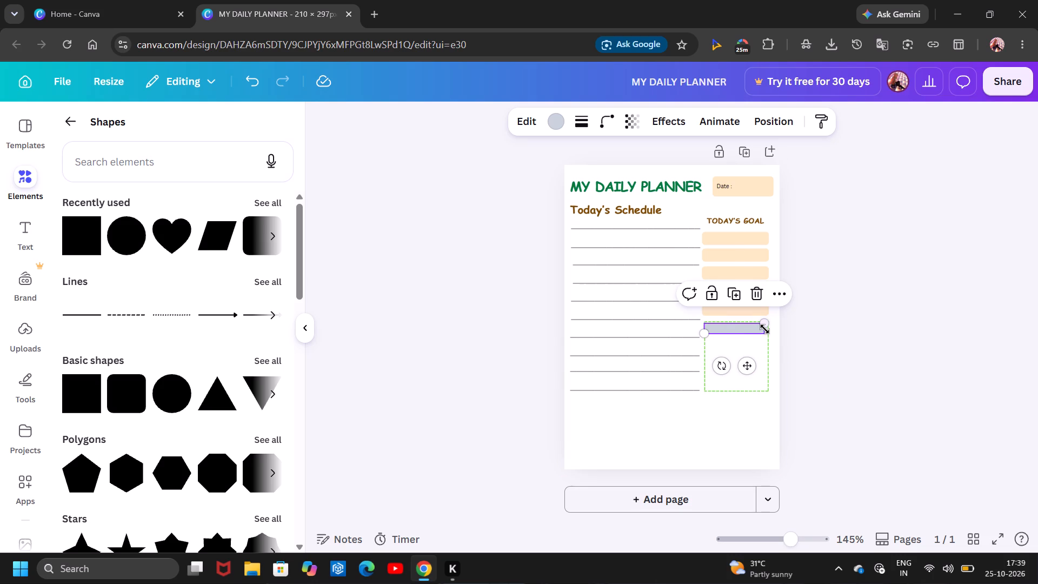
pyautogui.moveTo(764, 329); pyautogui.dragTo(766, 334)
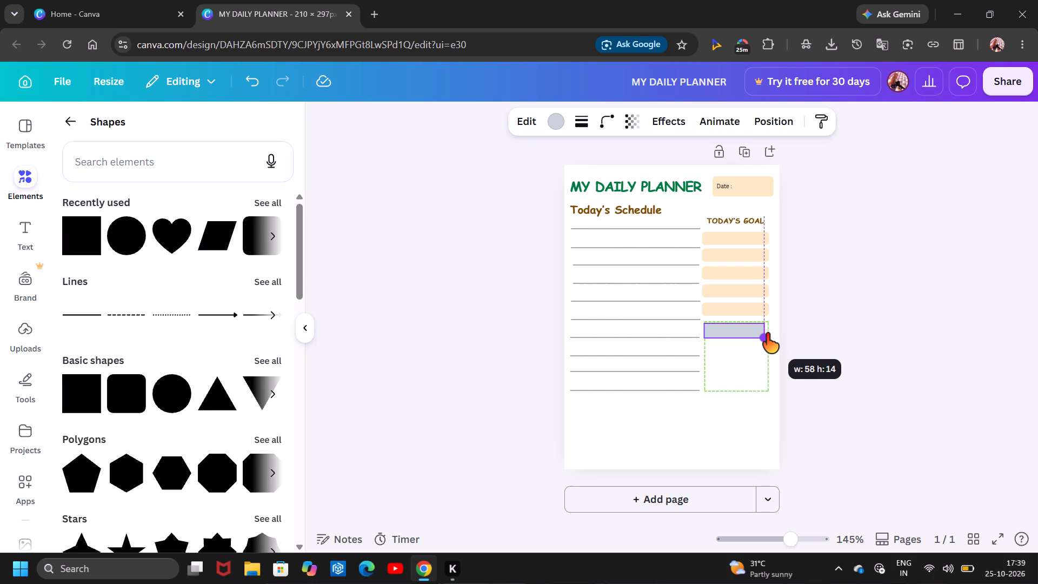
pyautogui.moveTo(766, 334); pyautogui.dragTo(767, 330)
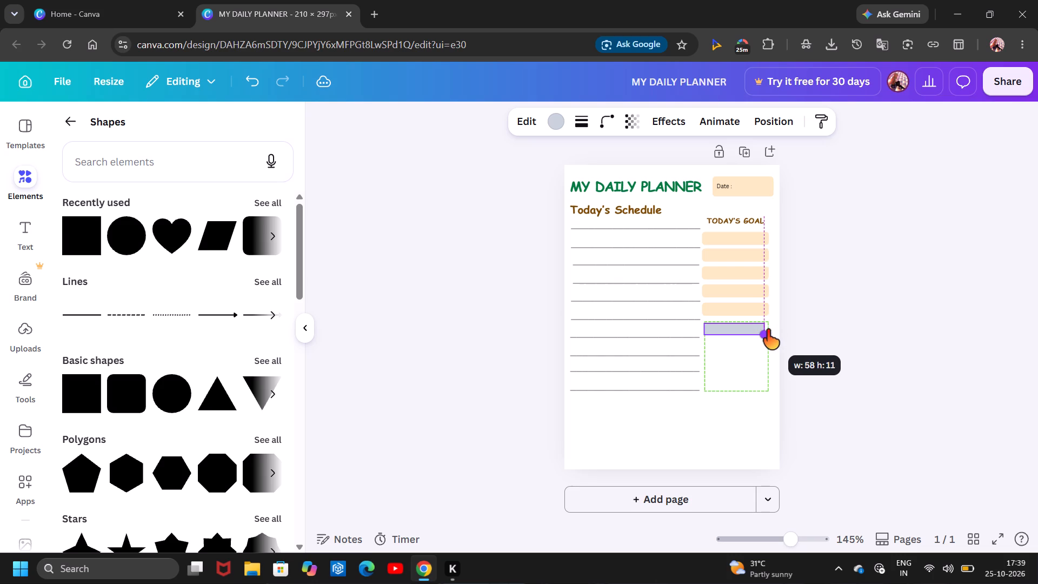
pyautogui.moveTo(767, 330); pyautogui.dragTo(770, 330)
pyautogui.click(908, 418)
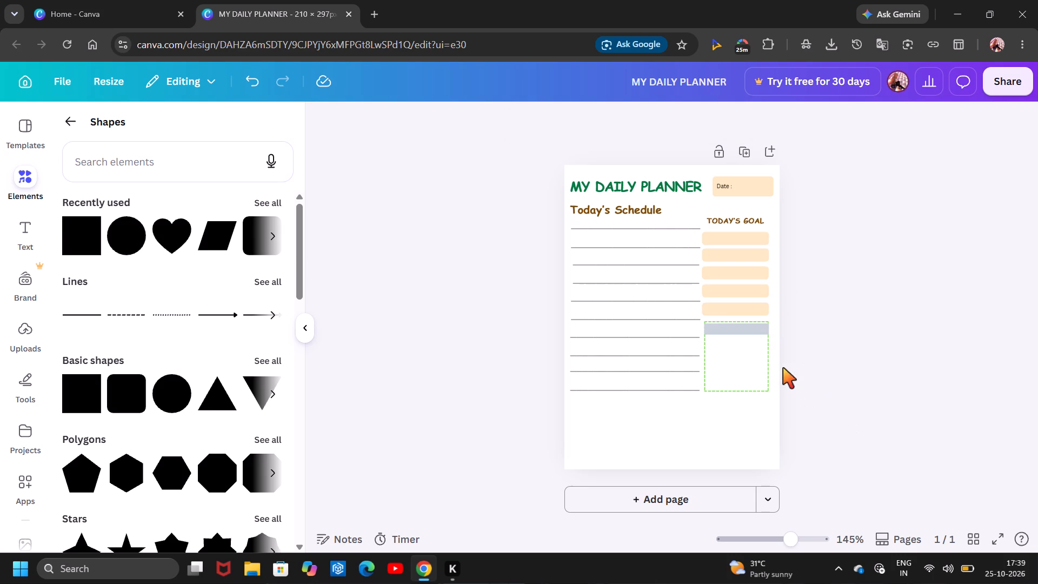
# Fill the grey strip inside the top of the green dashed box with white.
pyautogui.click(744, 333)
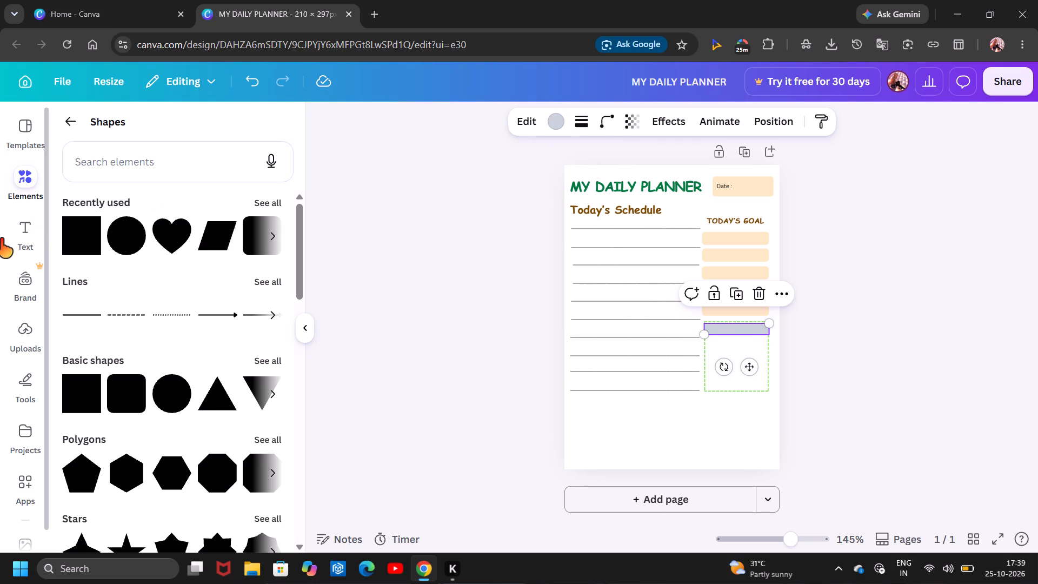
pyautogui.click(551, 118)
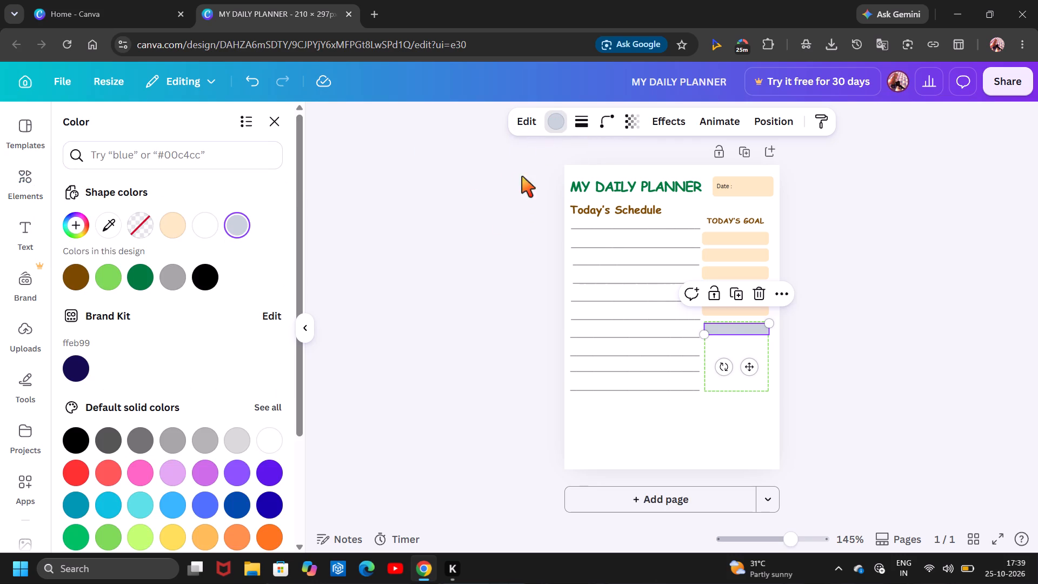
pyautogui.click(195, 220)
pyautogui.click(490, 300)
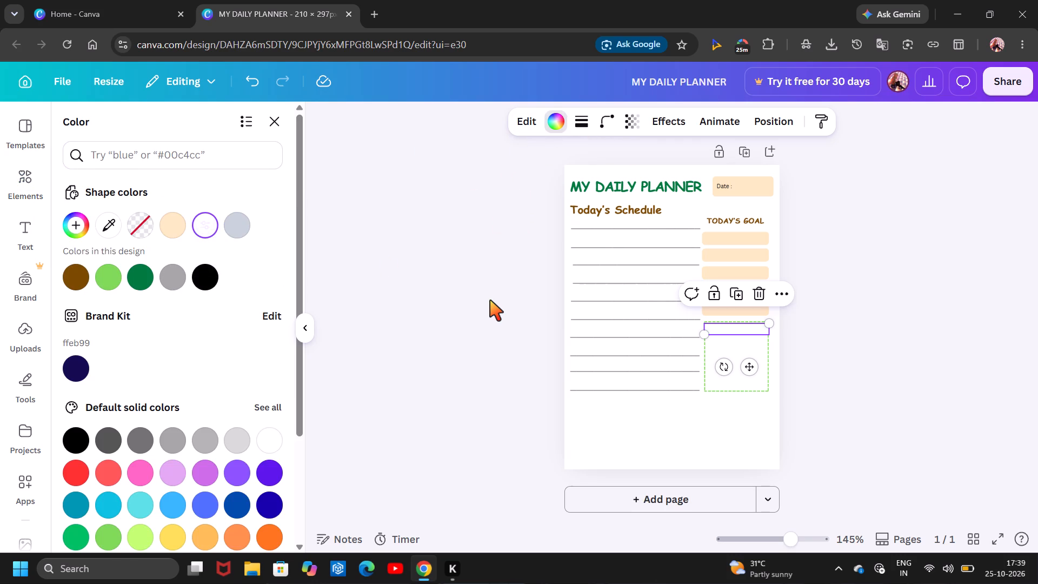
pyautogui.click(893, 355)
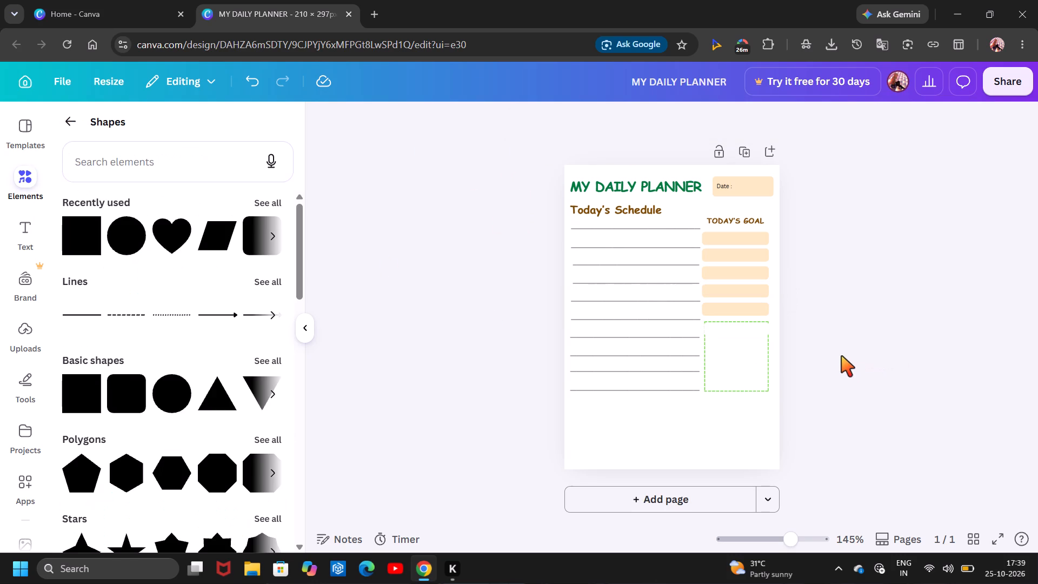
# Give the white strip a short-dashed black border and reduce its stroke weight to a thin outline.
pyautogui.click(742, 331)
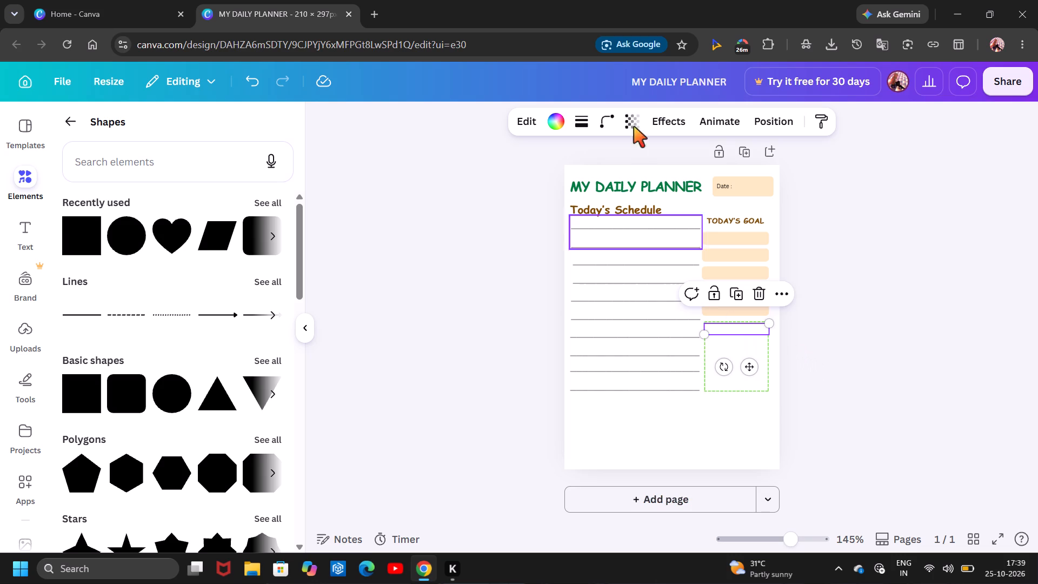
pyautogui.click(573, 120)
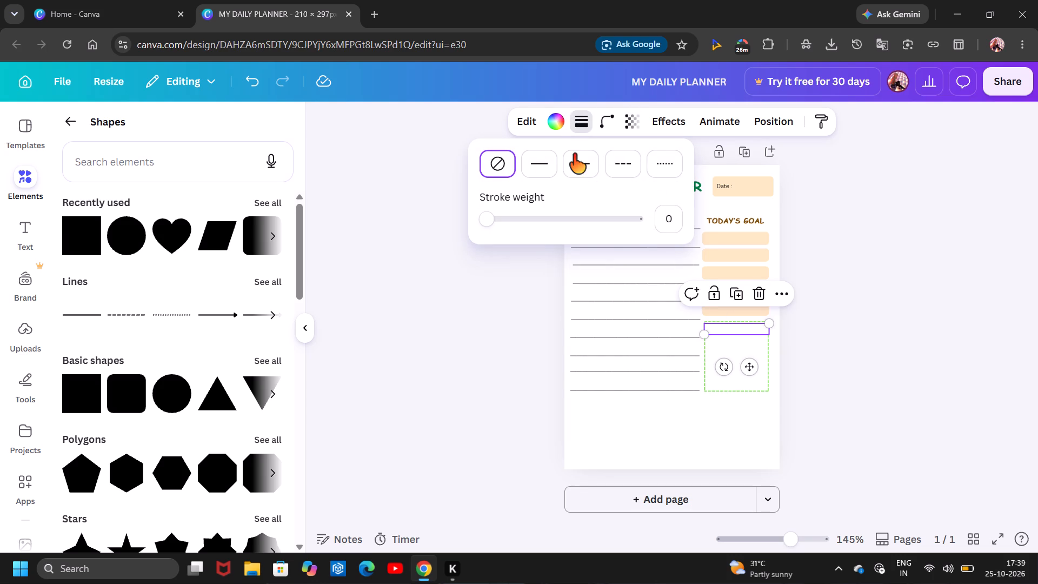
pyautogui.click(626, 167)
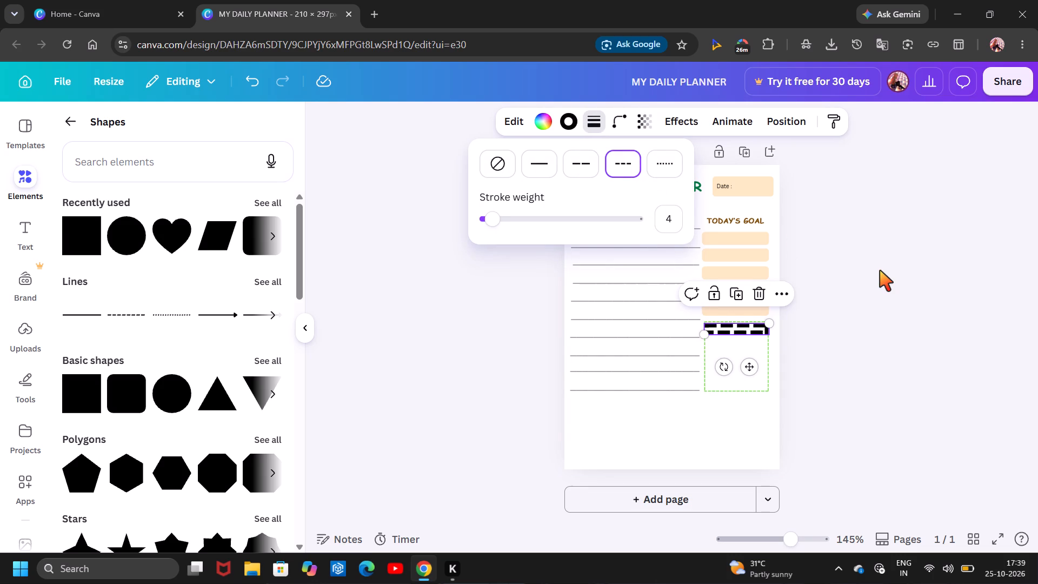
pyautogui.moveTo(492, 223); pyautogui.dragTo(477, 224)
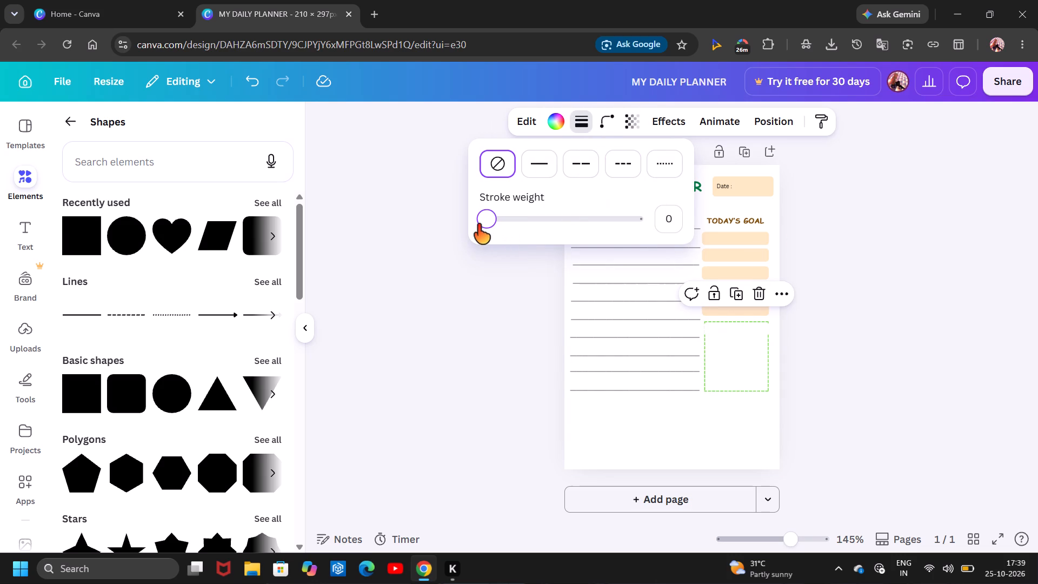
pyautogui.moveTo(477, 224); pyautogui.dragTo(485, 225)
pyautogui.moveTo(485, 225); pyautogui.dragTo(487, 226)
pyautogui.click(967, 228)
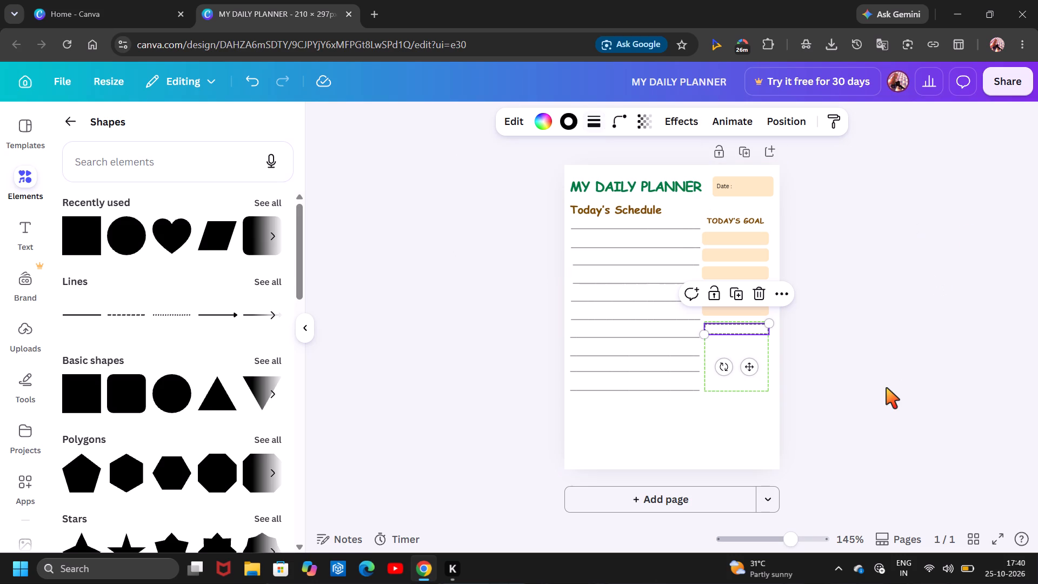
pyautogui.click(886, 388)
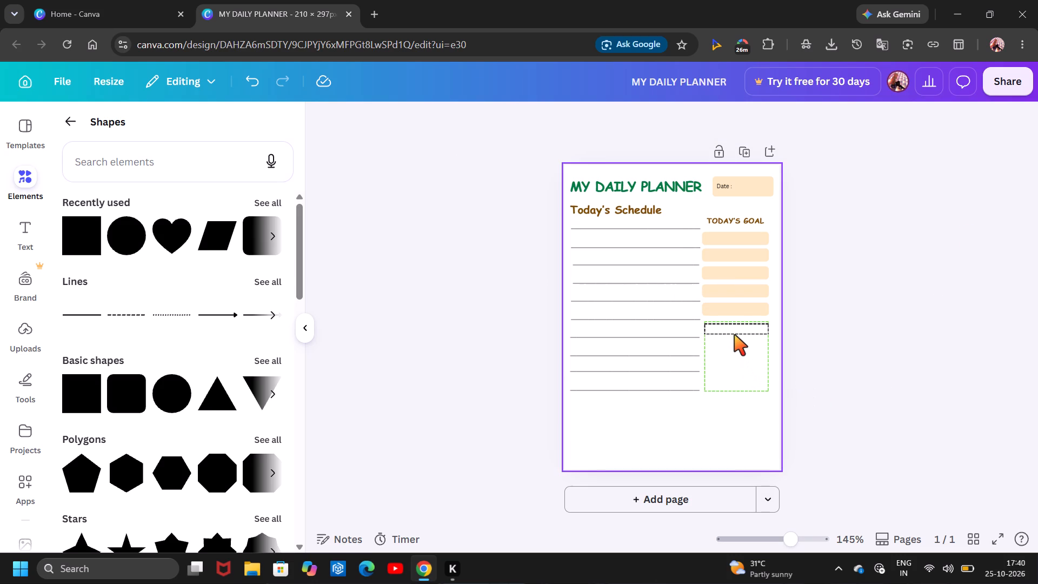
# Shift the green dashed box and its strip slightly upward, lining up their top edges just beneath the last peach box.
pyautogui.doubleClick(734, 335)
pyautogui.click(735, 331)
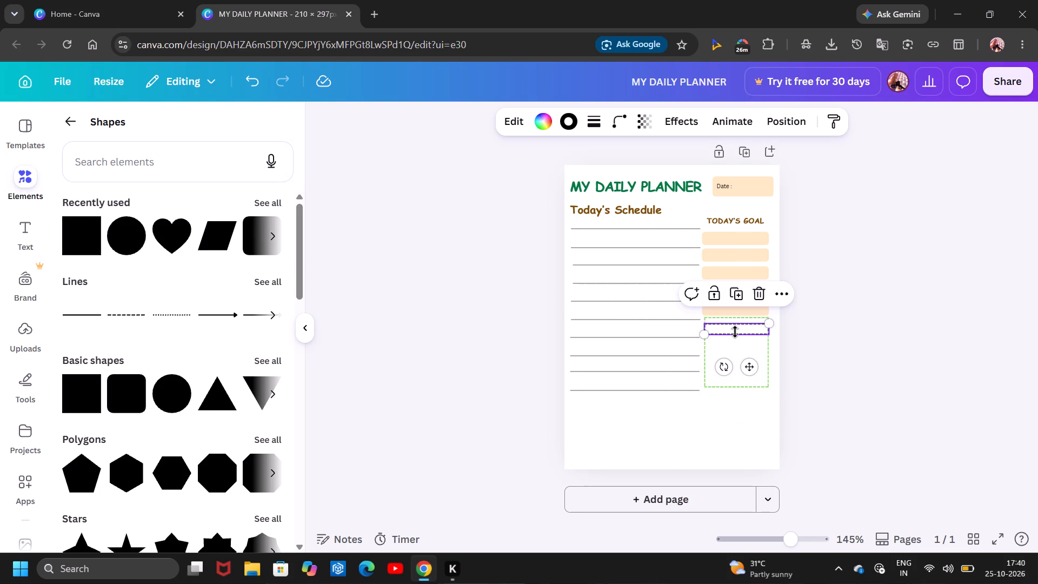
pyautogui.moveTo(750, 367); pyautogui.dragTo(750, 370)
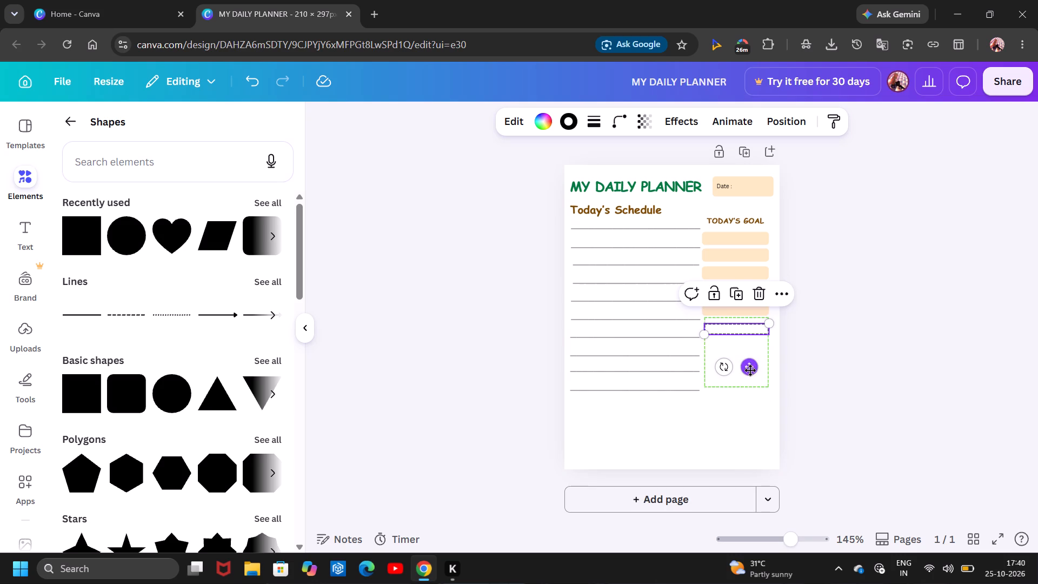
pyautogui.moveTo(750, 370); pyautogui.dragTo(749, 361)
pyautogui.click(862, 362)
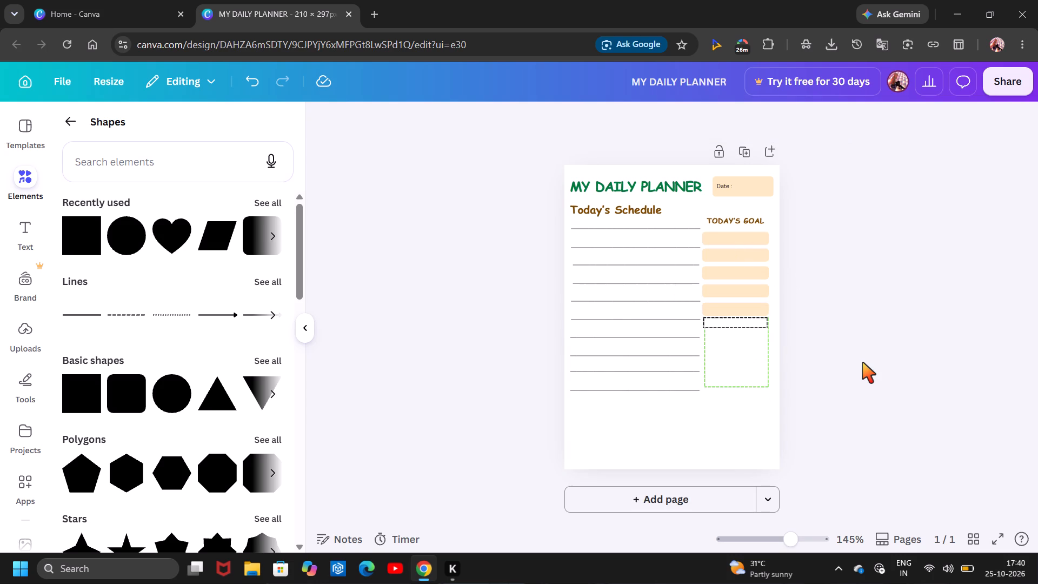
# Recolour the strip's dashed border light green to match the box beneath it.
pyautogui.click(741, 326)
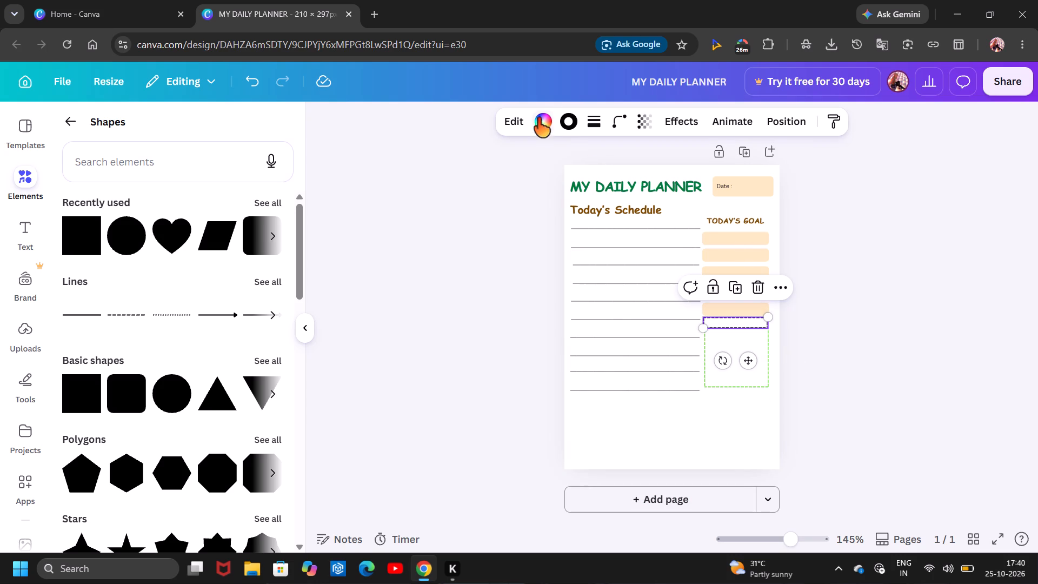
pyautogui.click(571, 120)
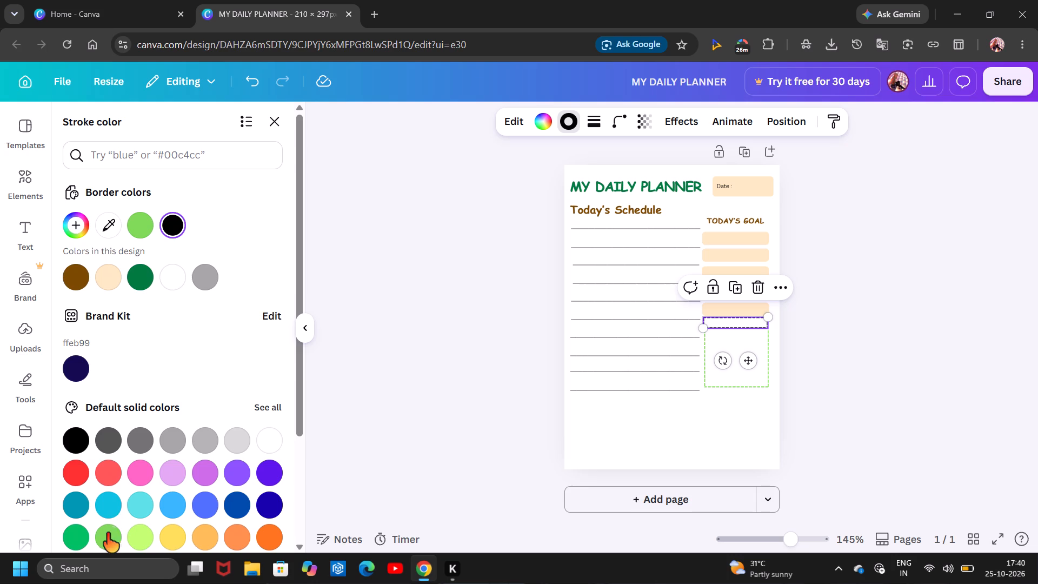
pyautogui.click(107, 533)
pyautogui.click(366, 472)
pyautogui.click(460, 464)
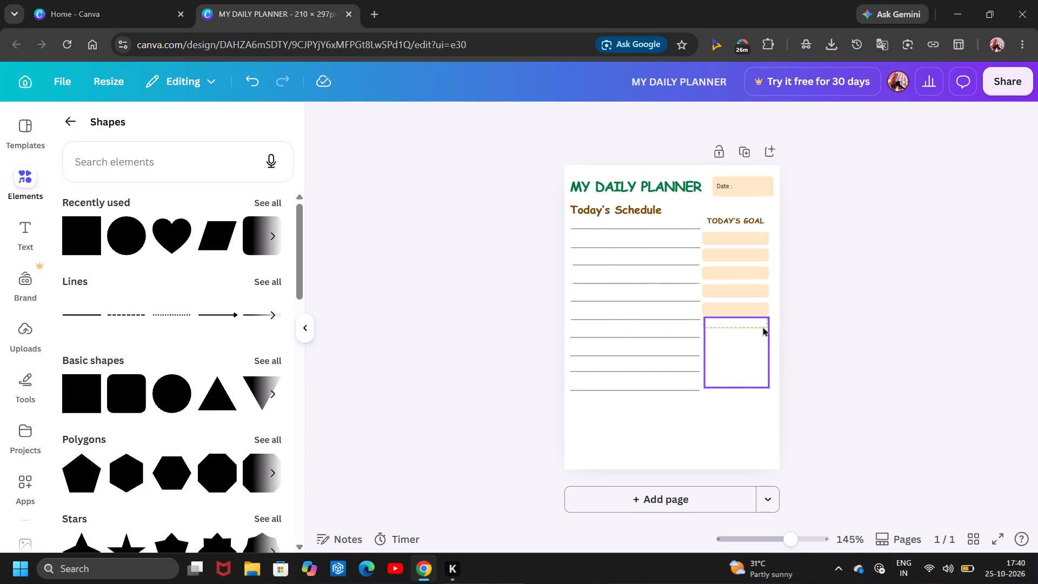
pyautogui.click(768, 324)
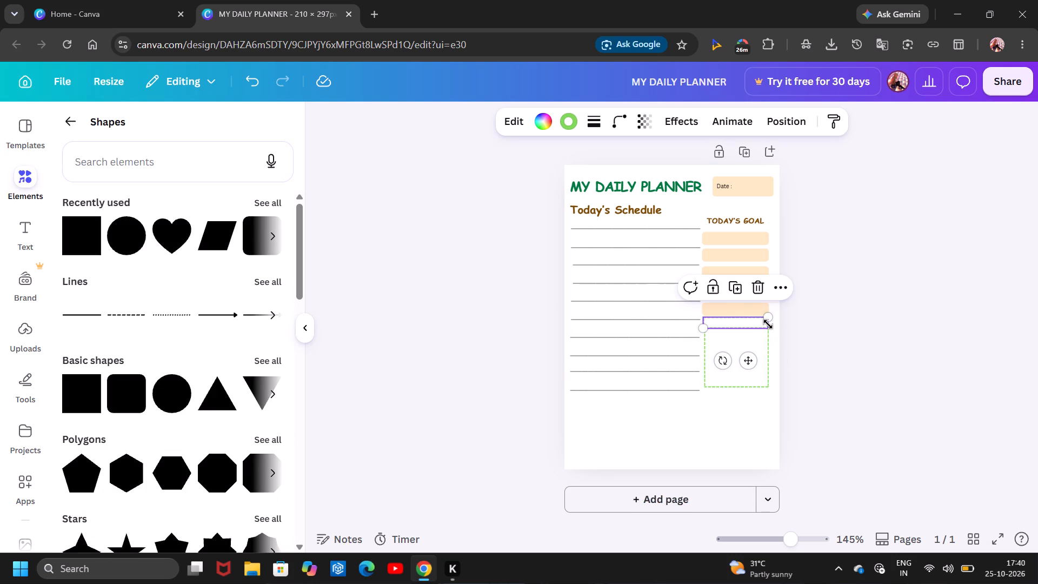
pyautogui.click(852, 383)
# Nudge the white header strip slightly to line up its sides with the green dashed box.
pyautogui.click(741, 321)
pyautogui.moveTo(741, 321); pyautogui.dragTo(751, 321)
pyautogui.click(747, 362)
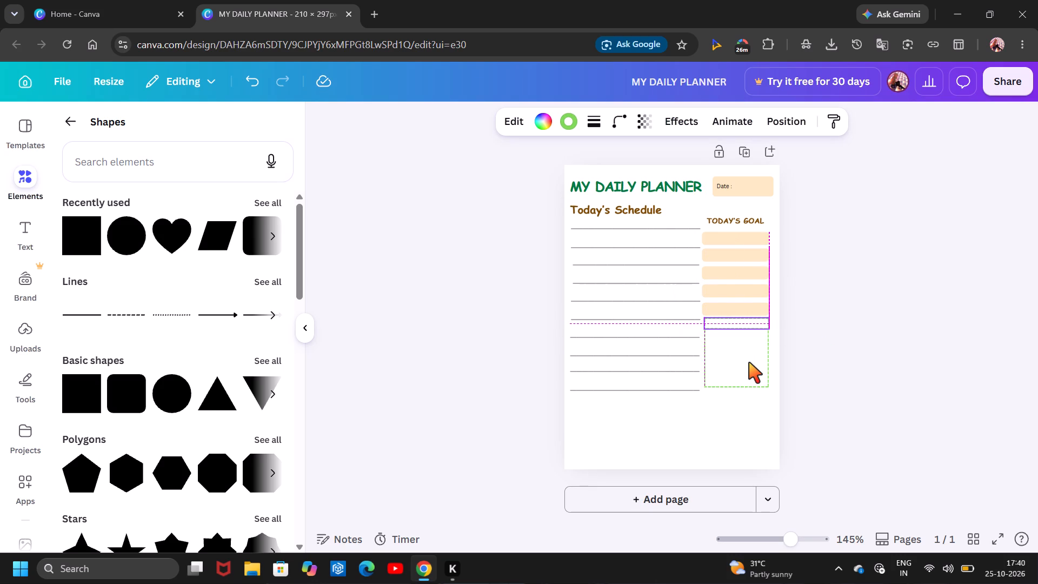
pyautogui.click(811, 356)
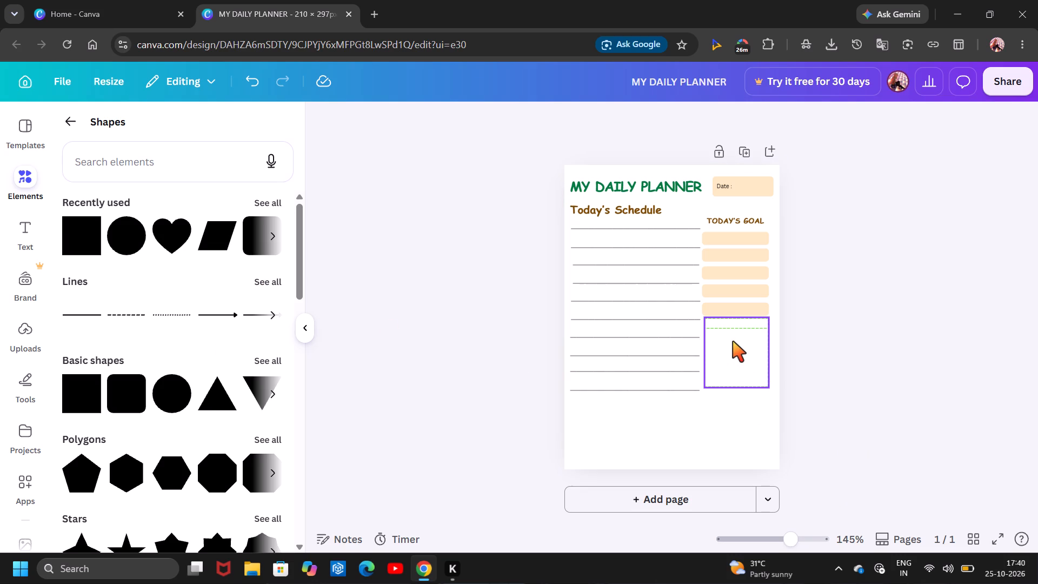
# Delete the header strip from the top of the green dashed box.
pyautogui.click(738, 329)
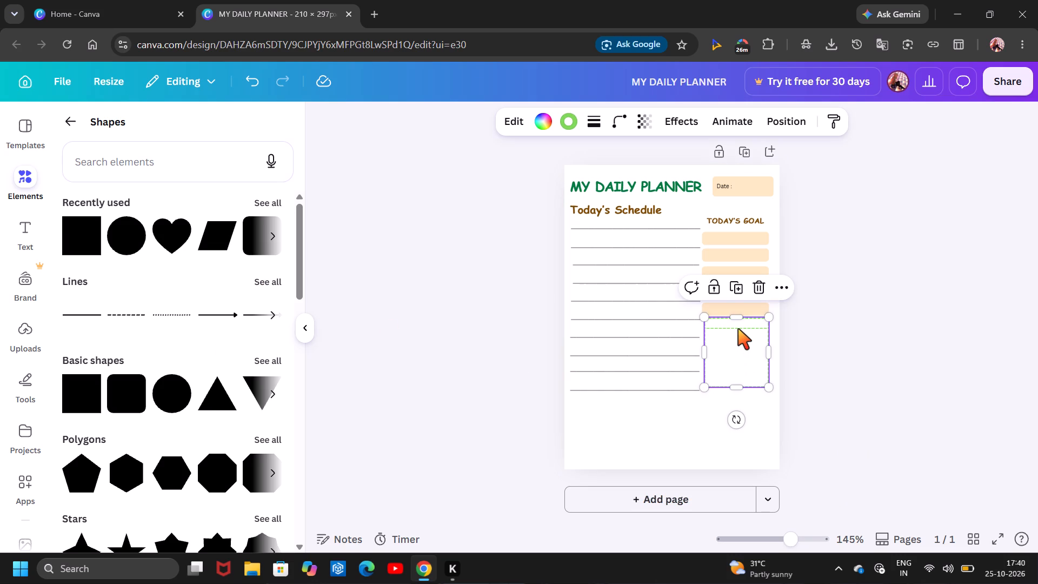
pyautogui.click(736, 325)
pyautogui.click(757, 288)
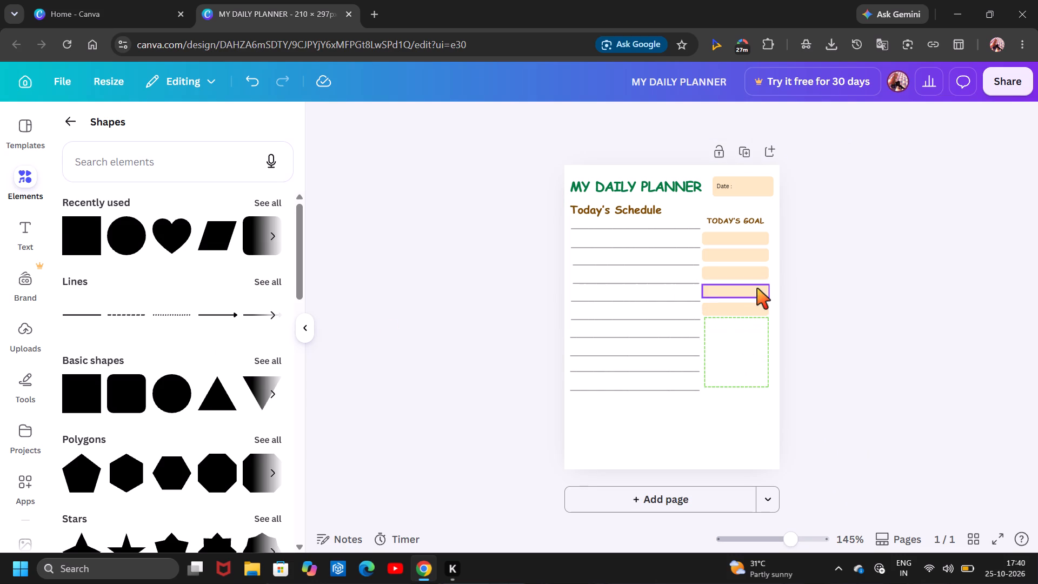
# Add a single short-dashed black line to the page, removing the duplicate, and reduce its stroke weight to a thin line.
pyautogui.click(129, 321)
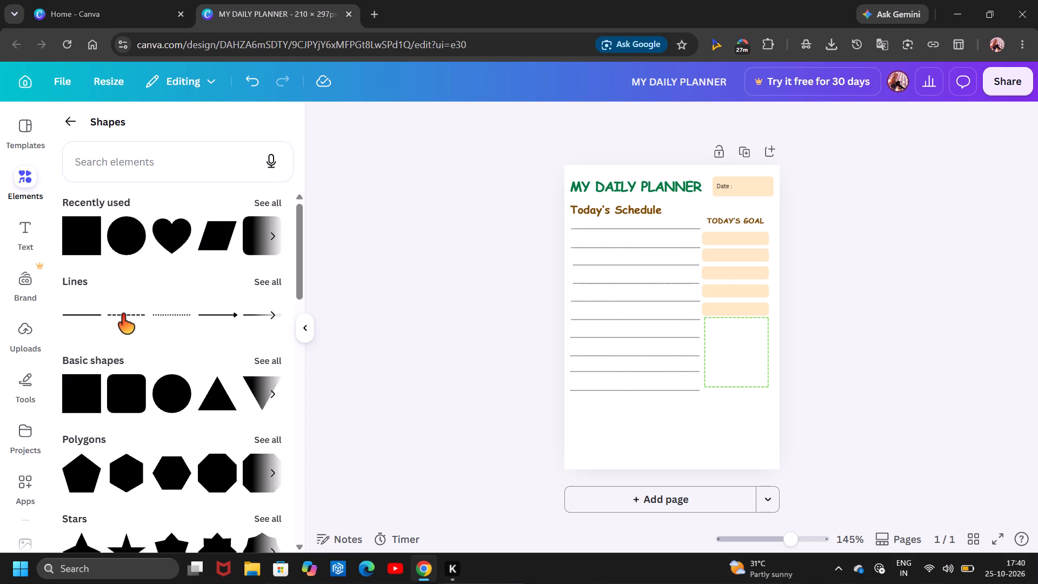
pyautogui.click(120, 311)
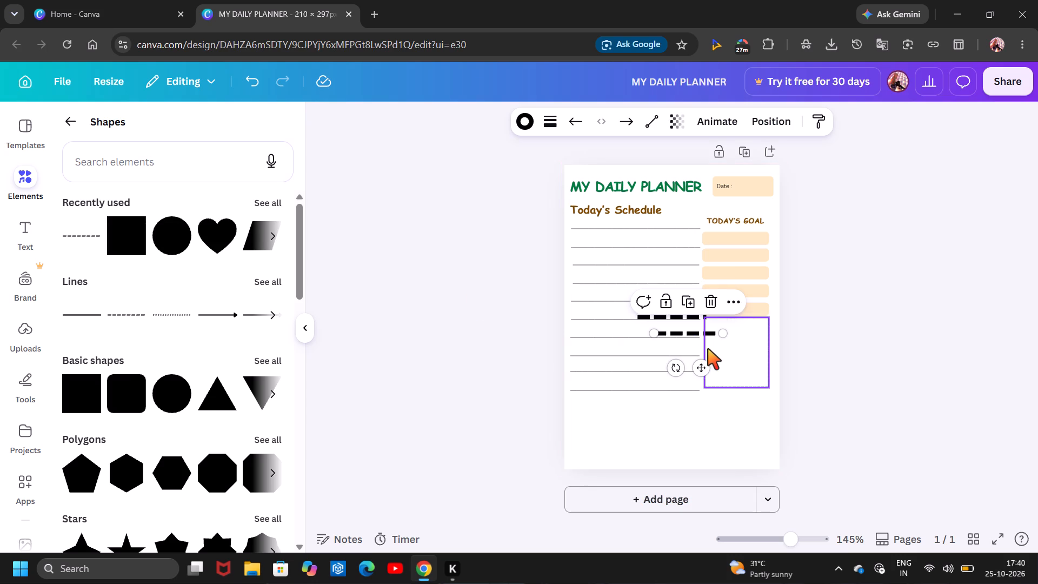
pyautogui.click(707, 306)
pyautogui.click(676, 313)
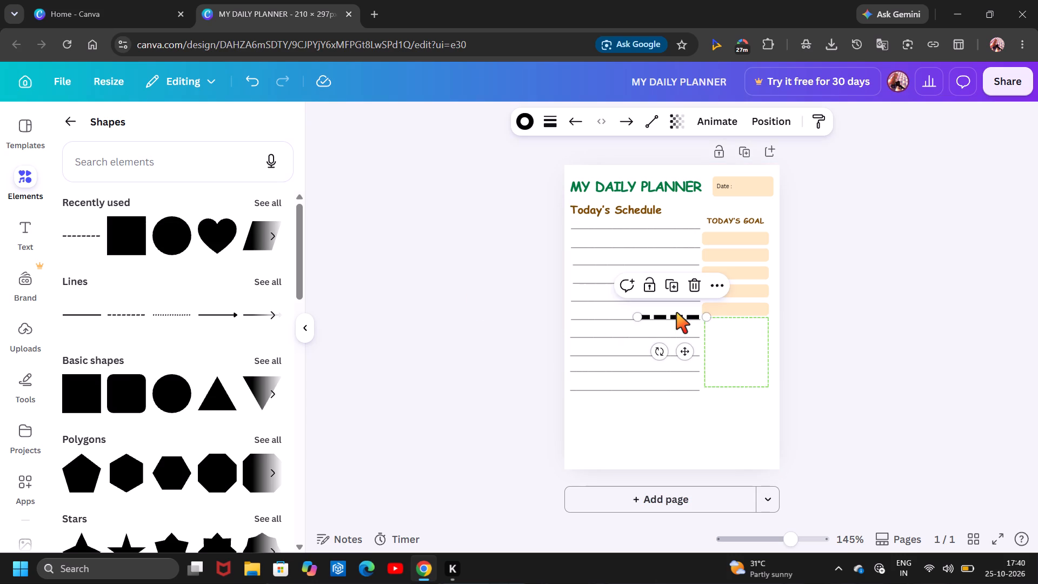
pyautogui.click(545, 121)
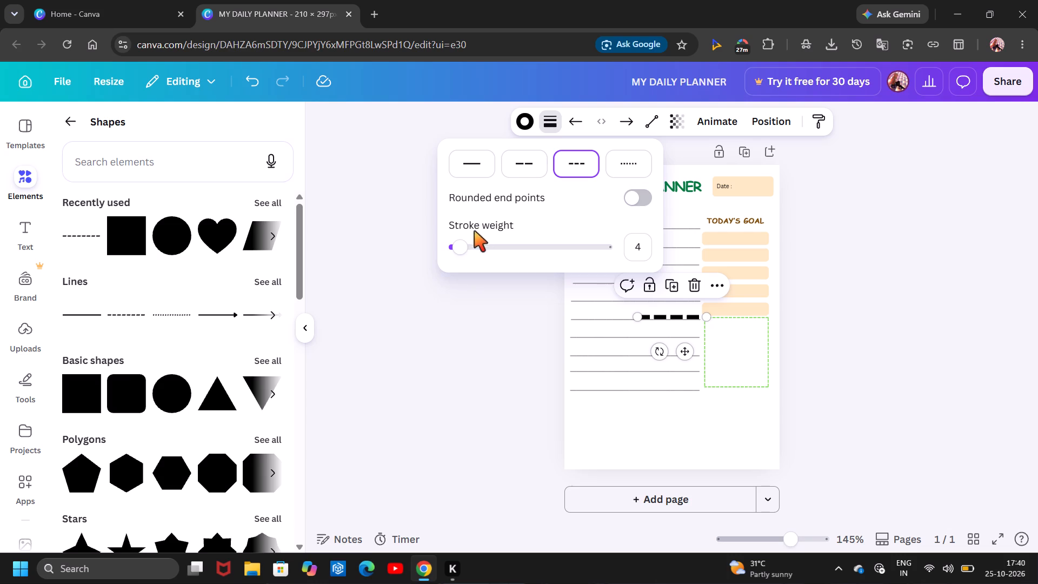
pyautogui.moveTo(465, 247); pyautogui.dragTo(452, 250)
# Place the thin dashed line across the upper part of the green dashed box, shortening it to end at the box's right edge.
pyautogui.moveTo(682, 351); pyautogui.dragTo(711, 356)
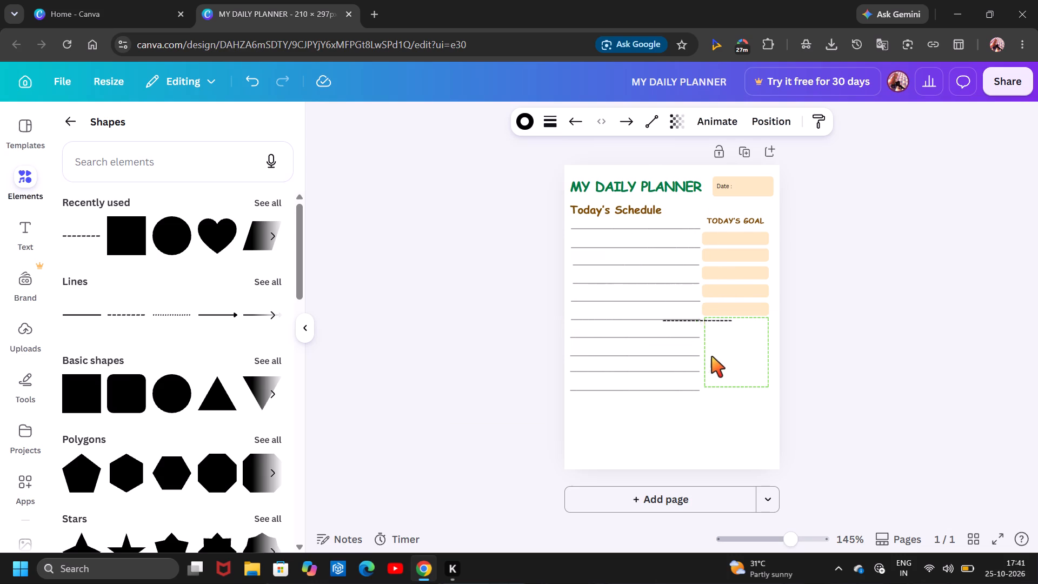
pyautogui.moveTo(711, 356); pyautogui.dragTo(751, 363)
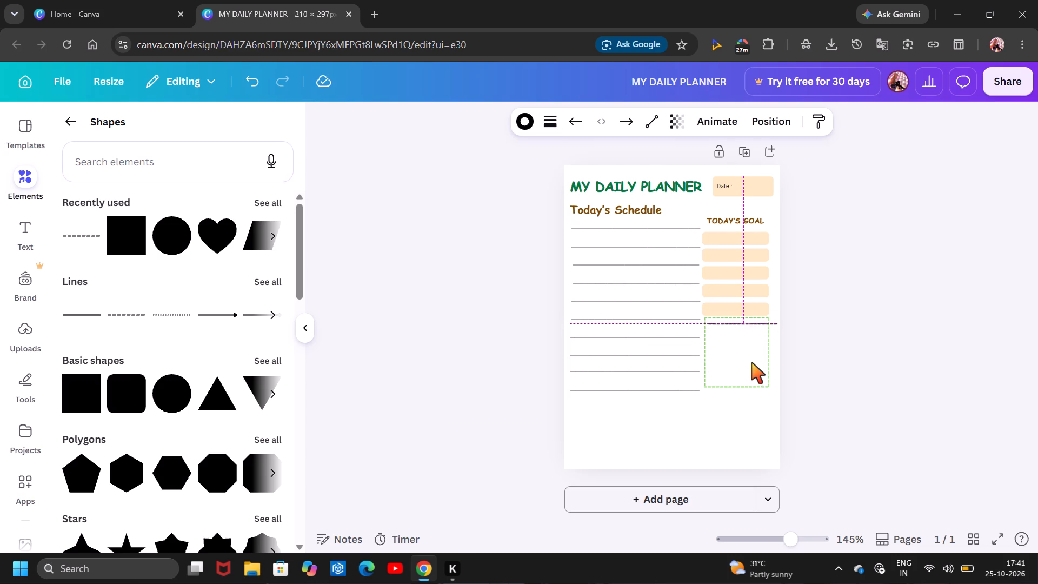
pyautogui.moveTo(751, 363); pyautogui.dragTo(748, 362)
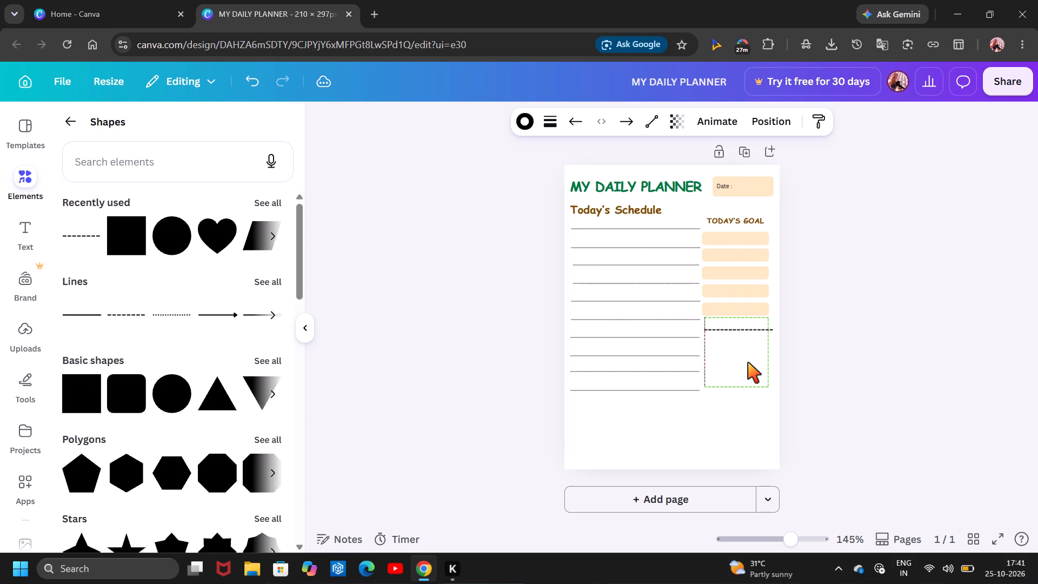
pyautogui.moveTo(748, 362); pyautogui.dragTo(747, 370)
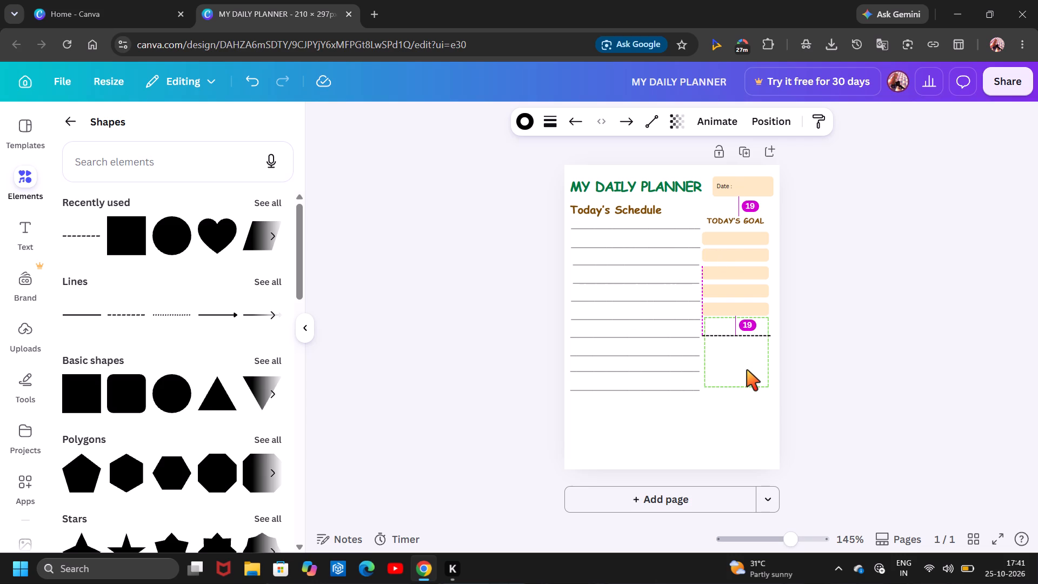
pyautogui.moveTo(747, 370); pyautogui.dragTo(753, 372)
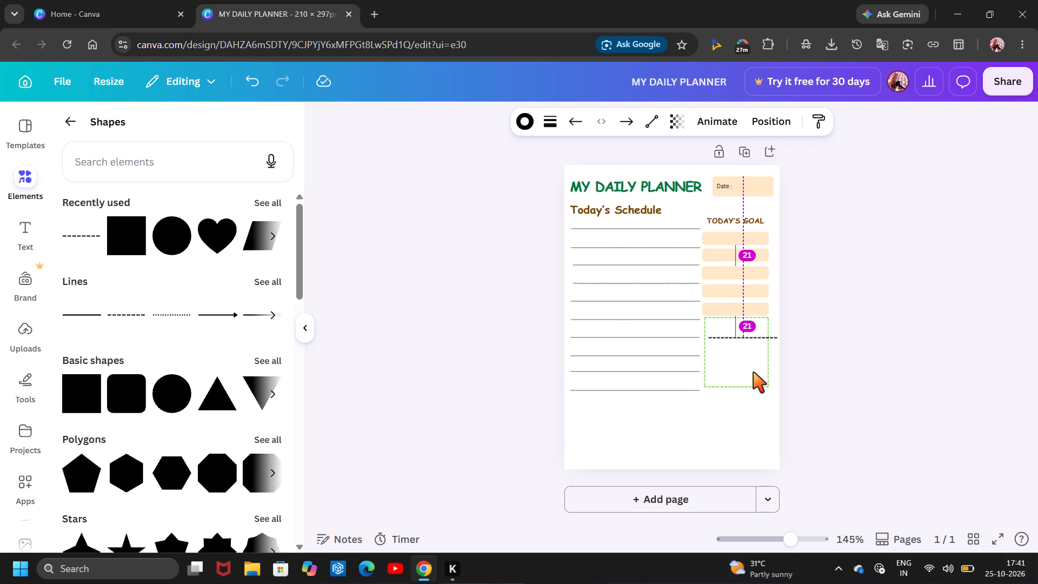
pyautogui.moveTo(753, 372); pyautogui.dragTo(748, 369)
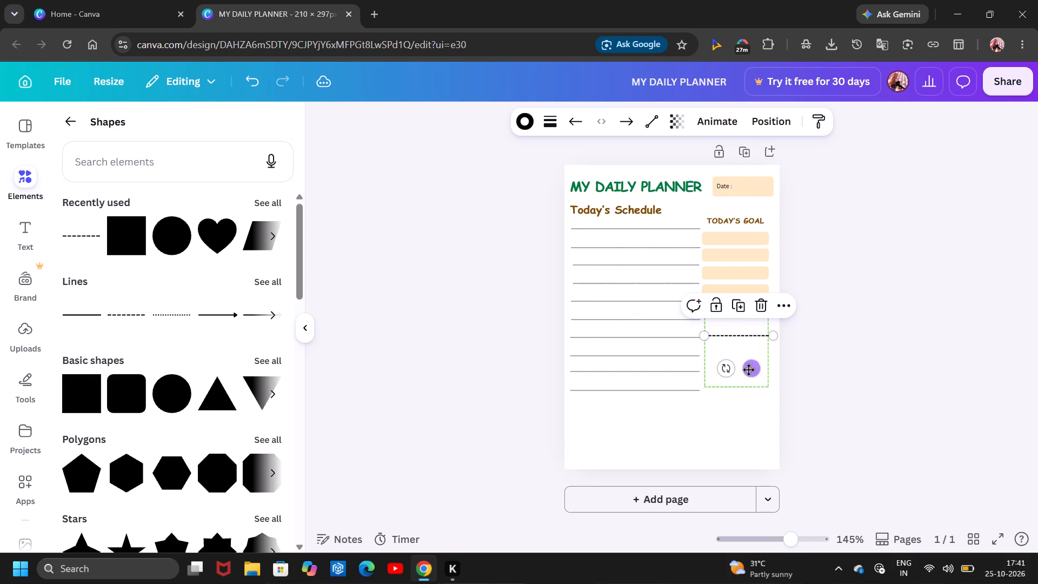
pyautogui.moveTo(774, 337); pyautogui.dragTo(770, 337)
pyautogui.moveTo(770, 337); pyautogui.dragTo(768, 337)
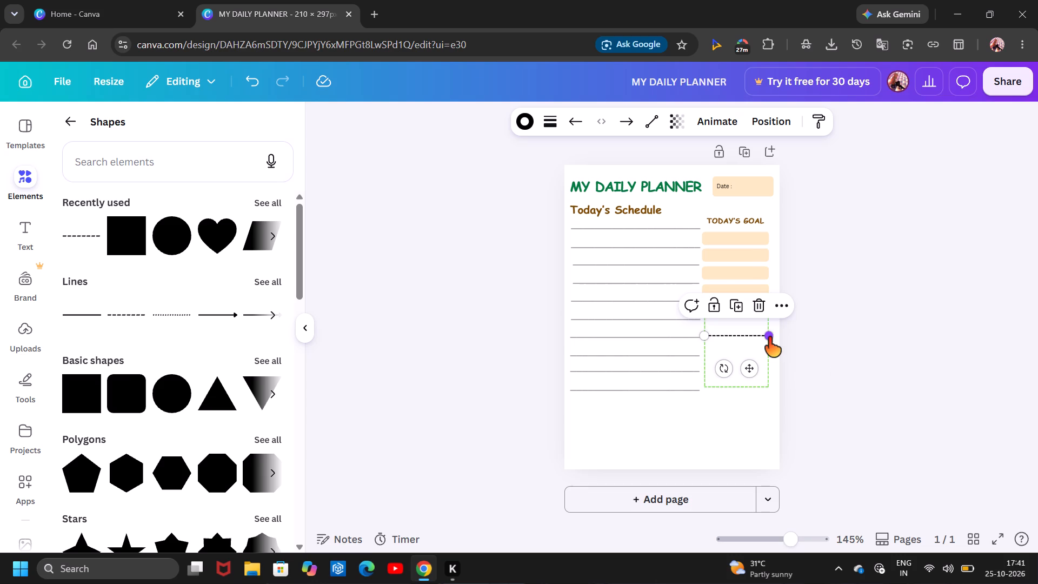
# Nudge the green dashed box and its dashed line to sit just beneath the last peach box, in line with its sides.
pyautogui.click(767, 371)
pyautogui.moveTo(767, 371); pyautogui.dragTo(769, 381)
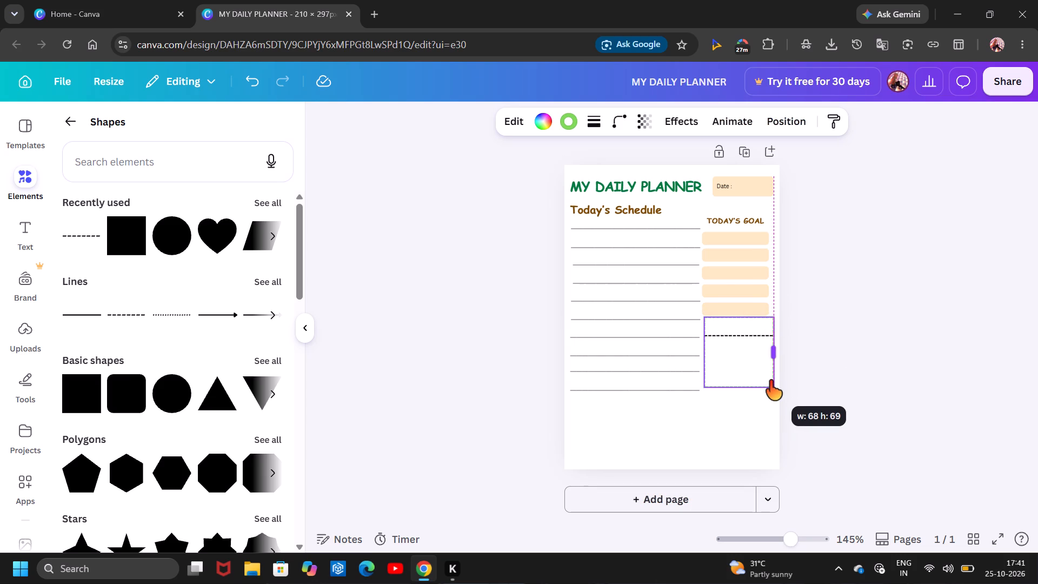
pyautogui.moveTo(769, 381); pyautogui.dragTo(767, 385)
pyautogui.click(736, 373)
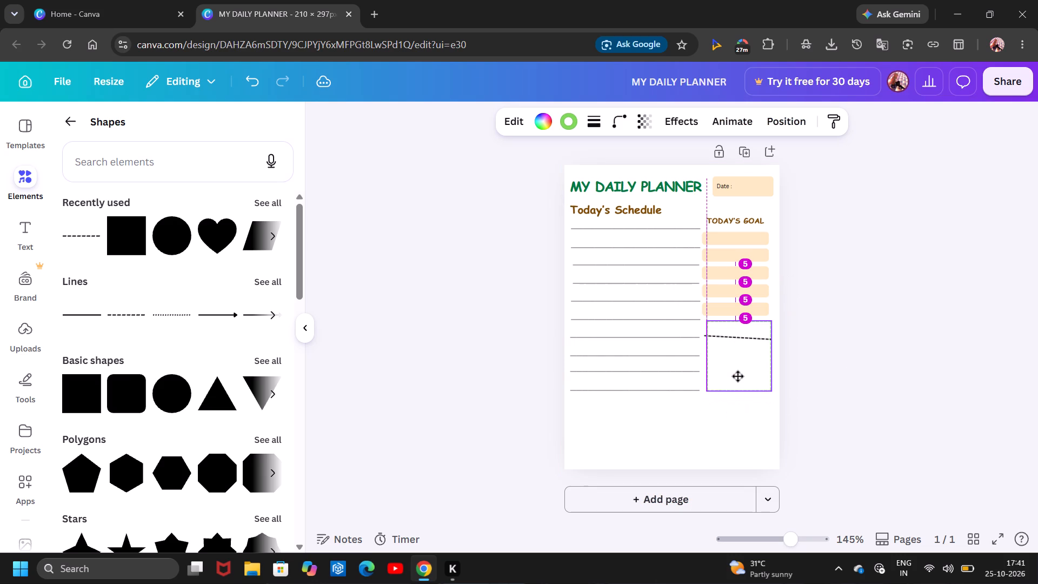
pyautogui.click(737, 340)
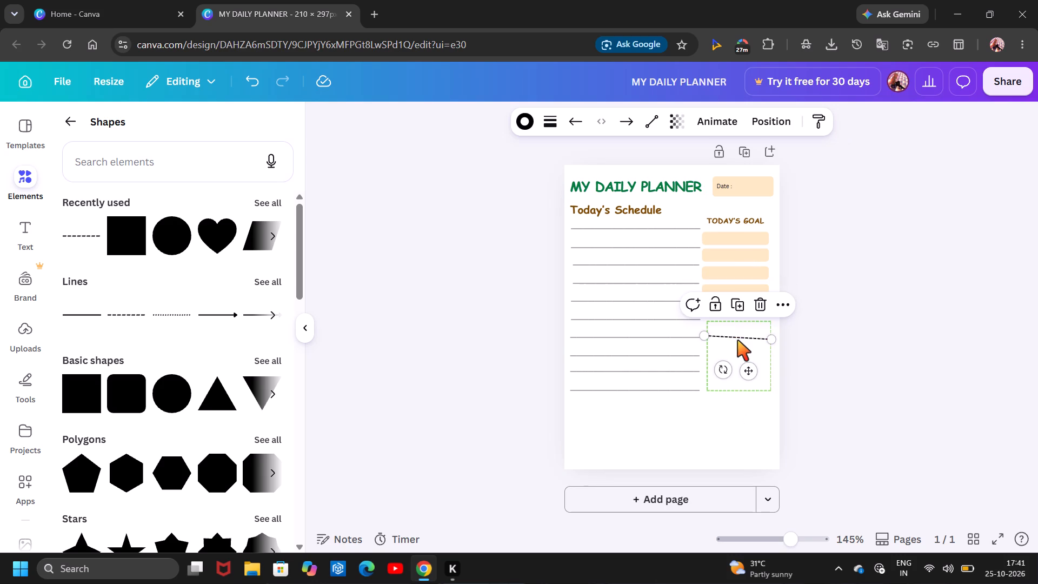
pyautogui.moveTo(743, 374); pyautogui.dragTo(740, 369)
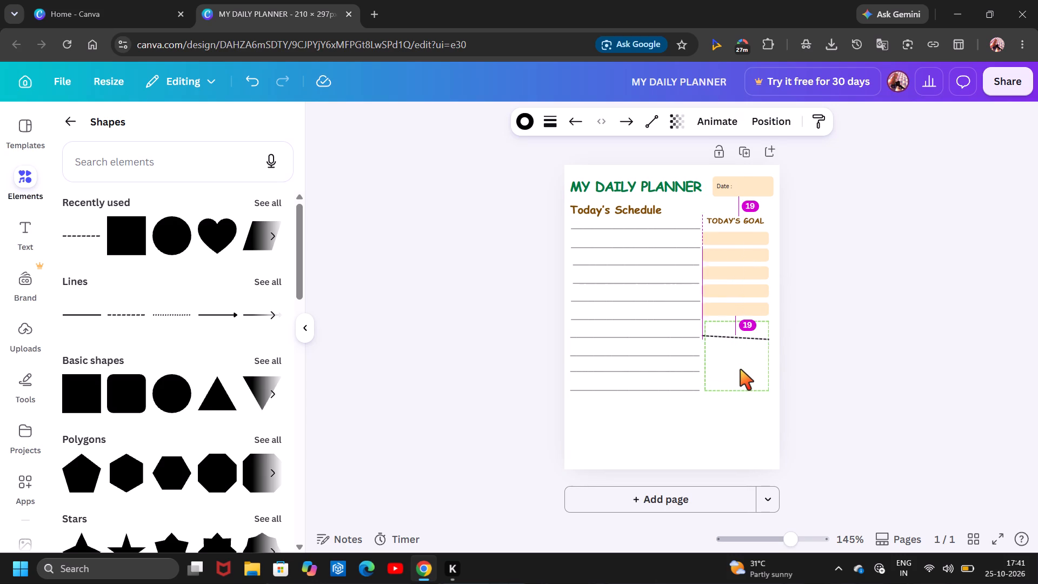
pyautogui.moveTo(740, 369); pyautogui.dragTo(740, 369)
# Level the dashed line and shorten it to about 60, starting just inside the green box's left edge.
pyautogui.click(722, 336)
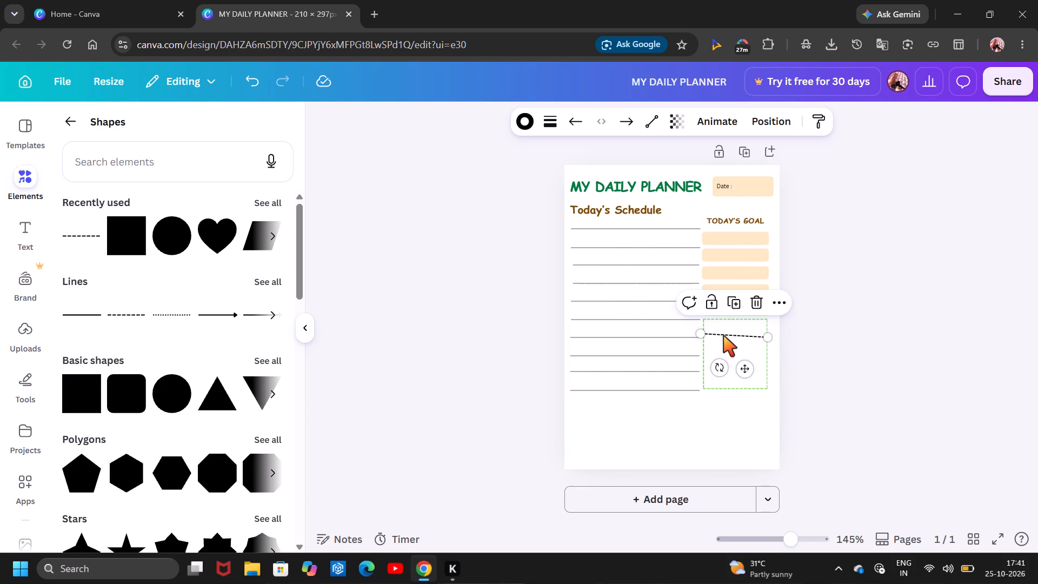
pyautogui.click(759, 339)
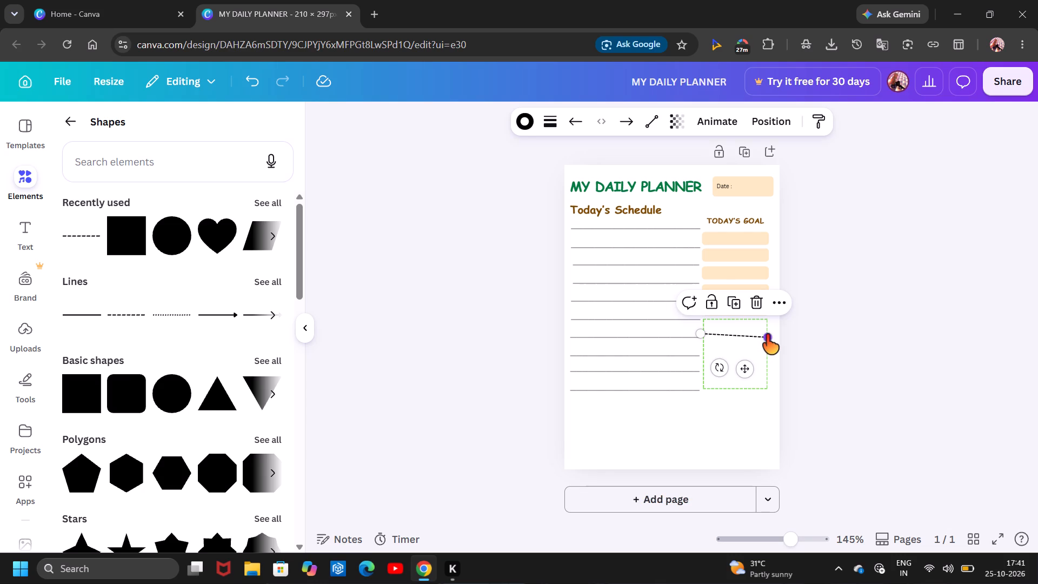
pyautogui.click(767, 335)
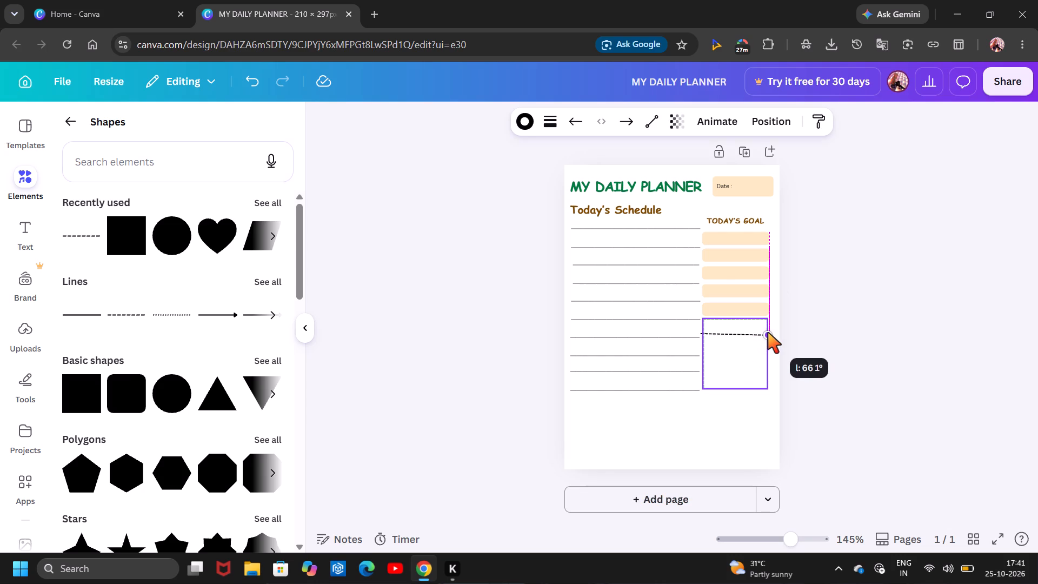
pyautogui.click(801, 336)
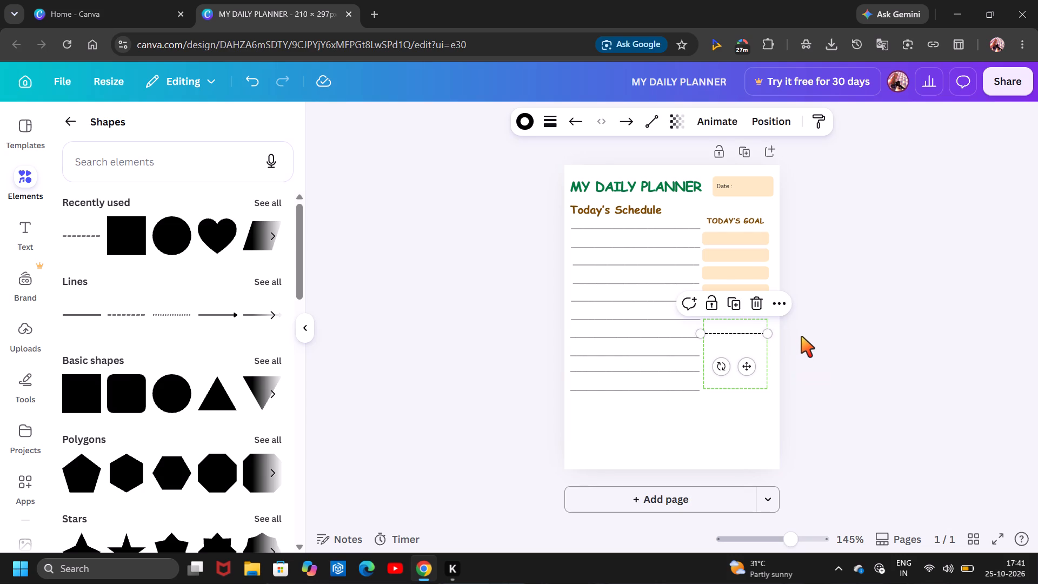
pyautogui.click(715, 334)
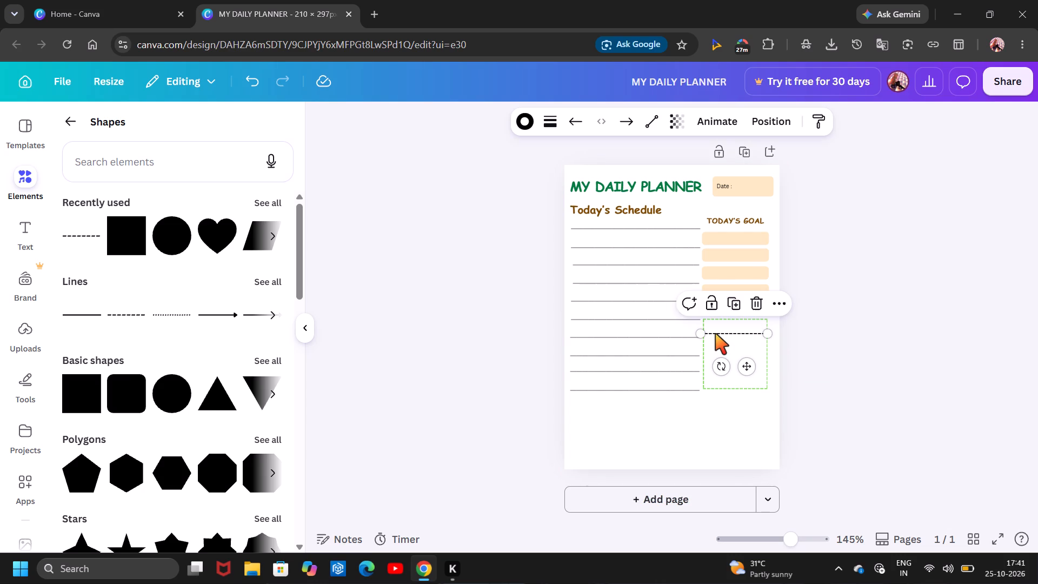
pyautogui.moveTo(702, 335); pyautogui.dragTo(706, 335)
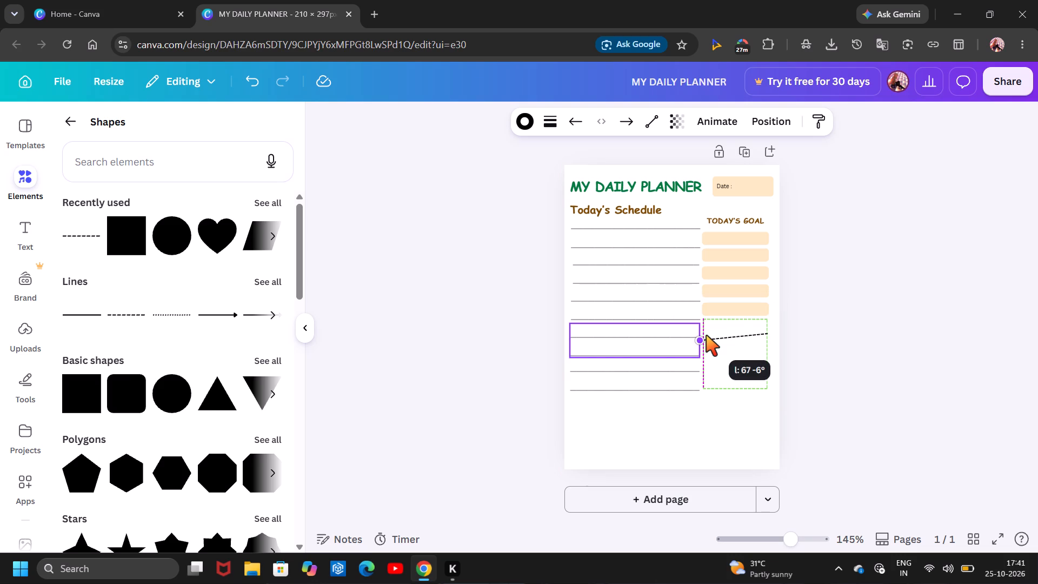
pyautogui.moveTo(706, 335); pyautogui.dragTo(707, 336)
pyautogui.click(815, 344)
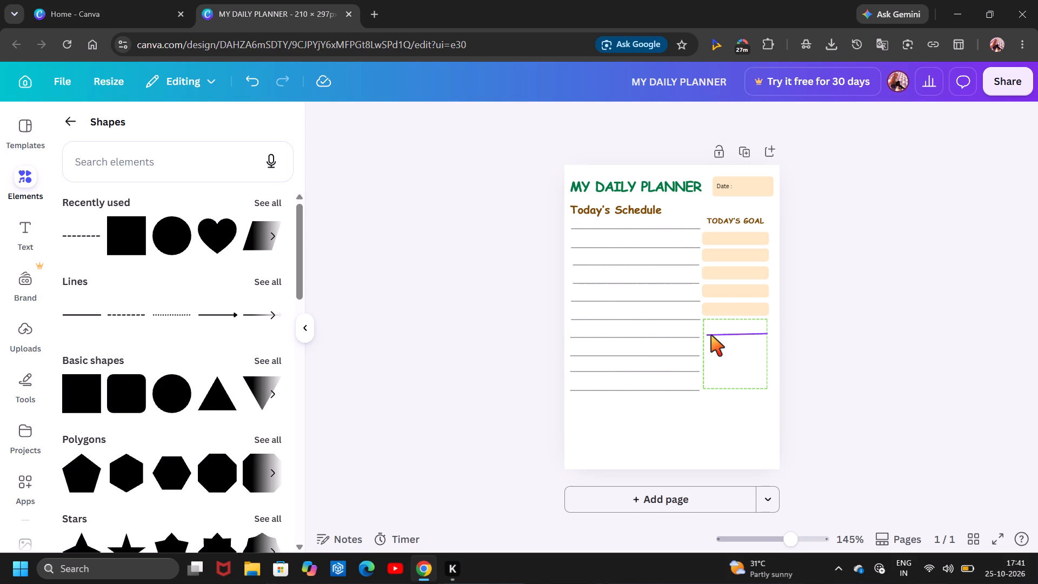
pyautogui.click(714, 333)
pyautogui.click(706, 335)
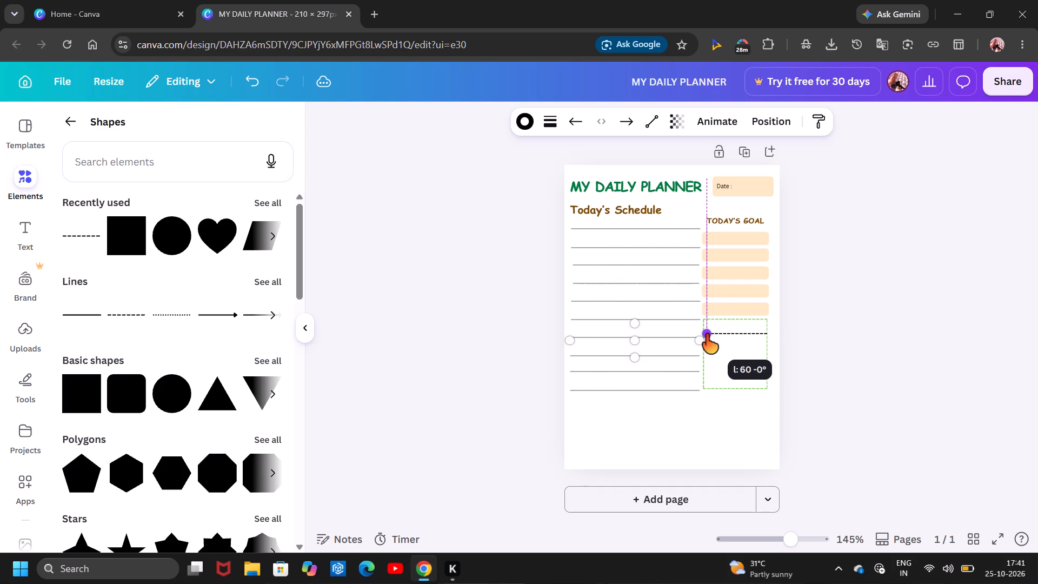
pyautogui.click(803, 348)
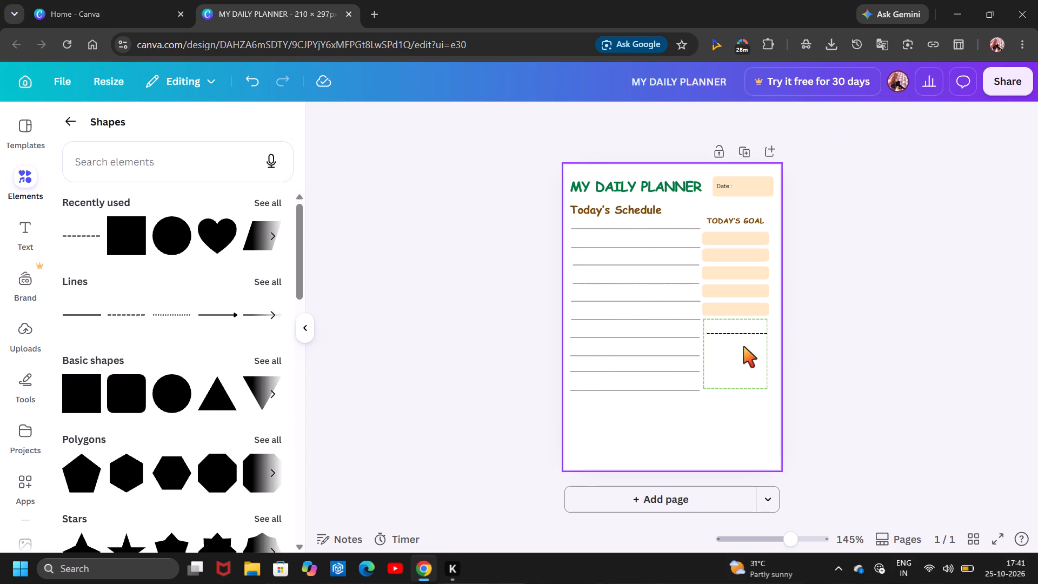
# Shift the green dashed box and its dashed line slightly left, so the box's left edge meets the schedule lines.
pyautogui.click(737, 340)
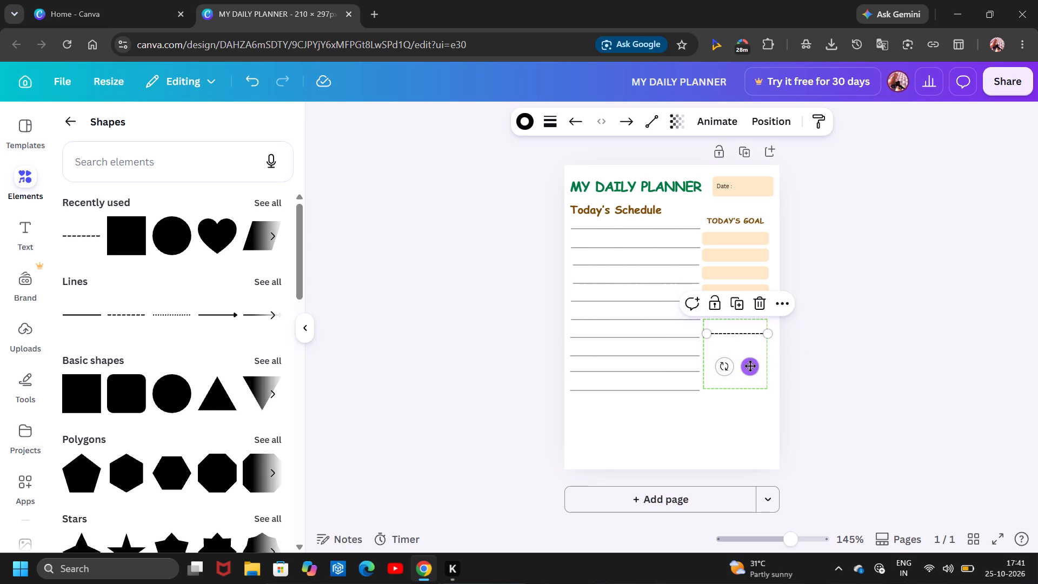
pyautogui.moveTo(750, 368); pyautogui.dragTo(743, 362)
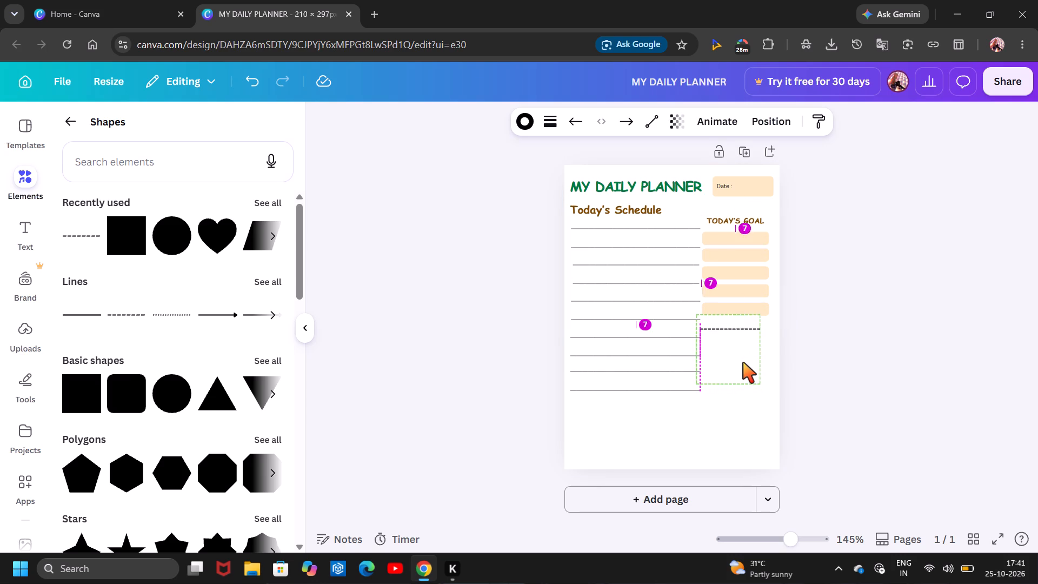
pyautogui.moveTo(743, 362); pyautogui.dragTo(742, 366)
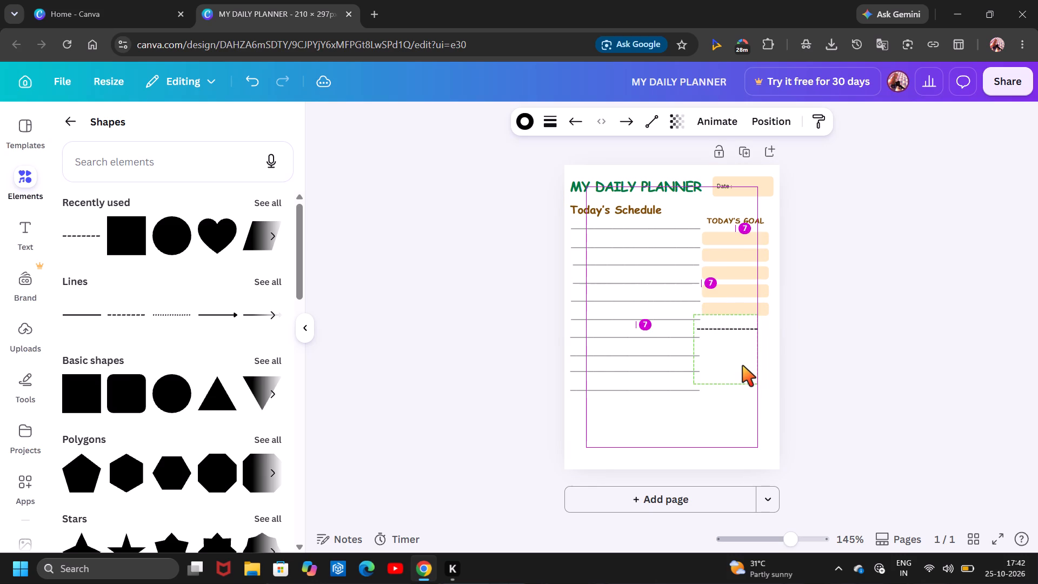
pyautogui.moveTo(742, 366); pyautogui.dragTo(744, 367)
pyautogui.click(870, 365)
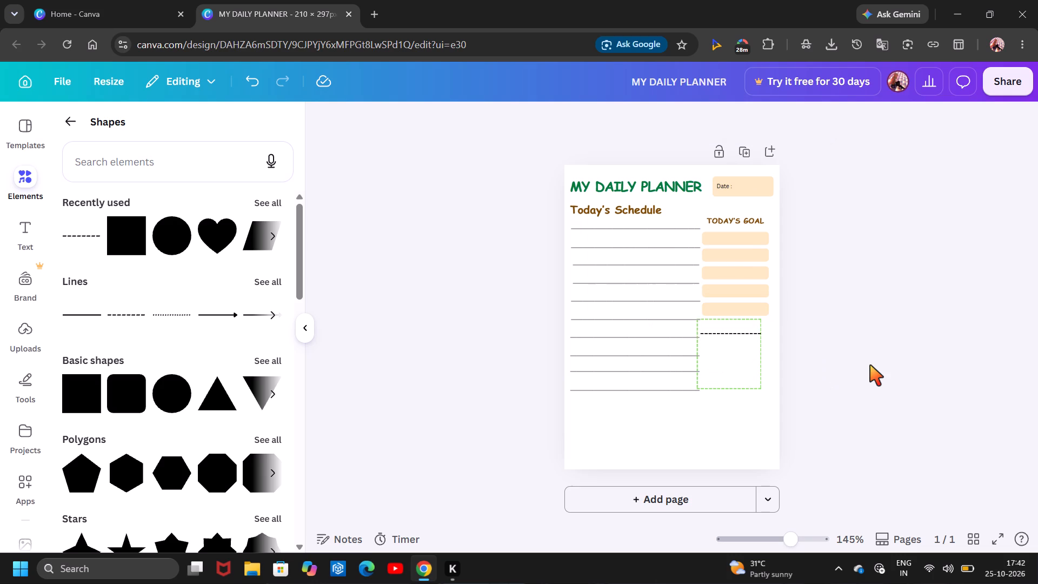
# Shift the green dashed box slightly right and down so it lines up beneath the peach boxes.
pyautogui.click(748, 390)
pyautogui.click(738, 381)
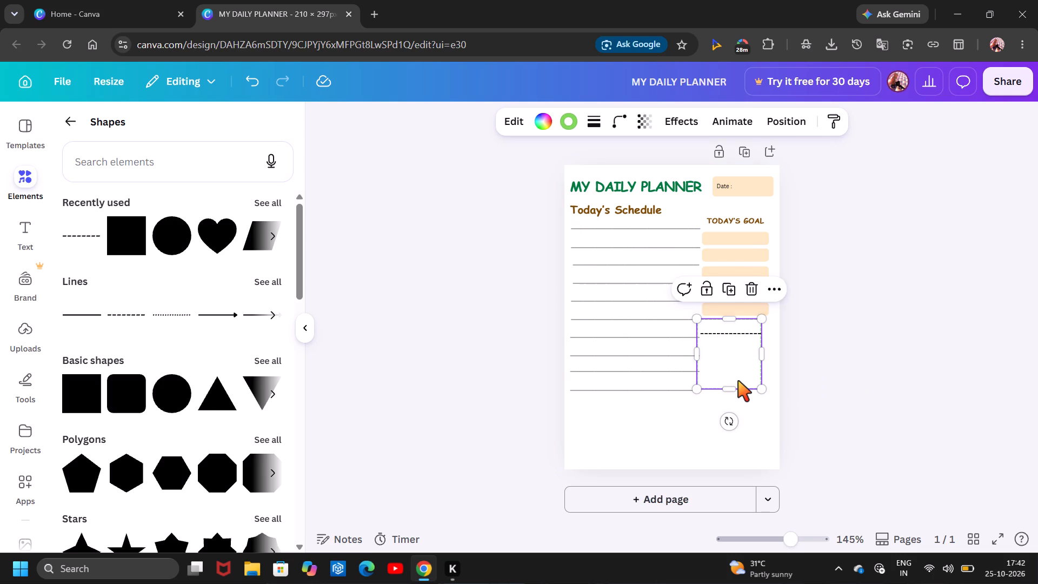
pyautogui.click(738, 381)
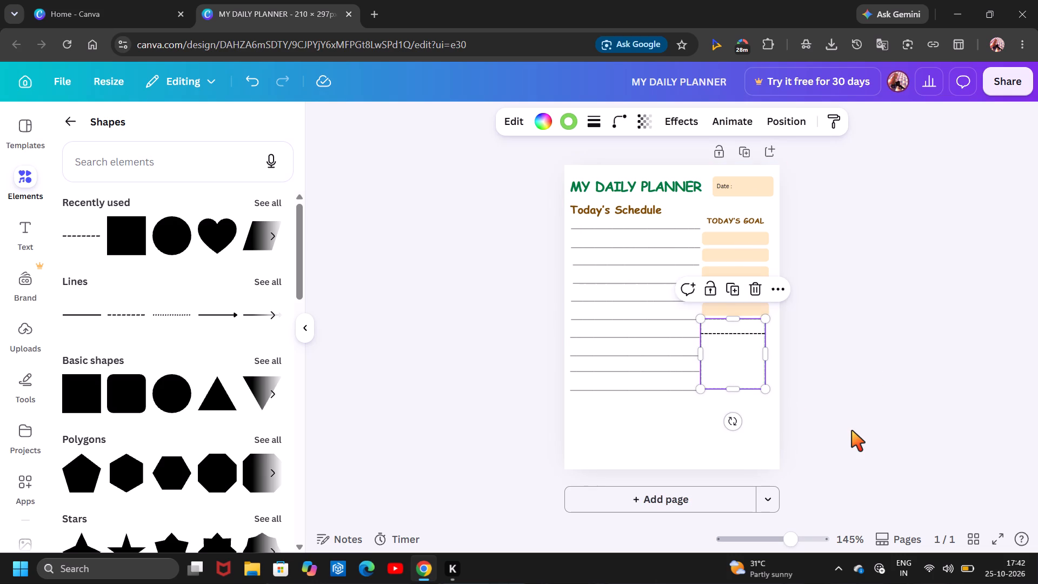
pyautogui.click(851, 430)
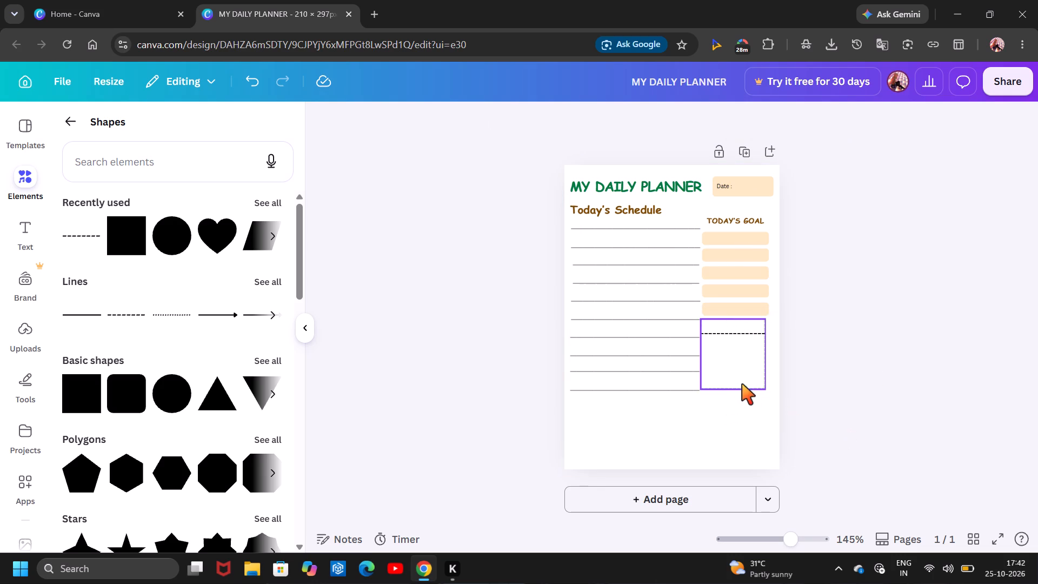
pyautogui.click(731, 377)
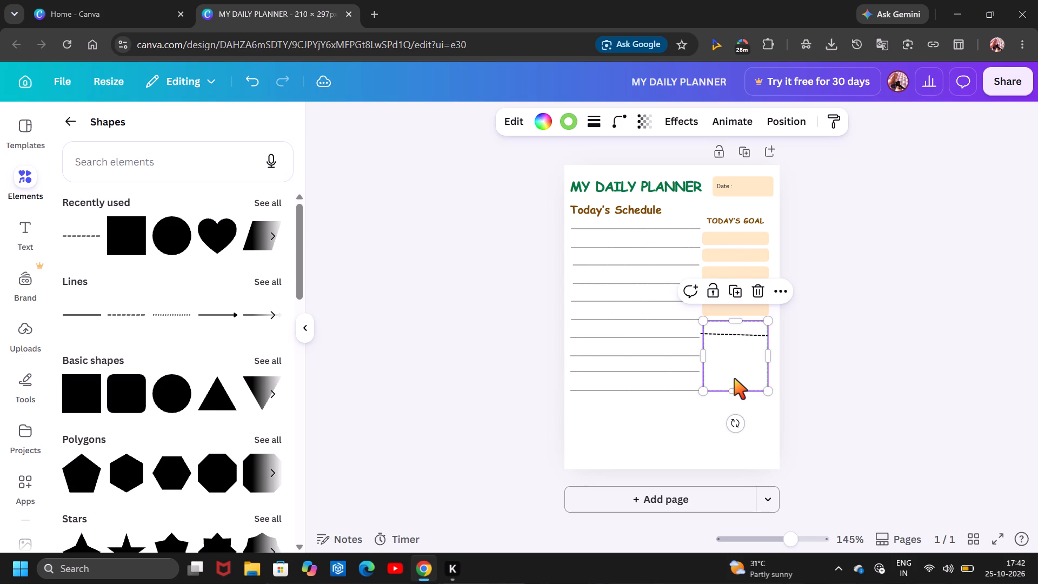
# Shorten the black dashed line to about 60, starting just inside the green box's left edge, and level it at 0°.
pyautogui.click(737, 338)
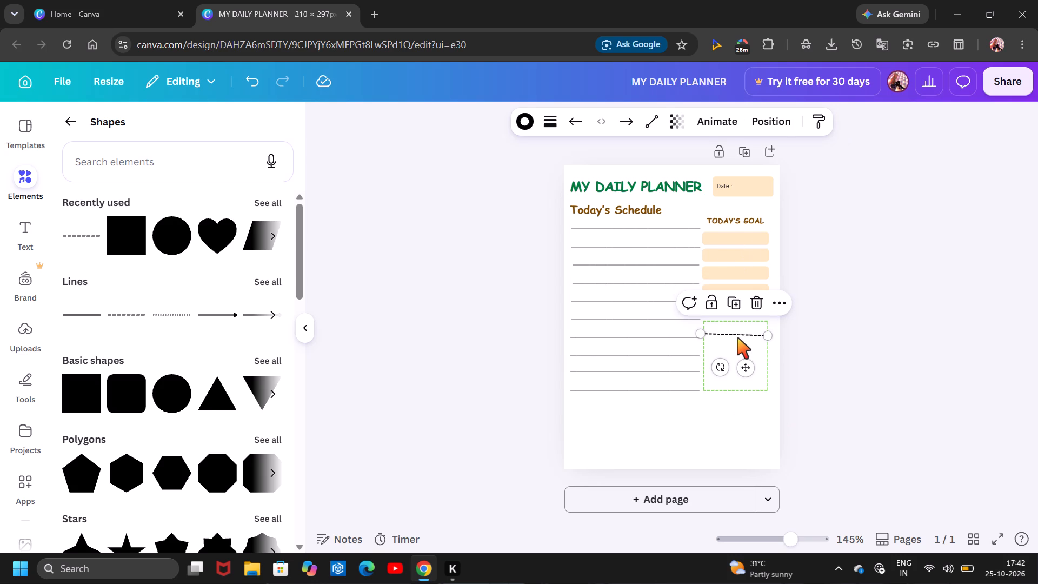
pyautogui.moveTo(699, 335); pyautogui.dragTo(700, 339)
pyautogui.moveTo(700, 339); pyautogui.dragTo(704, 337)
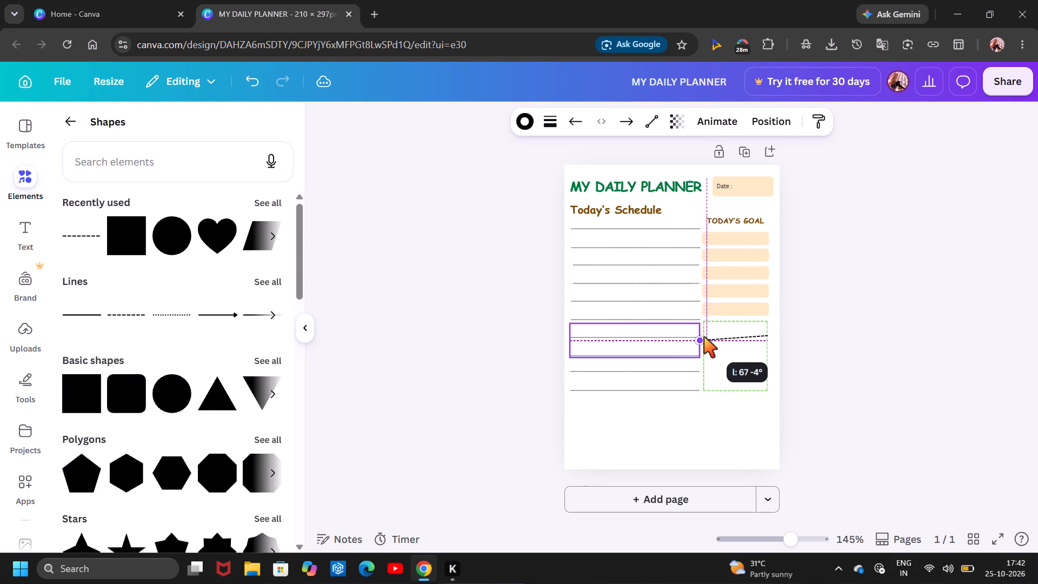
pyautogui.moveTo(704, 337); pyautogui.dragTo(707, 336)
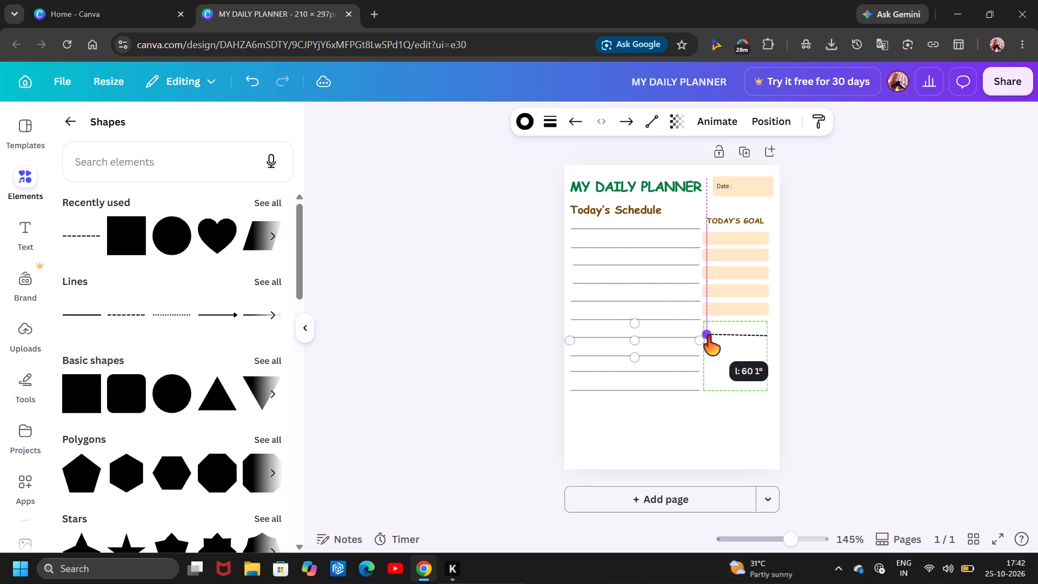
pyautogui.moveTo(707, 336); pyautogui.dragTo(706, 337)
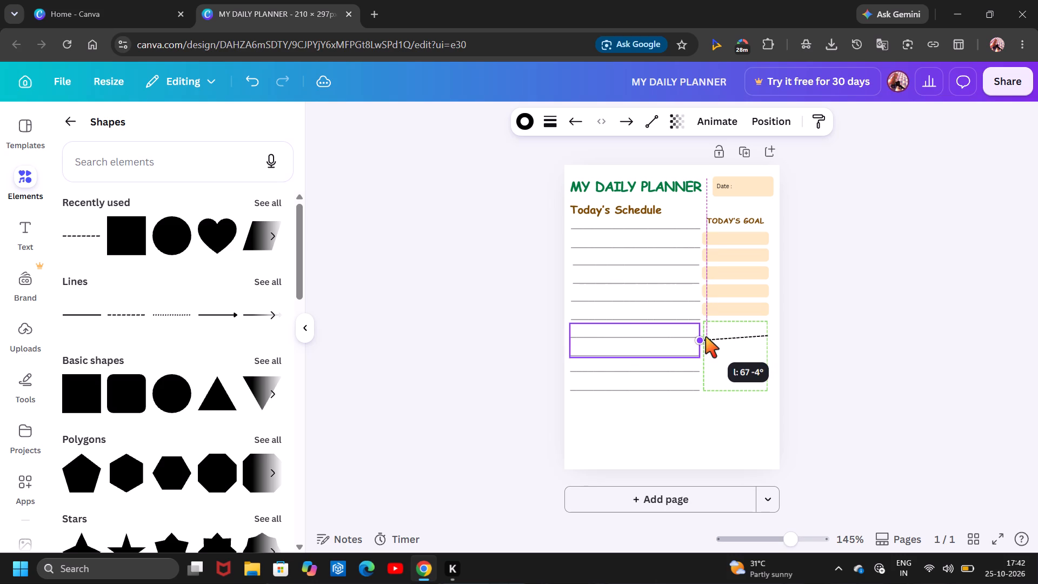
pyautogui.moveTo(706, 337); pyautogui.dragTo(706, 336)
pyautogui.click(806, 358)
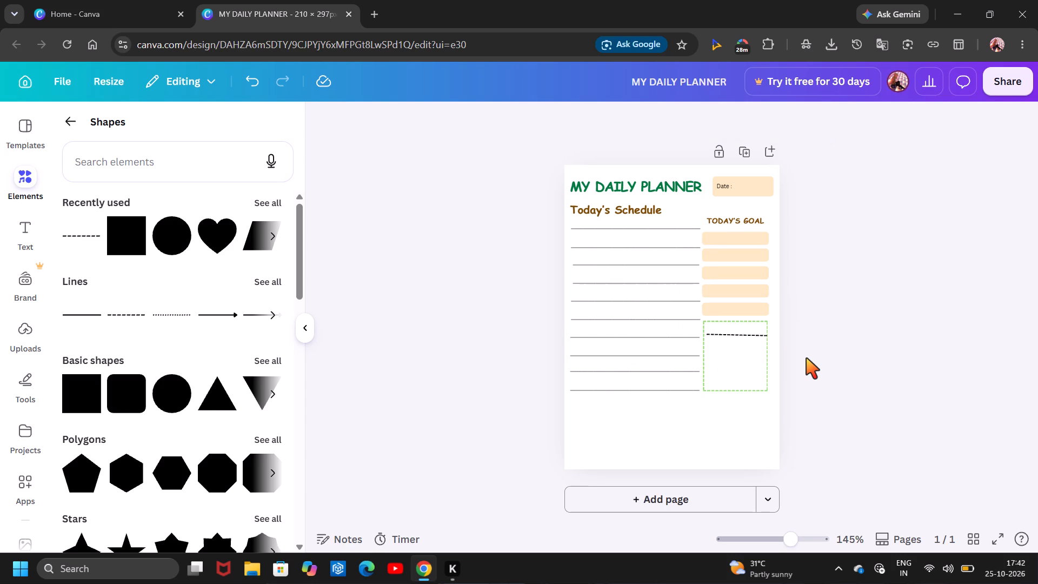
pyautogui.click(749, 340)
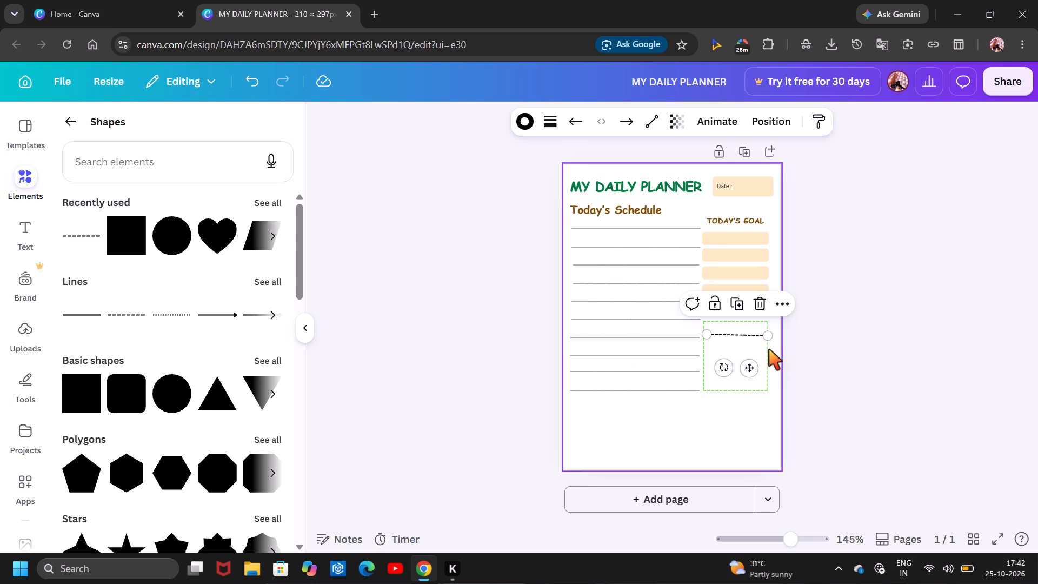
pyautogui.click(768, 337)
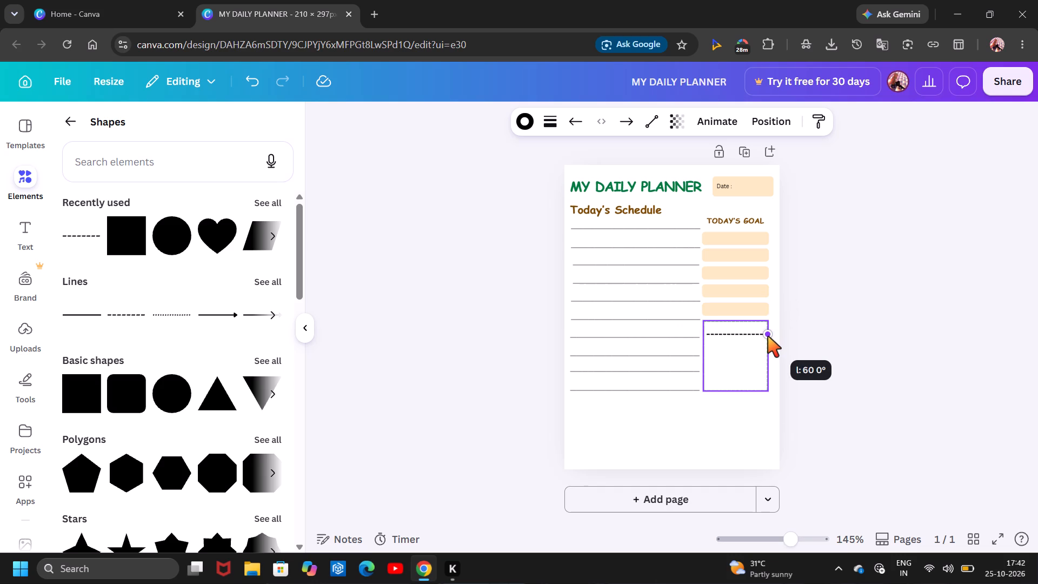
pyautogui.click(828, 343)
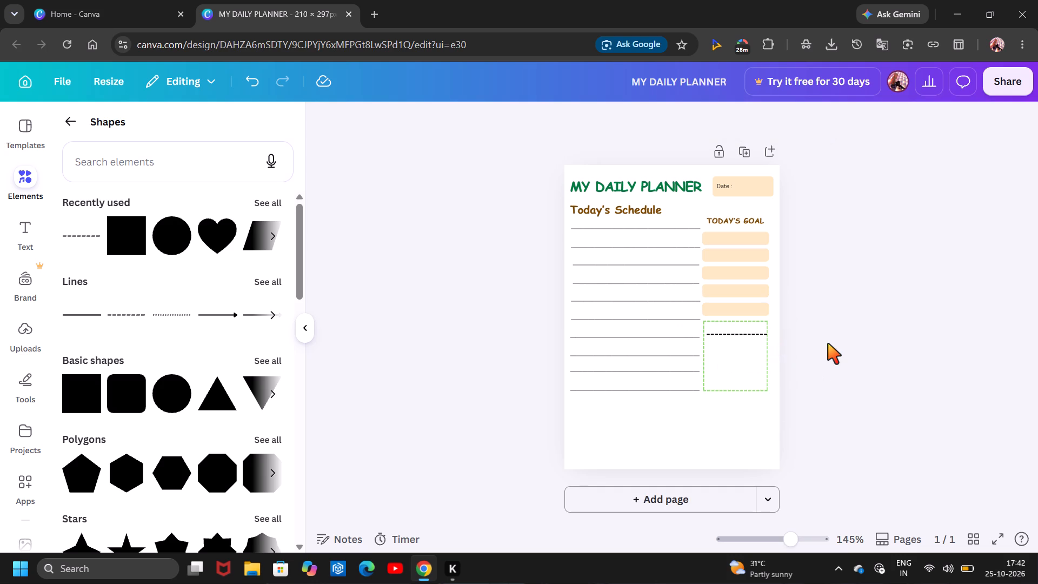
# Recolour the black dashed line to the same light green as the dashed box.
pyautogui.click(725, 342)
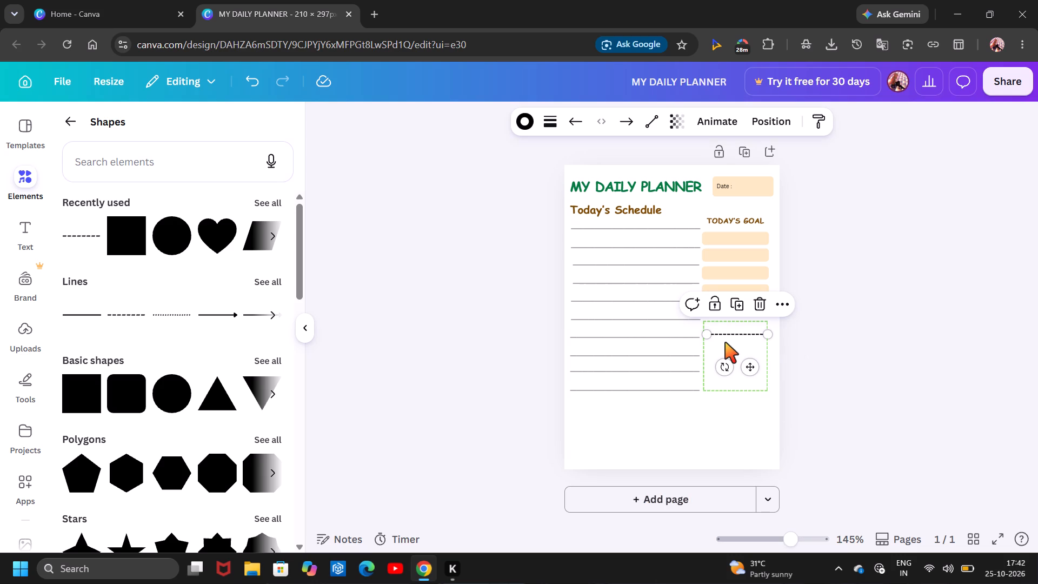
pyautogui.click(520, 119)
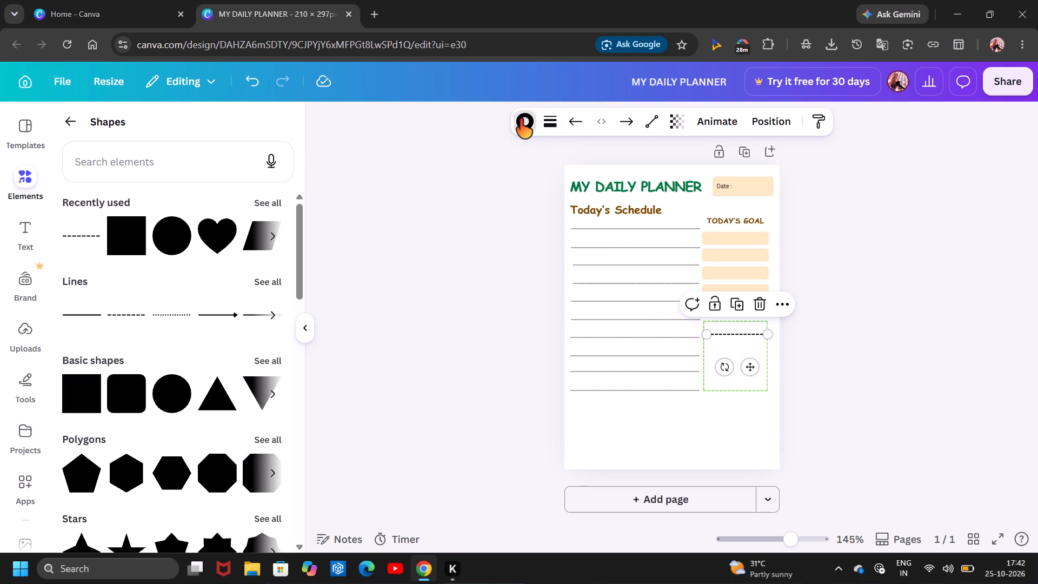
pyautogui.moveTo(116, 535); pyautogui.dragTo(434, 450)
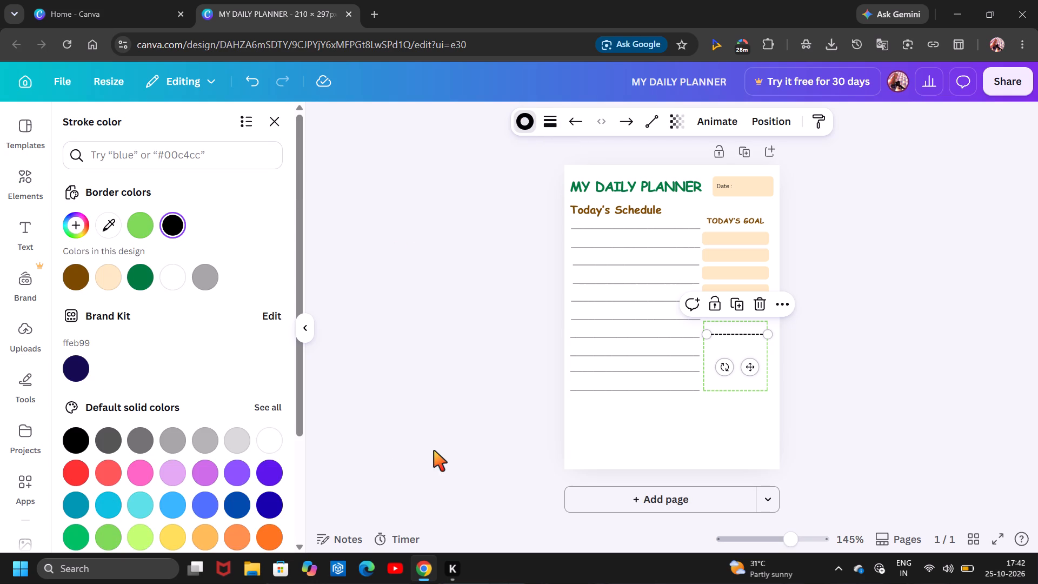
pyautogui.click(114, 547)
pyautogui.click(394, 433)
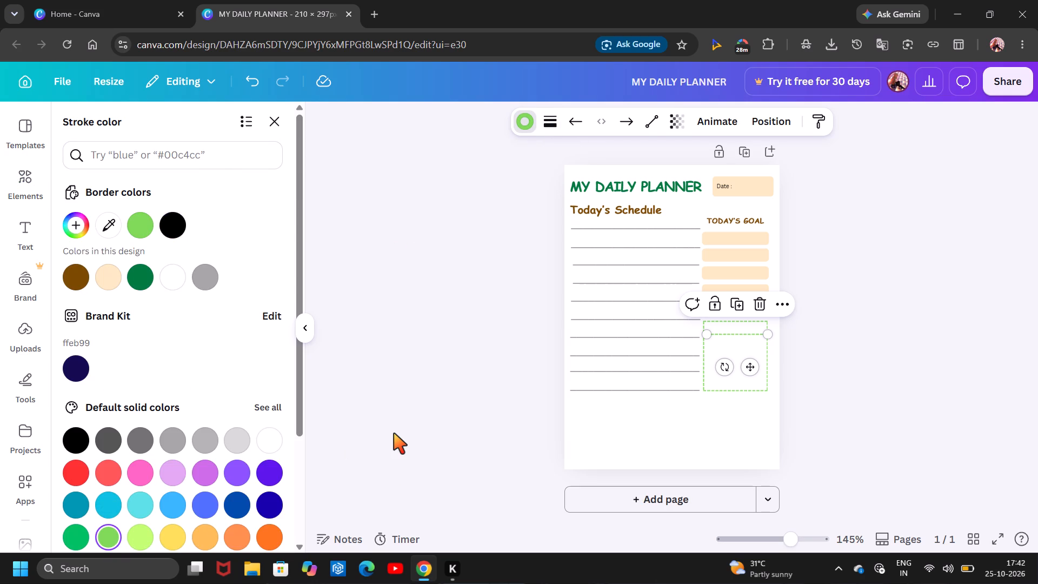
pyautogui.click(394, 433)
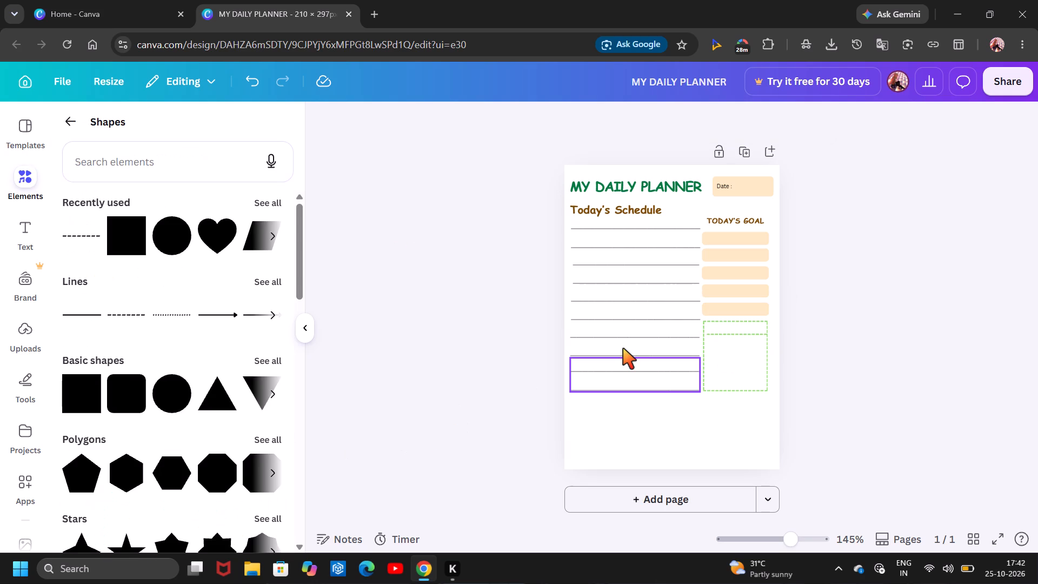
# Extend the green dashed line's left end to the box's left edge, making the line about 67 long.
pyautogui.click(727, 344)
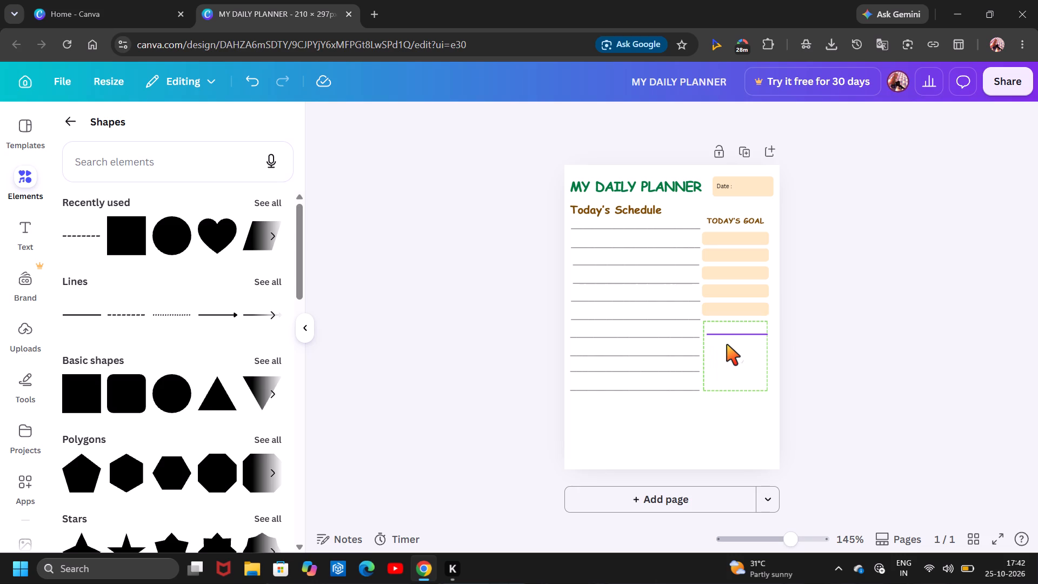
pyautogui.moveTo(706, 335); pyautogui.dragTo(707, 334)
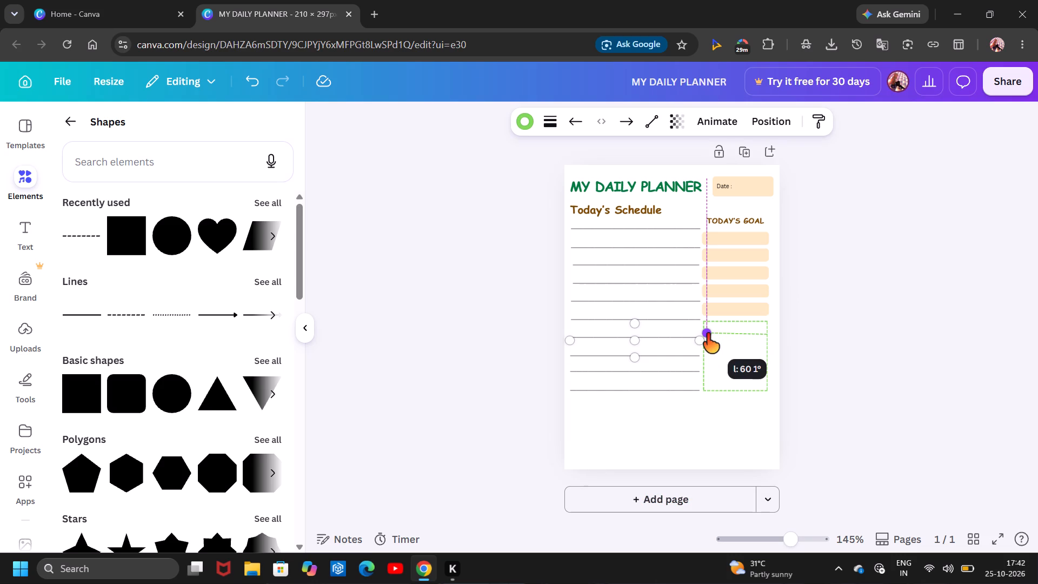
pyautogui.moveTo(707, 334); pyautogui.dragTo(705, 335)
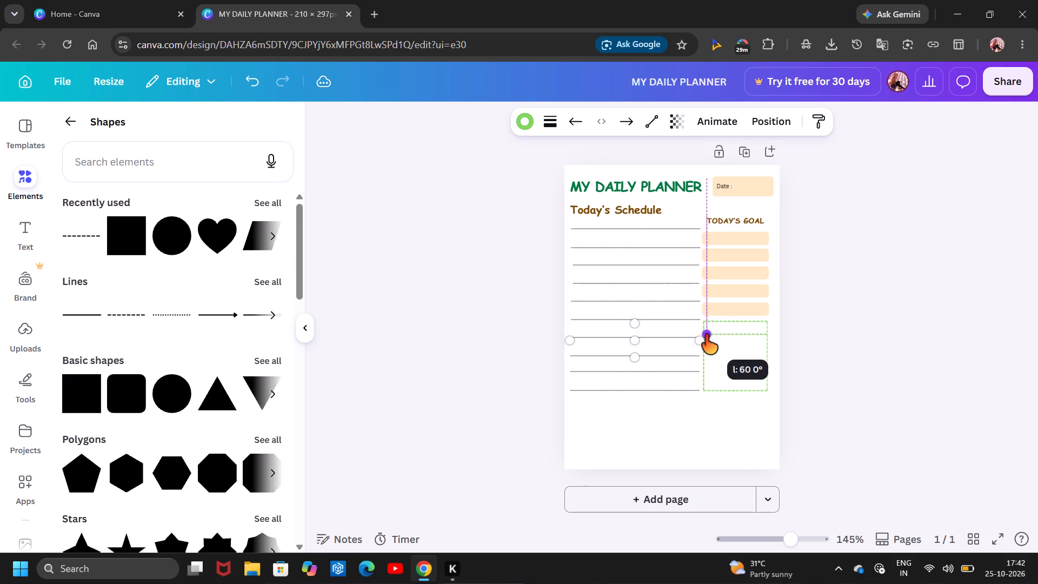
pyautogui.moveTo(705, 335); pyautogui.dragTo(703, 332)
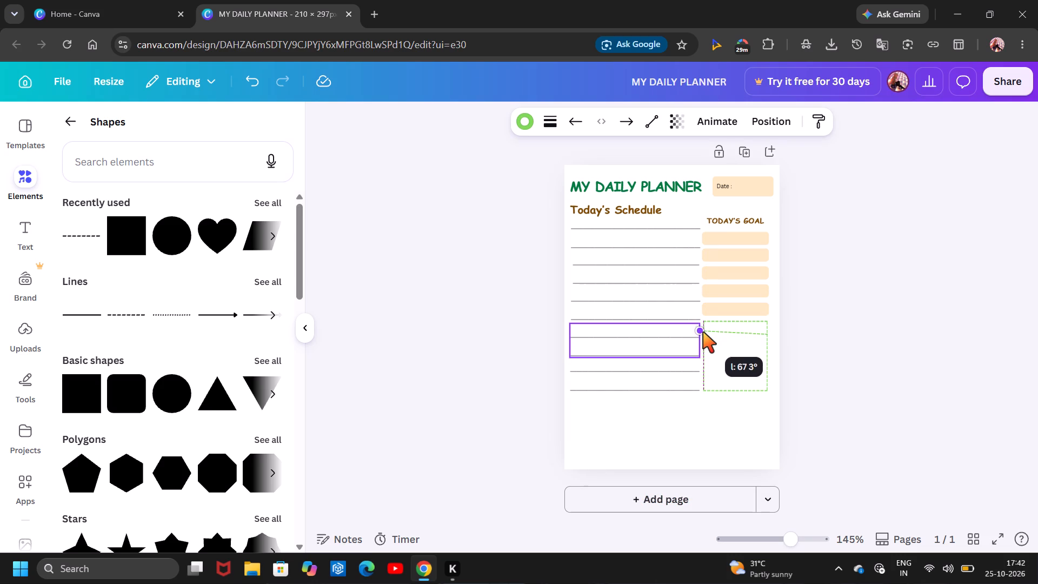
pyautogui.moveTo(703, 332); pyautogui.dragTo(701, 335)
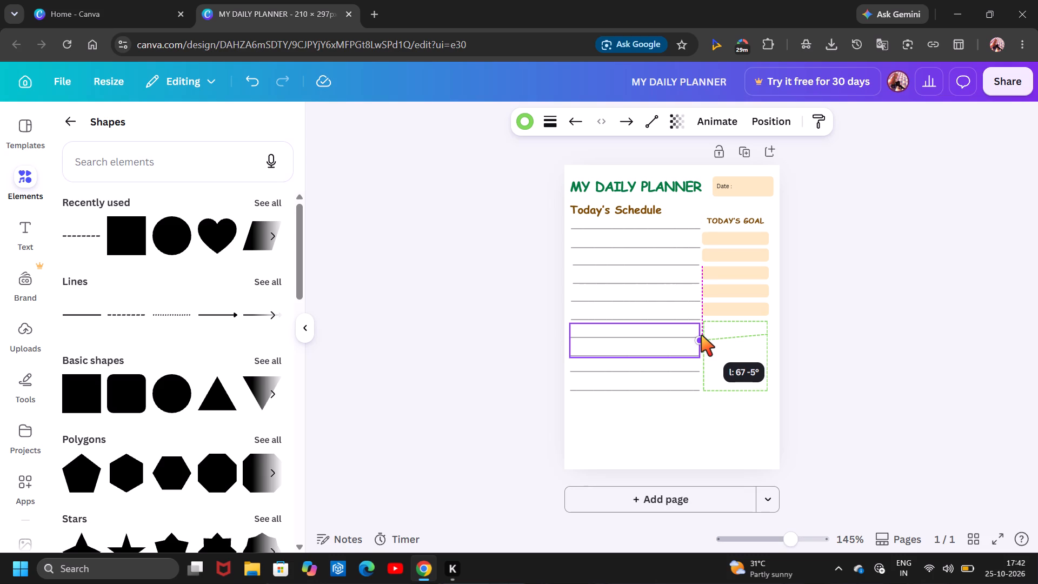
pyautogui.moveTo(701, 335); pyautogui.dragTo(701, 336)
pyautogui.moveTo(701, 336); pyautogui.dragTo(698, 335)
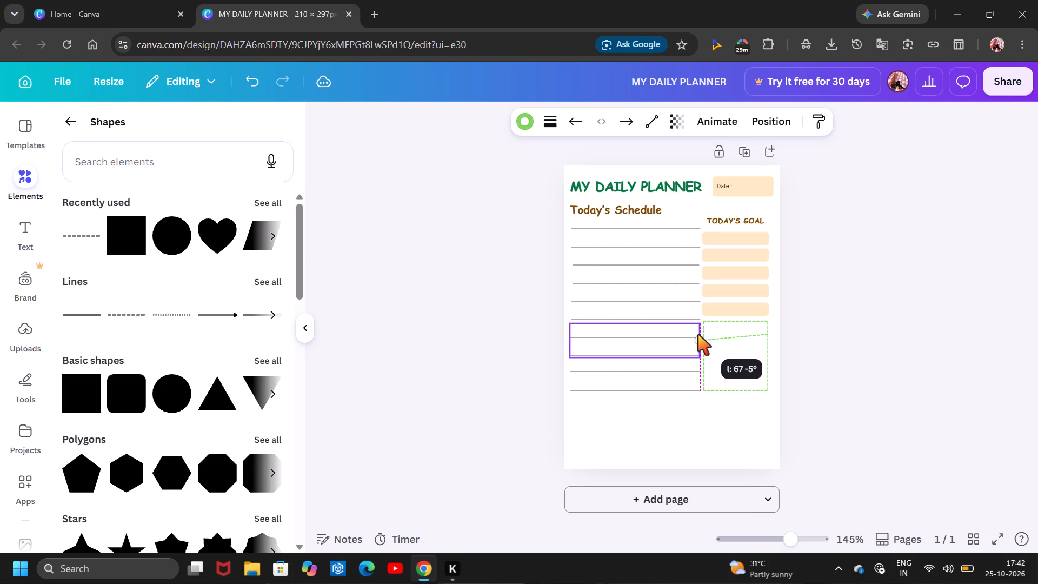
pyautogui.moveTo(698, 335); pyautogui.dragTo(696, 333)
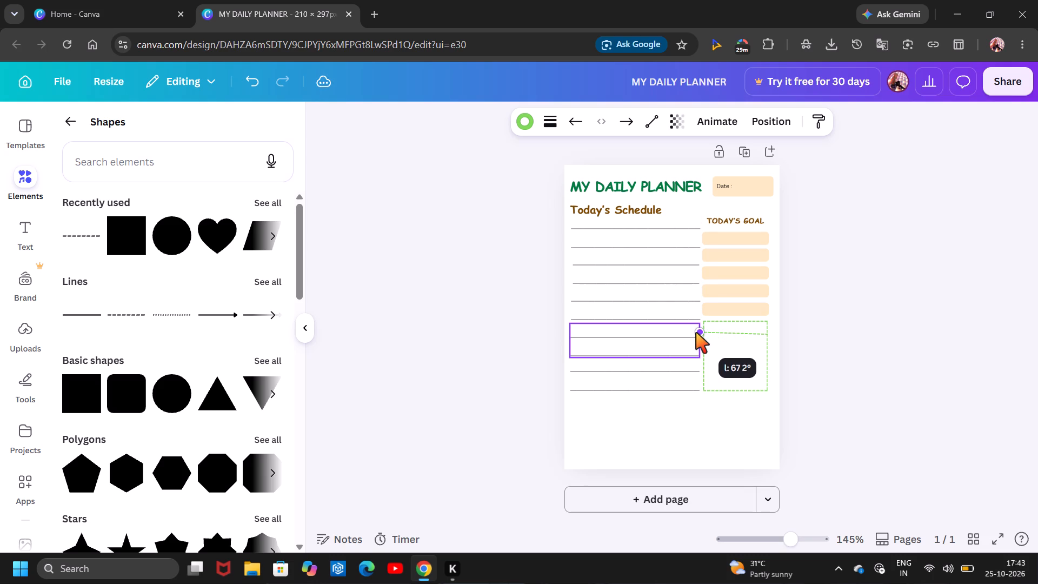
pyautogui.moveTo(696, 333); pyautogui.dragTo(696, 331)
pyautogui.moveTo(696, 331); pyautogui.dragTo(696, 334)
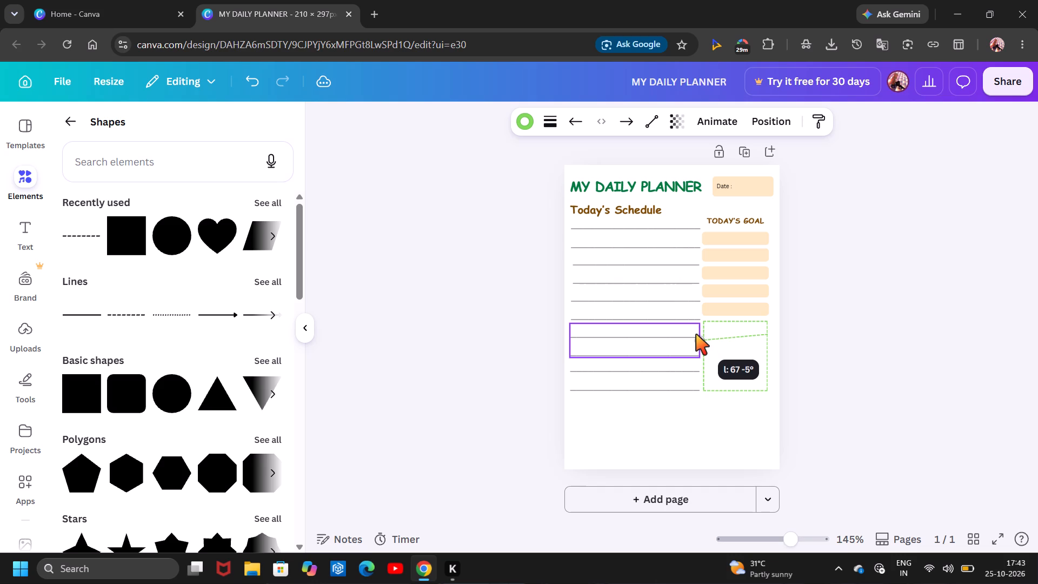
pyautogui.moveTo(696, 334); pyautogui.dragTo(697, 334)
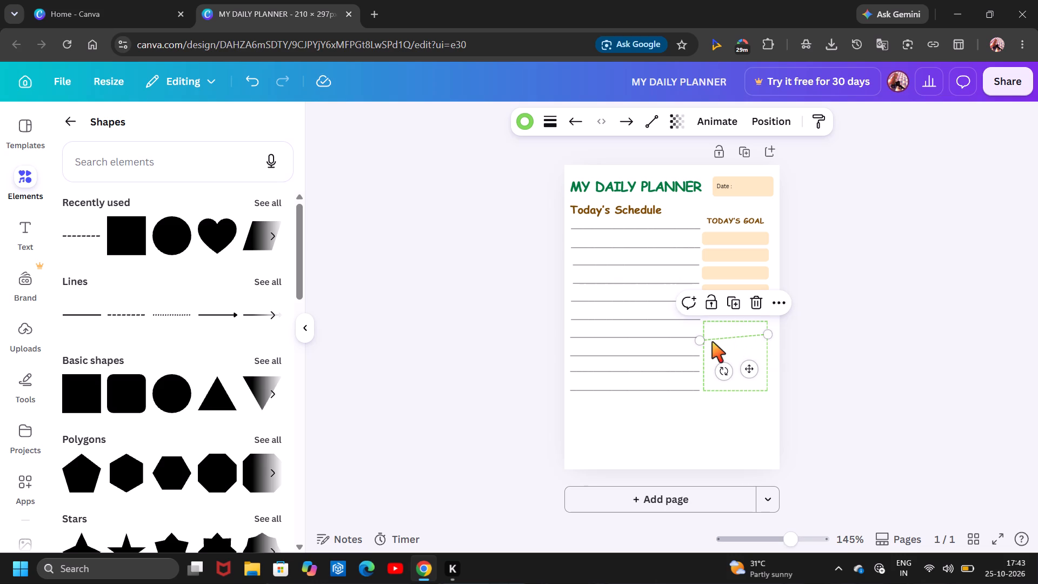
# Level the green dashed line across the box by lowering its right end to the height of its left end.
pyautogui.moveTo(703, 342); pyautogui.dragTo(702, 339)
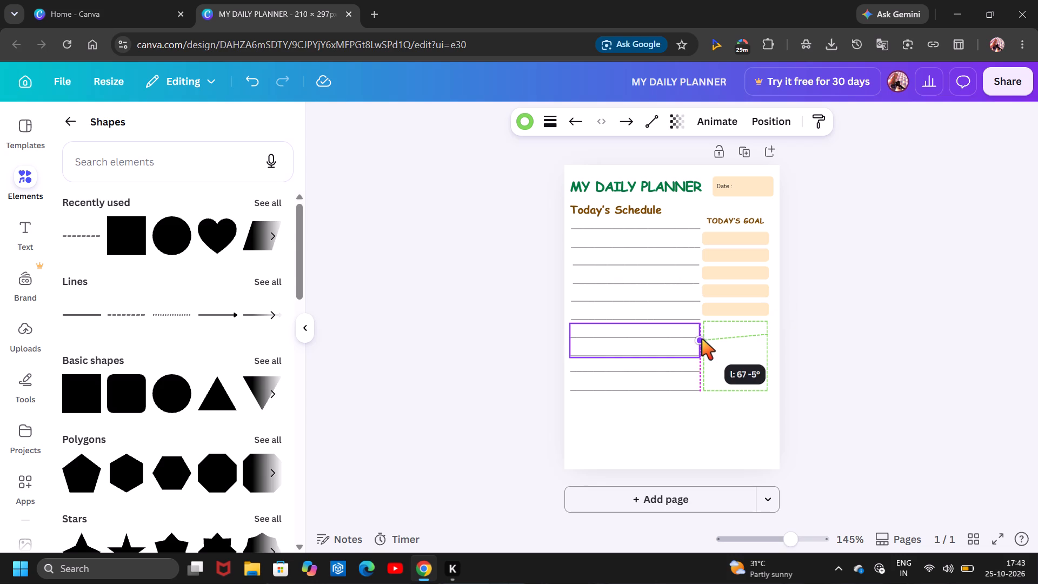
pyautogui.moveTo(702, 339); pyautogui.dragTo(701, 334)
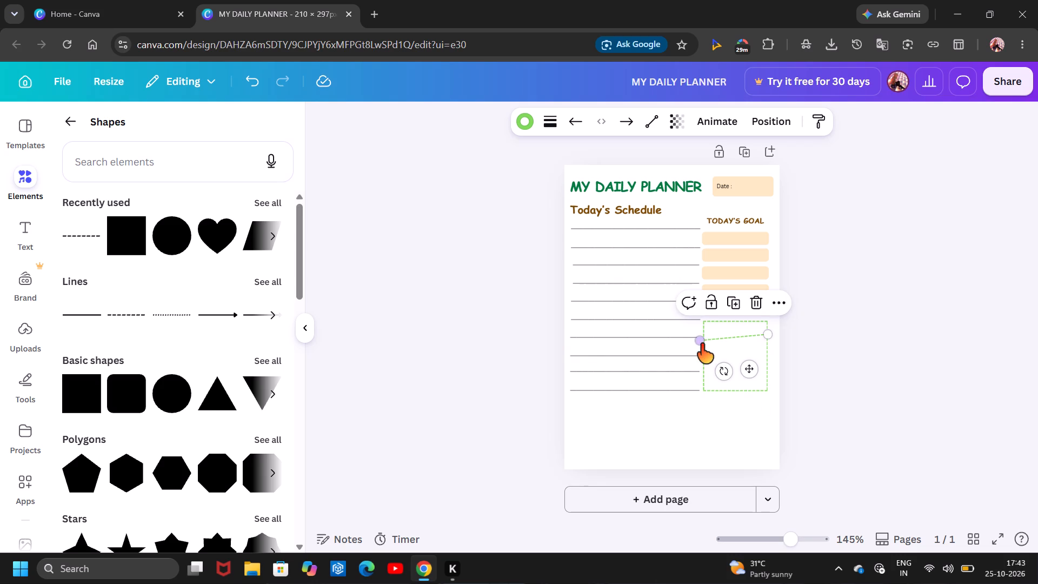
pyautogui.moveTo(698, 341); pyautogui.dragTo(696, 333)
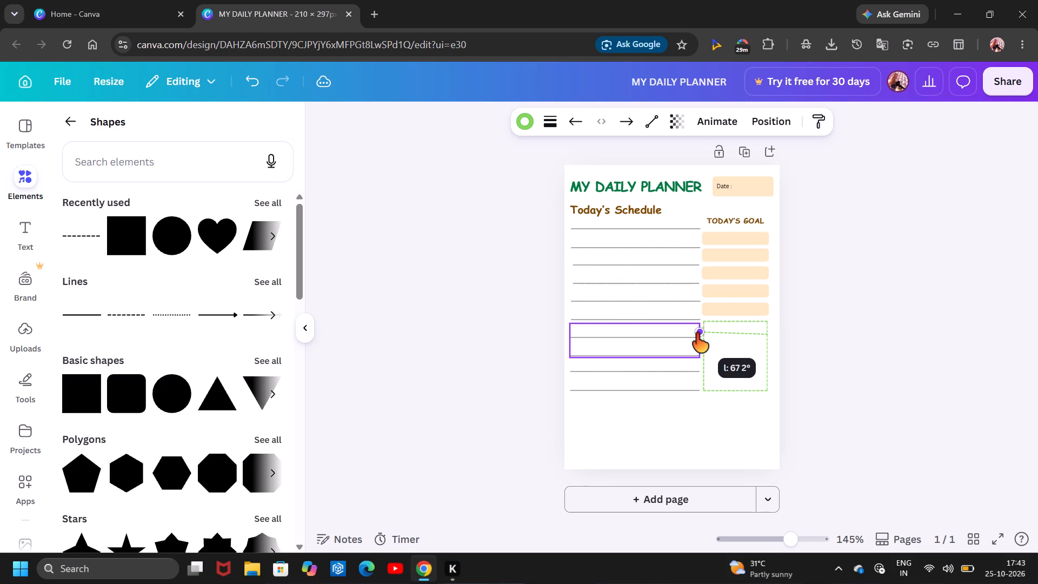
pyautogui.click(696, 333)
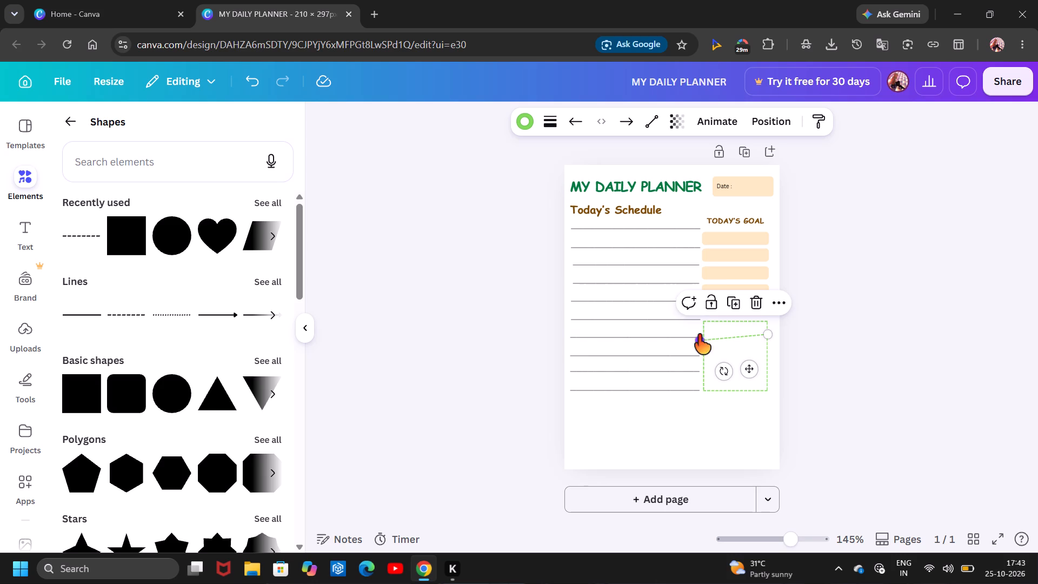
pyautogui.click(769, 337)
pyautogui.click(820, 346)
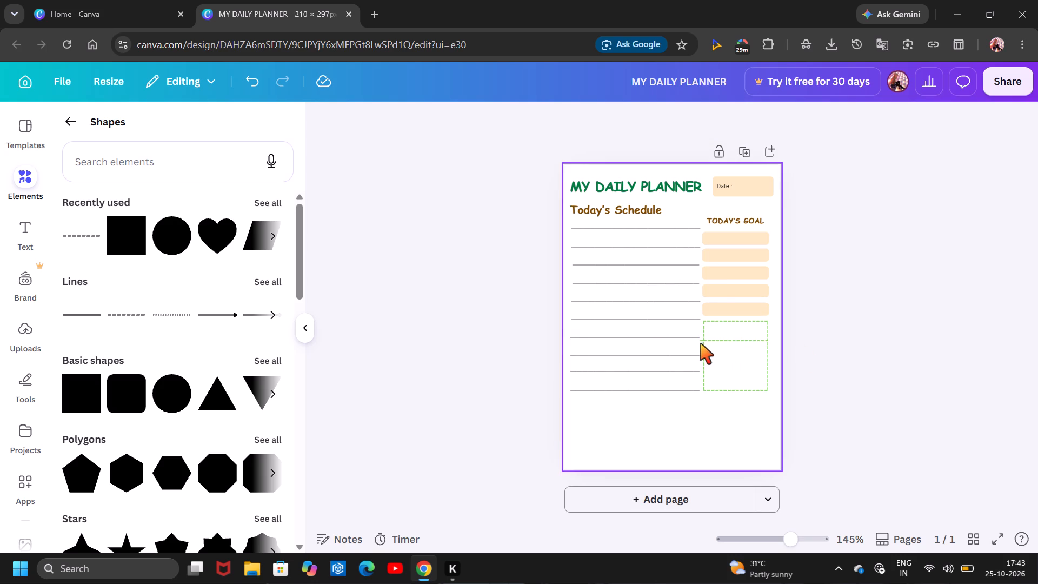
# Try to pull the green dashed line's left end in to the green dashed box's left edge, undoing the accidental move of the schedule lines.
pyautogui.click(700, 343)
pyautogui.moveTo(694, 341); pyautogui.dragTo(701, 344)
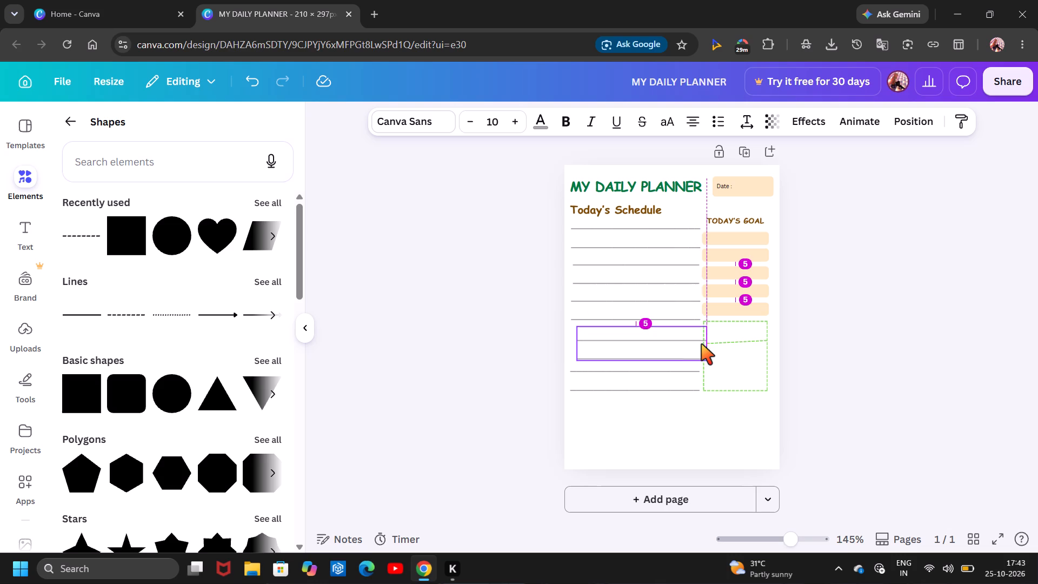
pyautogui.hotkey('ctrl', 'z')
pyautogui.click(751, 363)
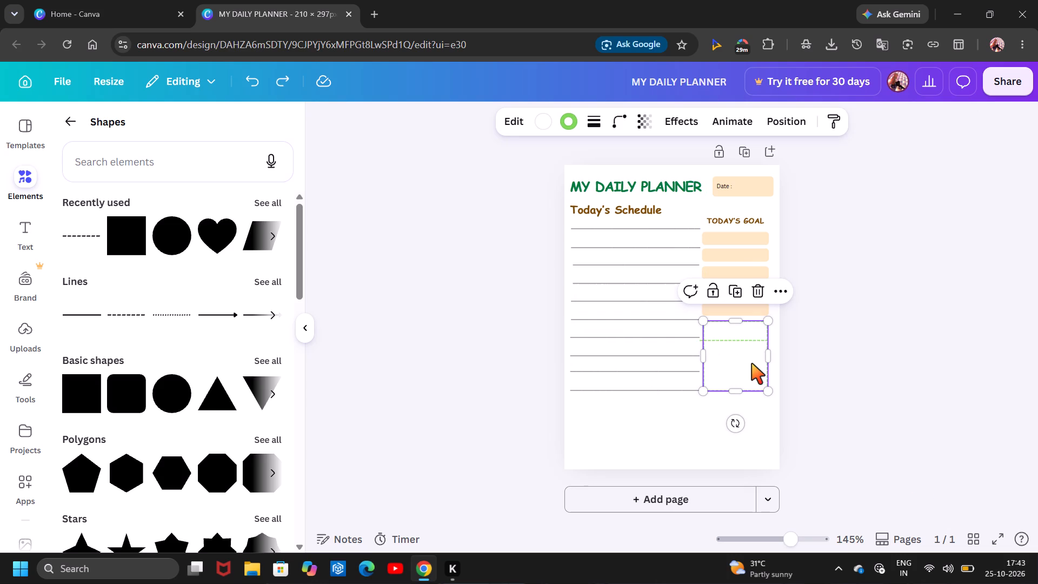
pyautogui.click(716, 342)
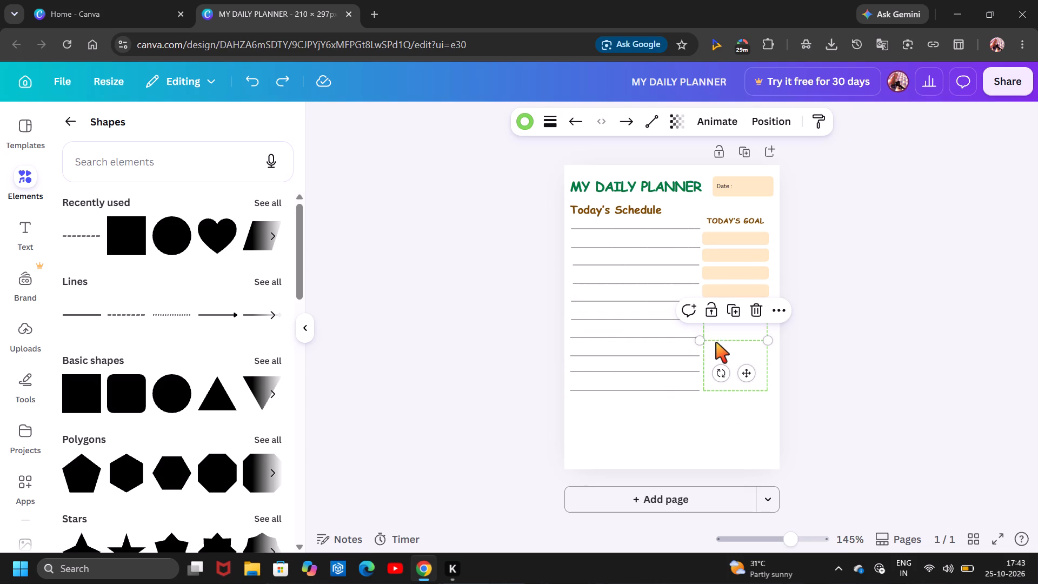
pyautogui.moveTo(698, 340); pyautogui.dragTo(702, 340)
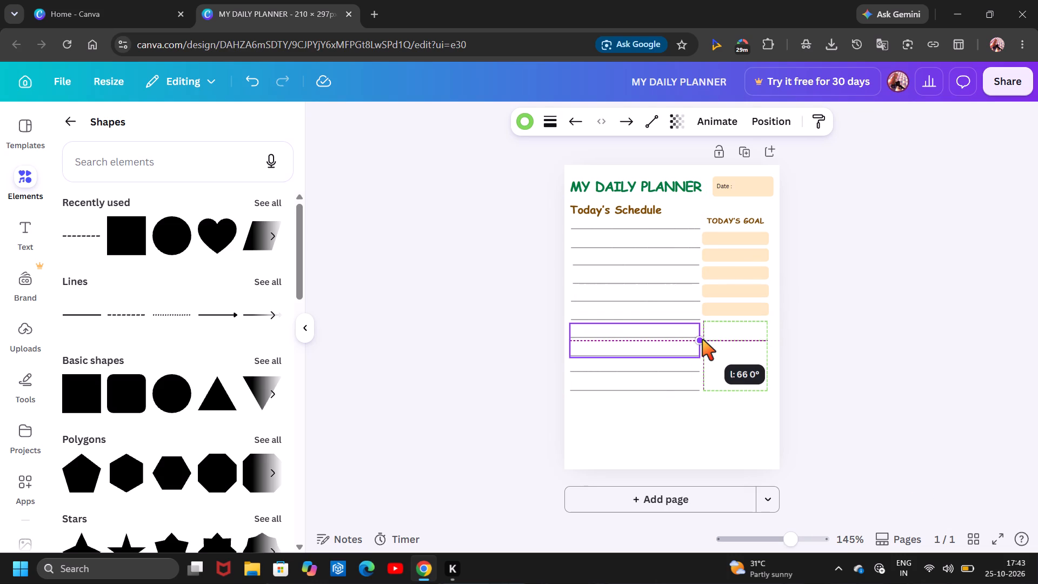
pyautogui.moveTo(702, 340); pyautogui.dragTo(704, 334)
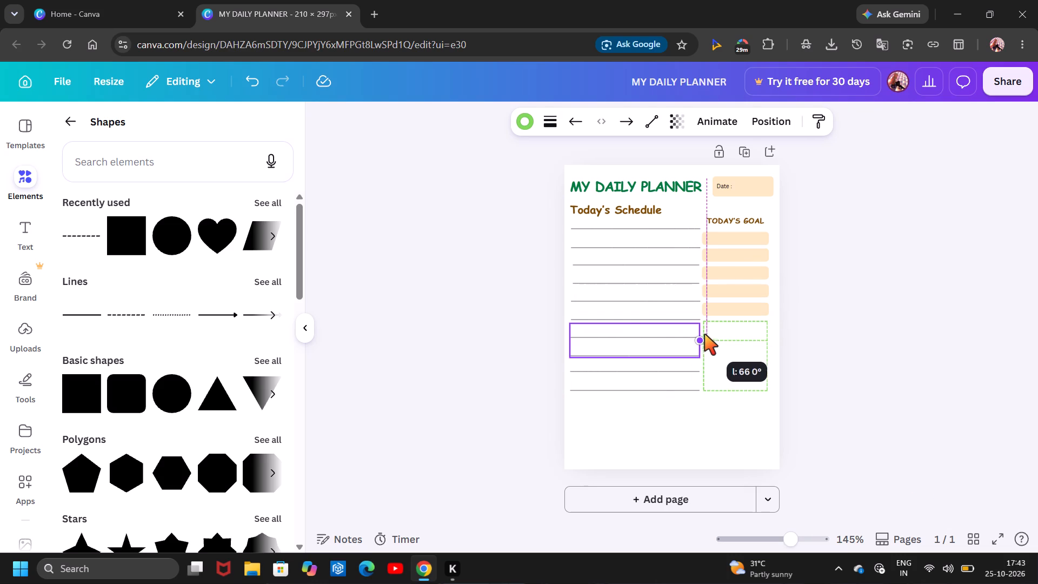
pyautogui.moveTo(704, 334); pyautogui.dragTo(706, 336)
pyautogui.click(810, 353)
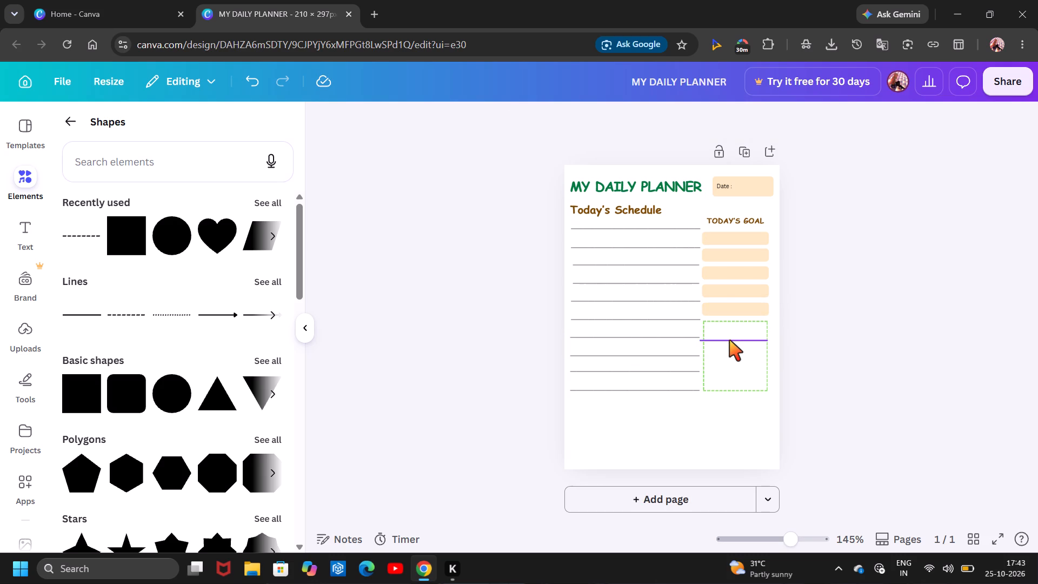
# Shift the green dashed box and its header line slightly right, away from the ends of the Today's Schedule lines.
pyautogui.moveTo(729, 340); pyautogui.dragTo(730, 342)
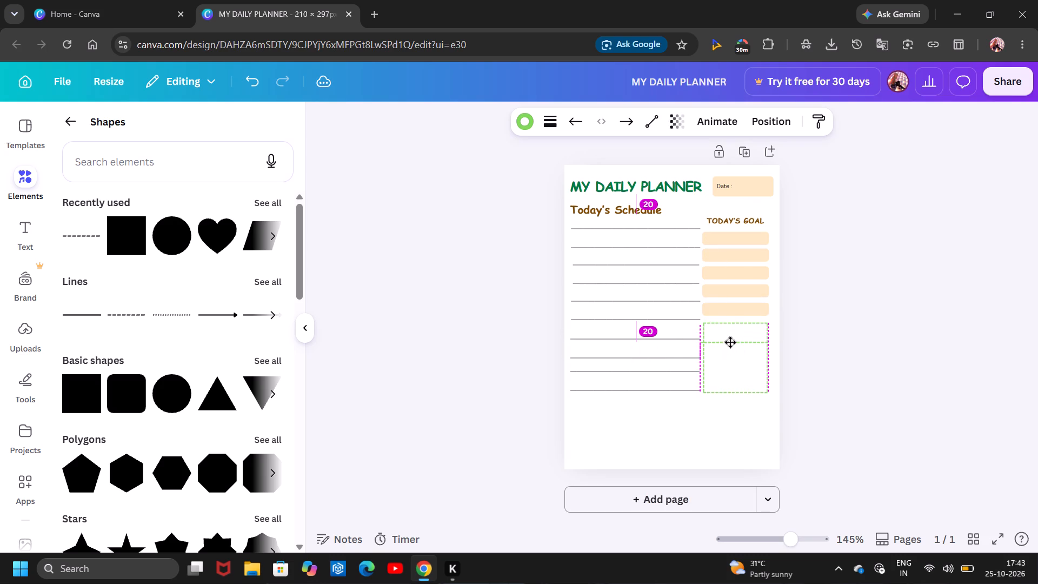
pyautogui.moveTo(730, 342); pyautogui.dragTo(735, 340)
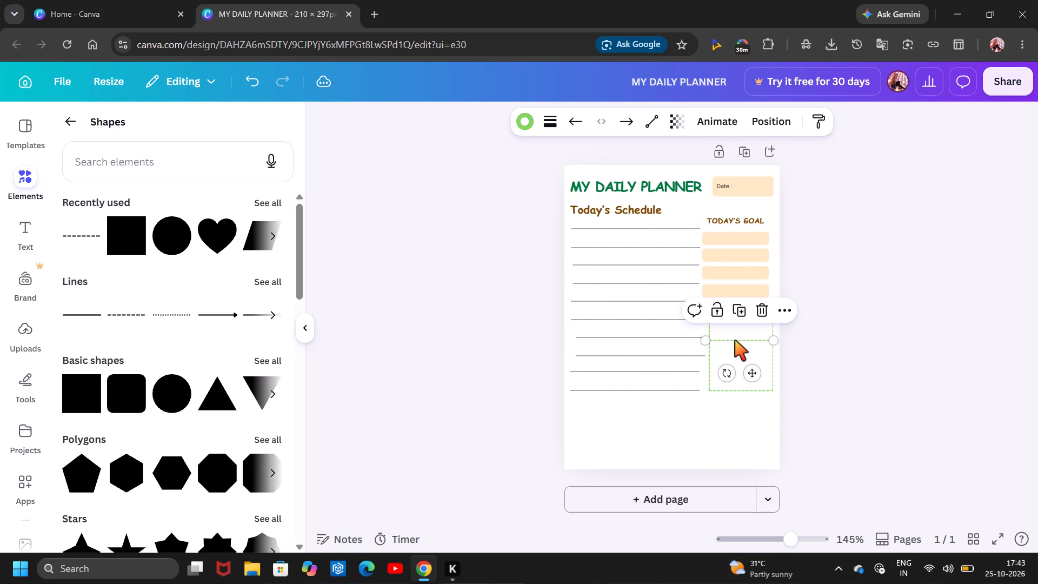
pyautogui.click(837, 361)
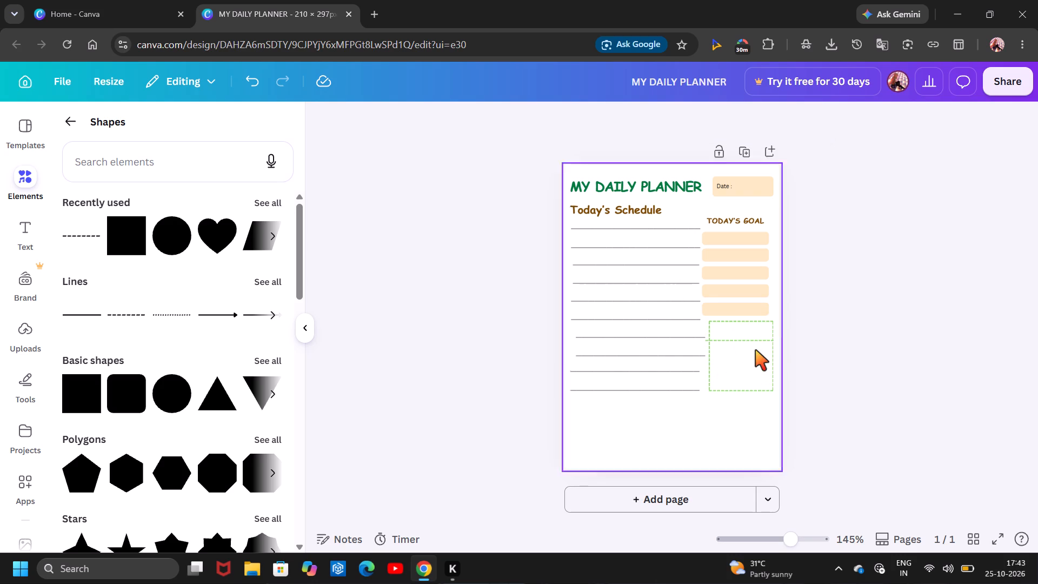
pyautogui.click(729, 363)
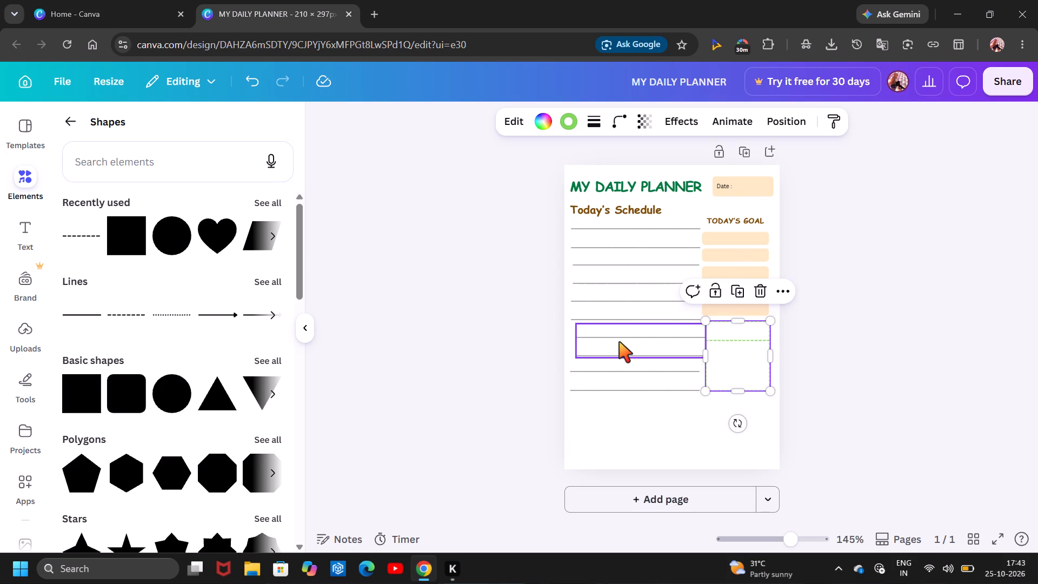
# Align the last two pairs of Today's Schedule lines with each other, ending just short of the green dashed box.
pyautogui.moveTo(620, 341); pyautogui.dragTo(611, 344)
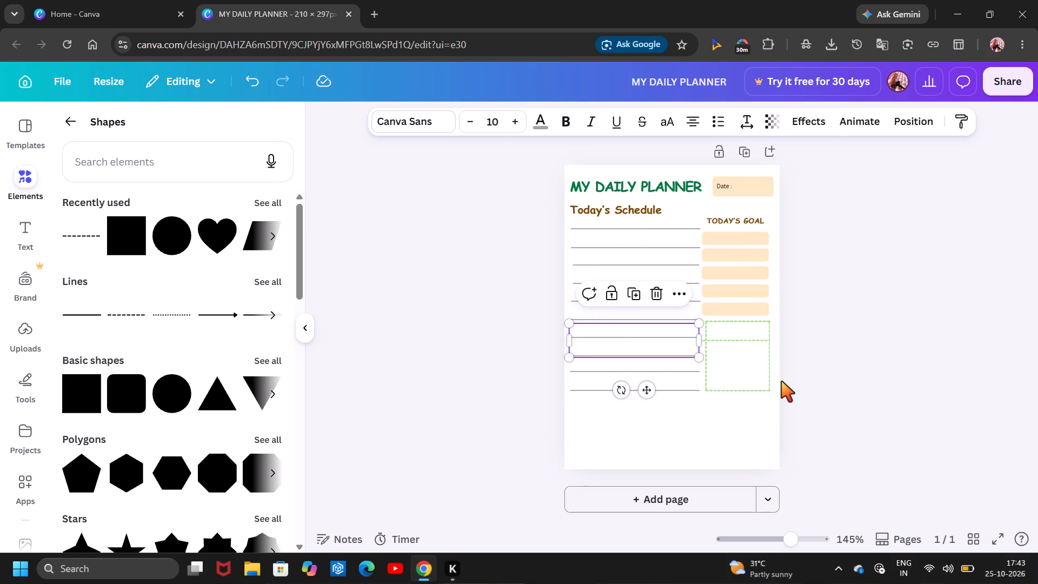
pyautogui.click(781, 381)
pyautogui.click(654, 372)
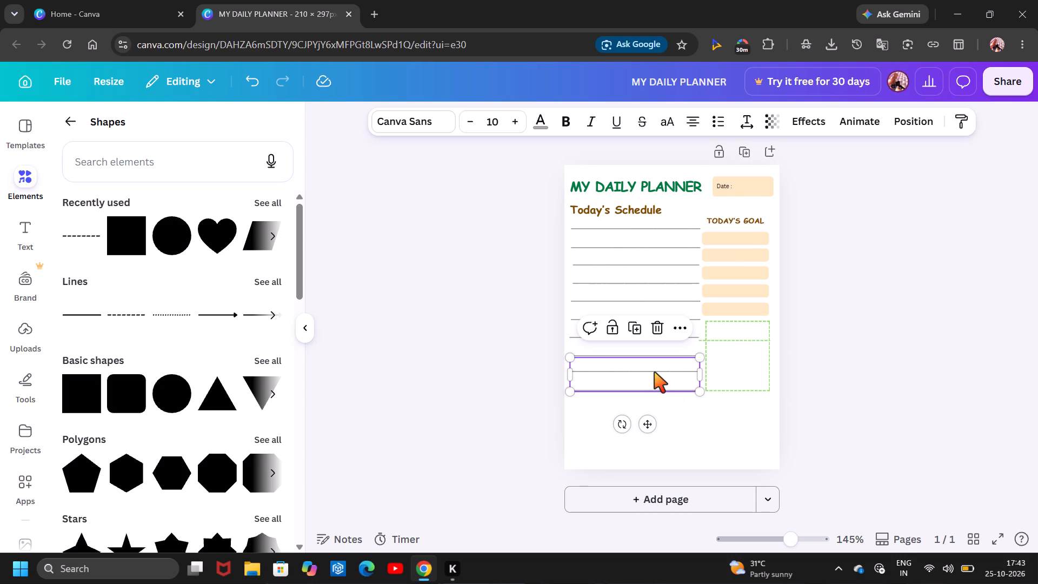
pyautogui.click(775, 428)
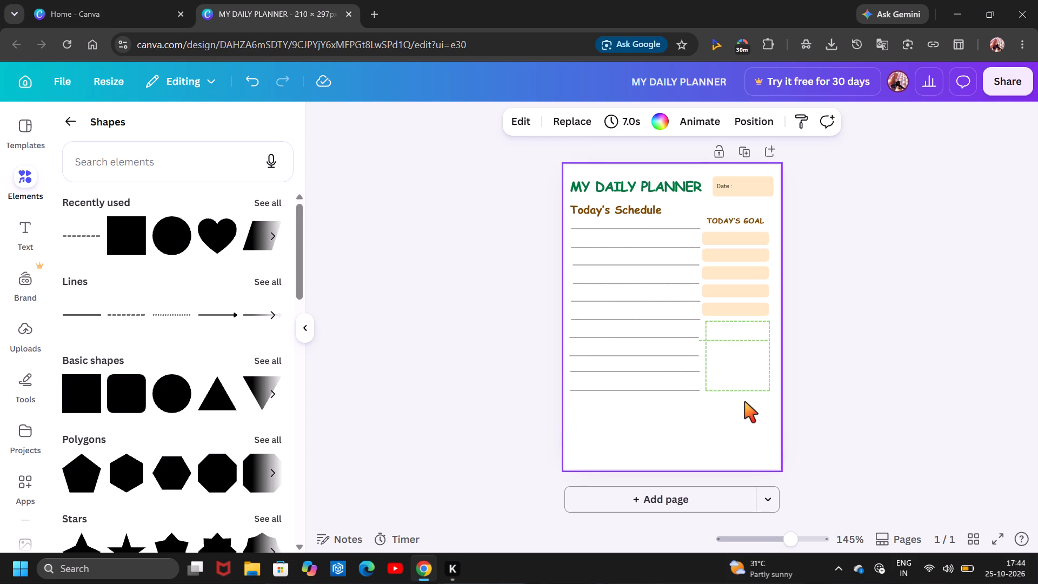
pyautogui.click(673, 383)
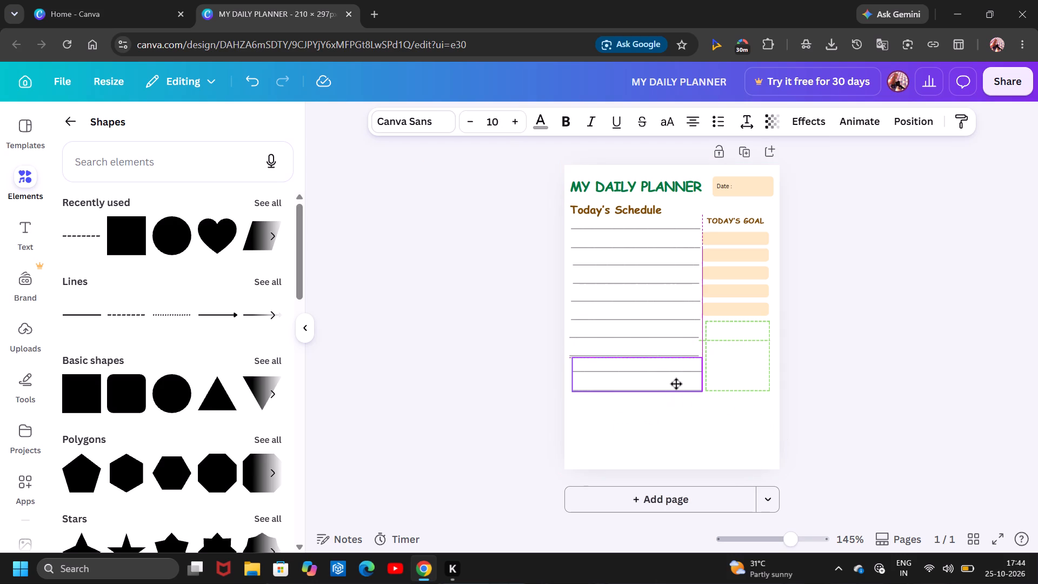
pyautogui.click(750, 406)
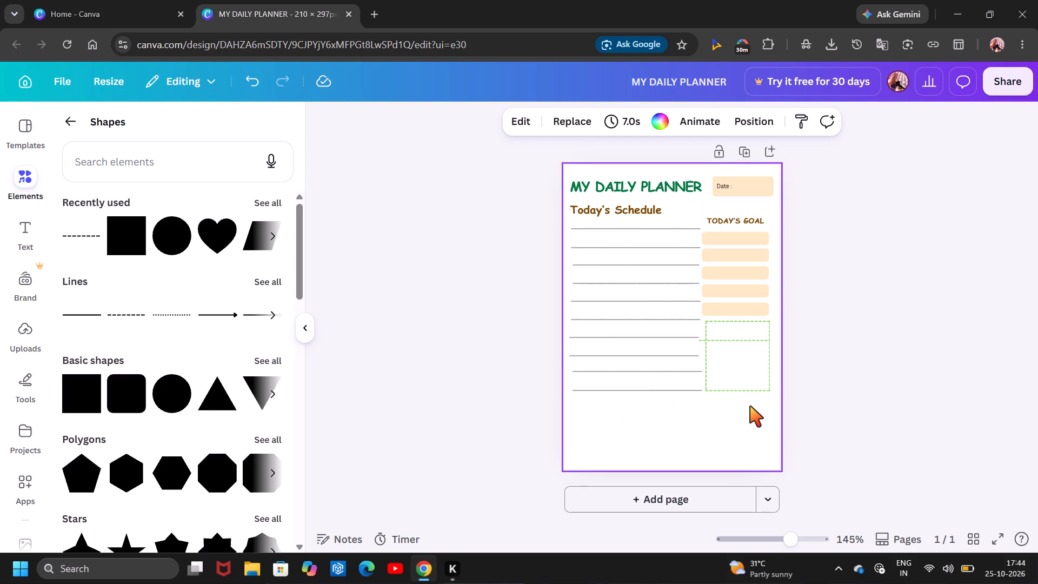
pyautogui.doubleClick(655, 352)
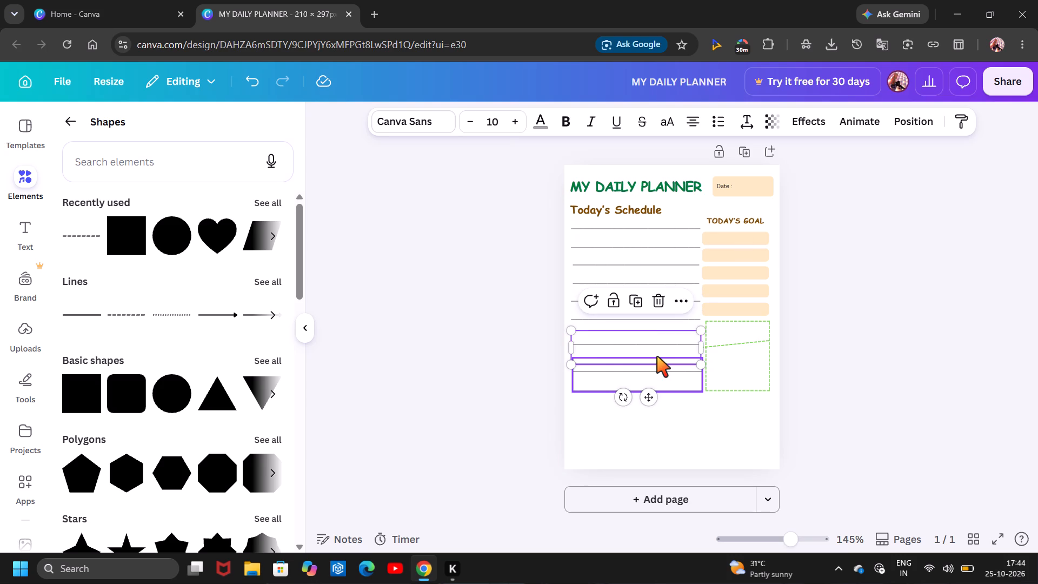
pyautogui.hotkey('ctrl', 'z')
pyautogui.click(767, 417)
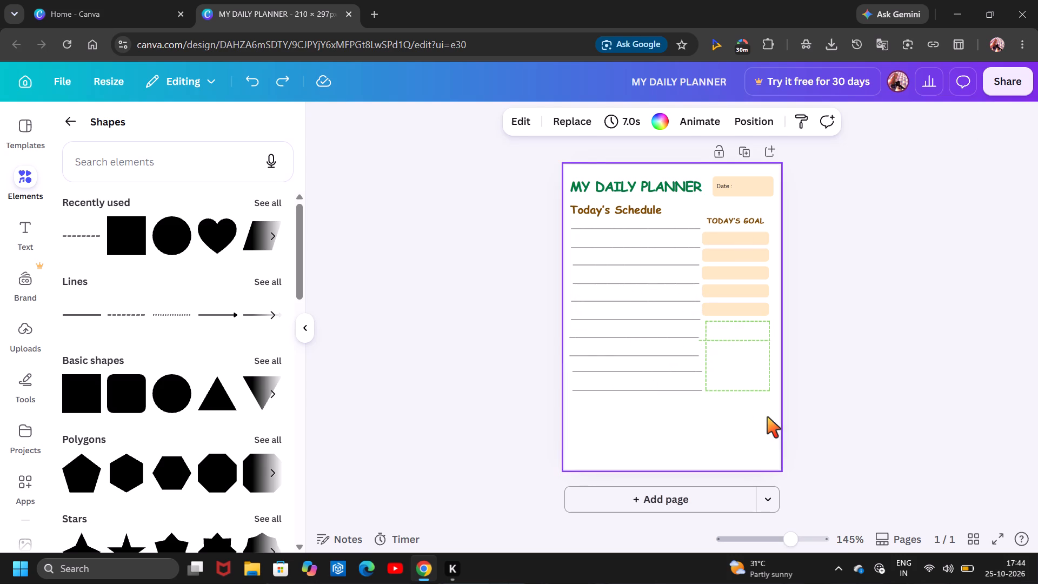
pyautogui.click(640, 333)
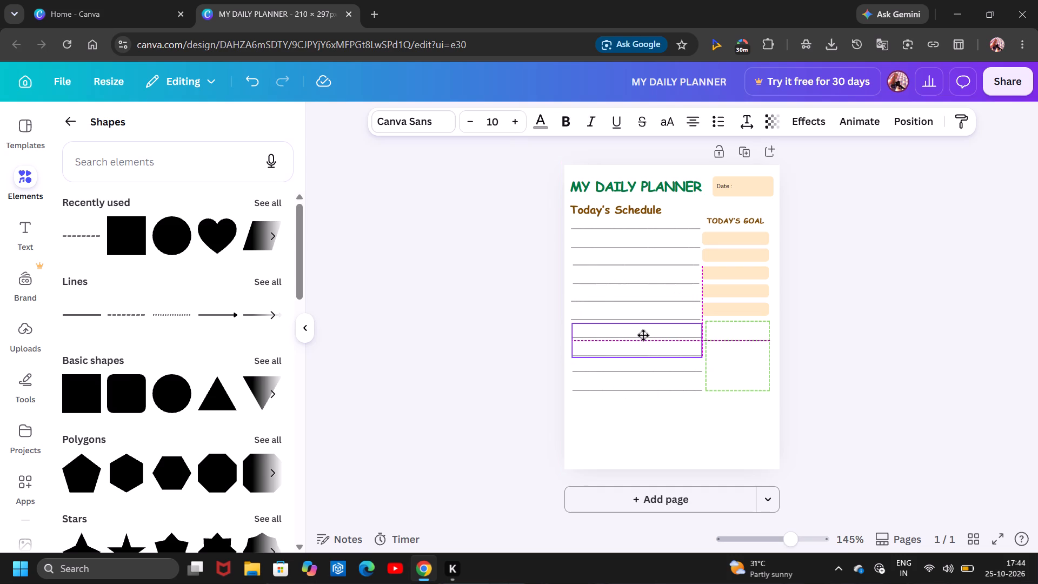
pyautogui.click(721, 432)
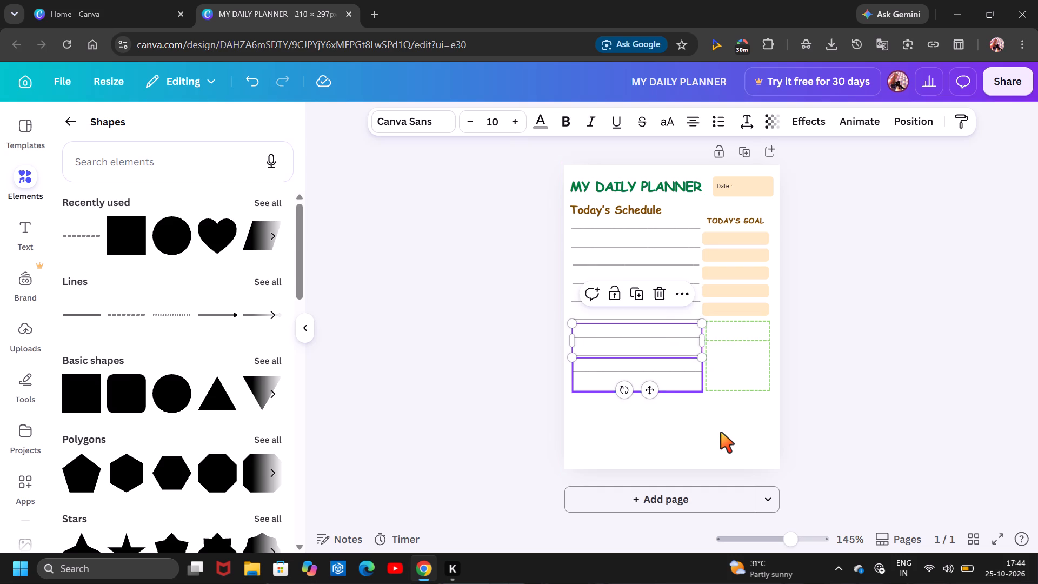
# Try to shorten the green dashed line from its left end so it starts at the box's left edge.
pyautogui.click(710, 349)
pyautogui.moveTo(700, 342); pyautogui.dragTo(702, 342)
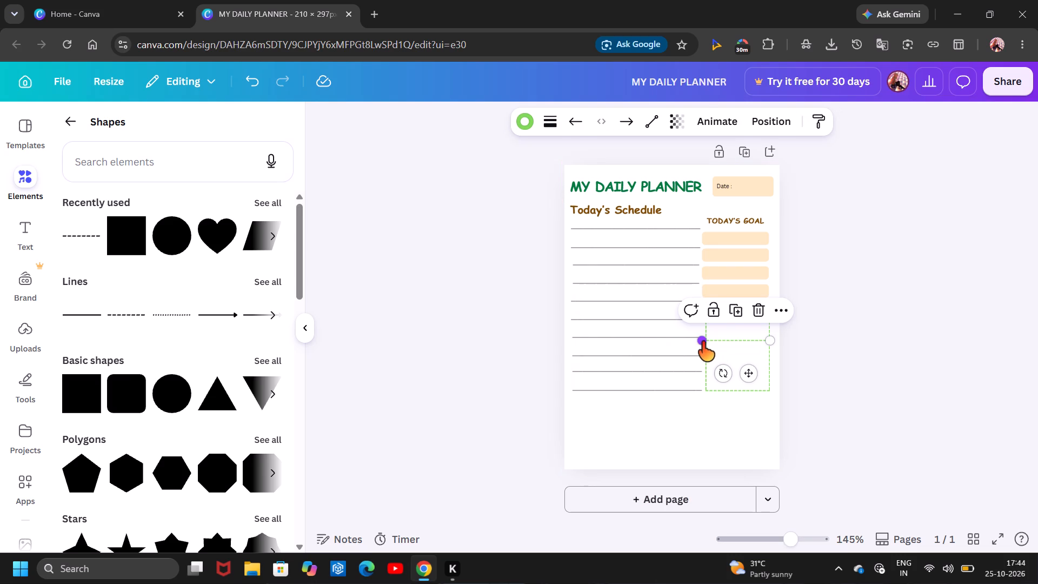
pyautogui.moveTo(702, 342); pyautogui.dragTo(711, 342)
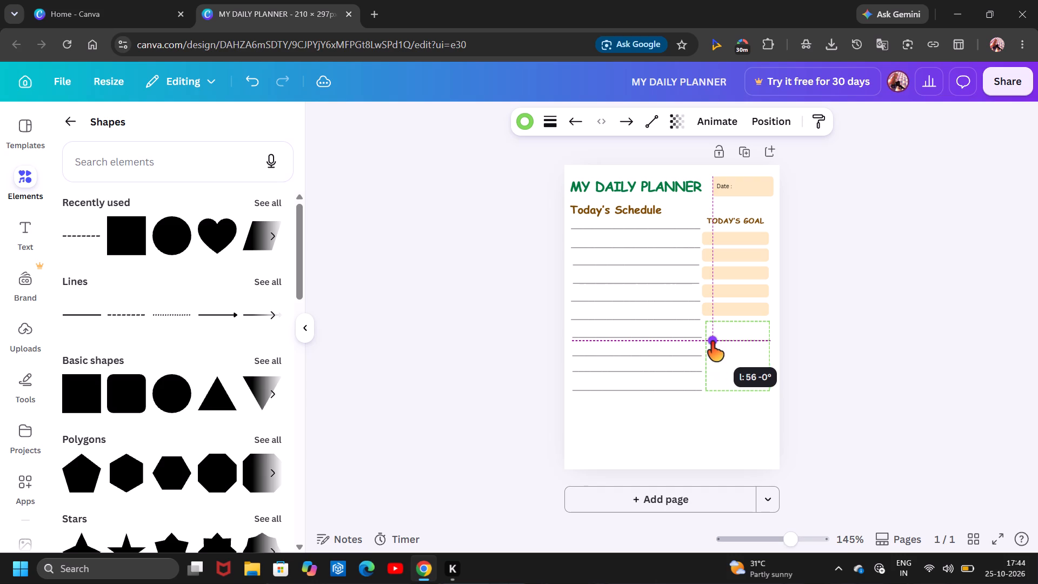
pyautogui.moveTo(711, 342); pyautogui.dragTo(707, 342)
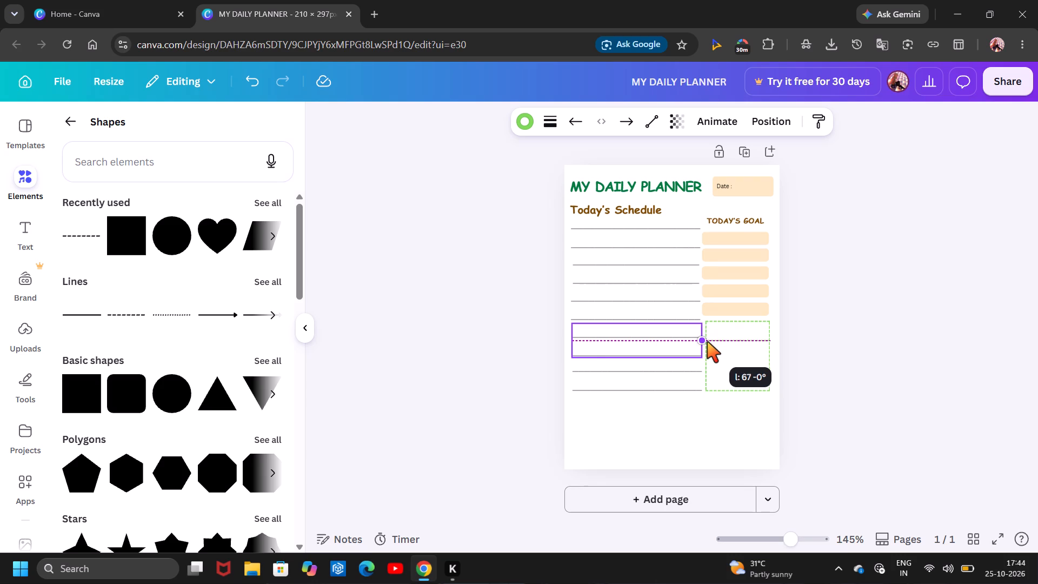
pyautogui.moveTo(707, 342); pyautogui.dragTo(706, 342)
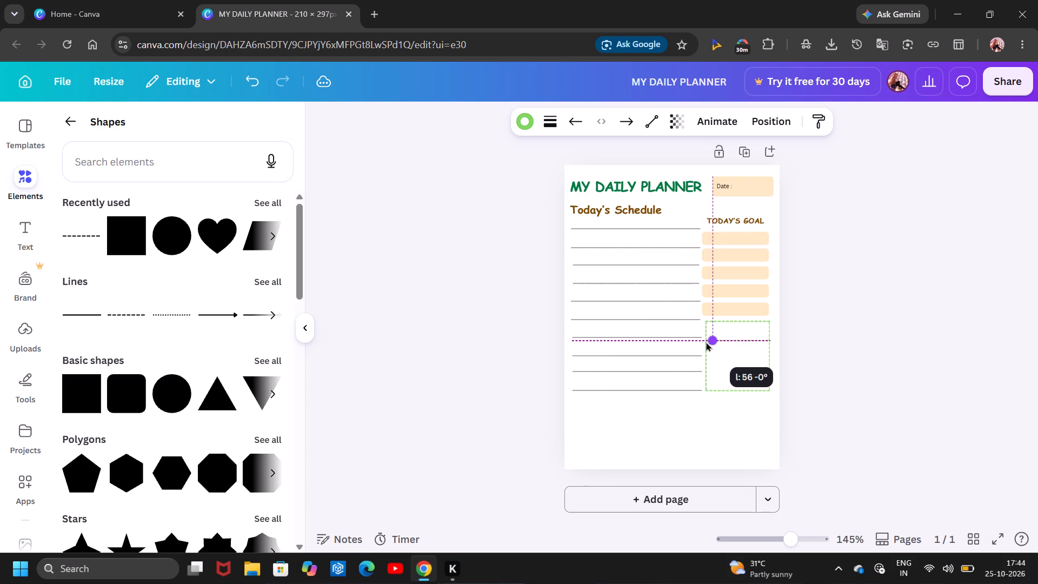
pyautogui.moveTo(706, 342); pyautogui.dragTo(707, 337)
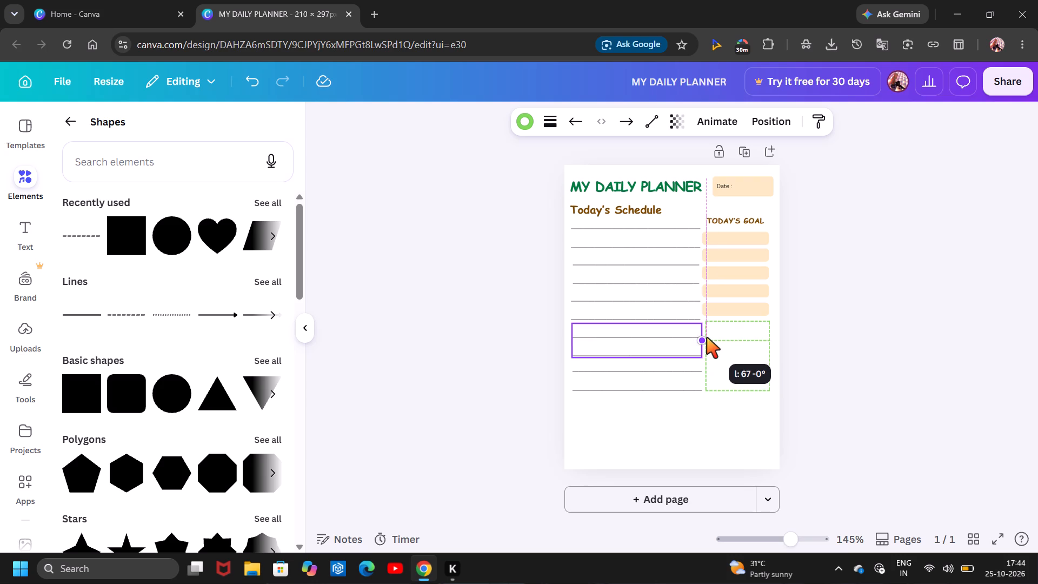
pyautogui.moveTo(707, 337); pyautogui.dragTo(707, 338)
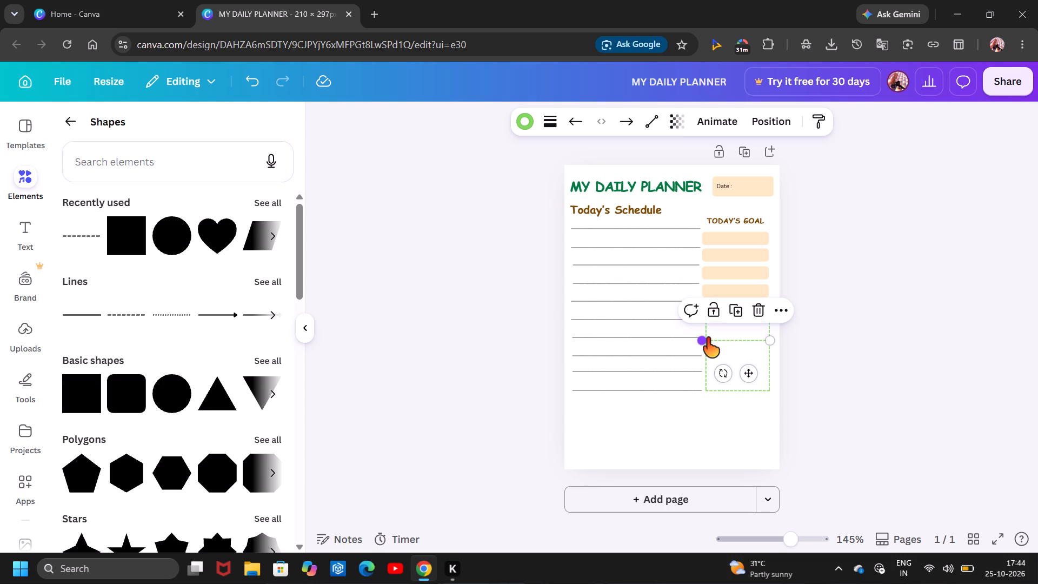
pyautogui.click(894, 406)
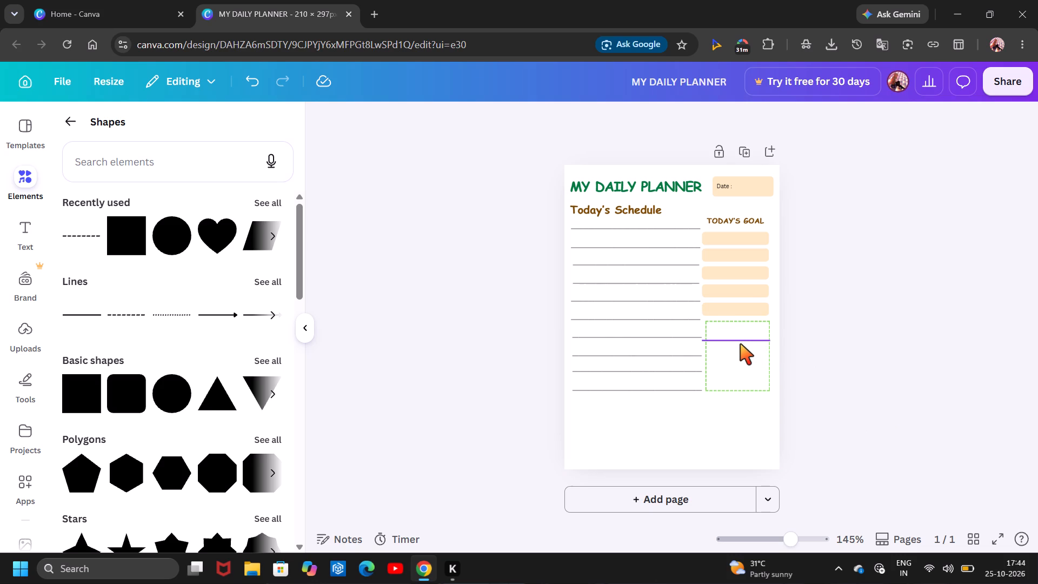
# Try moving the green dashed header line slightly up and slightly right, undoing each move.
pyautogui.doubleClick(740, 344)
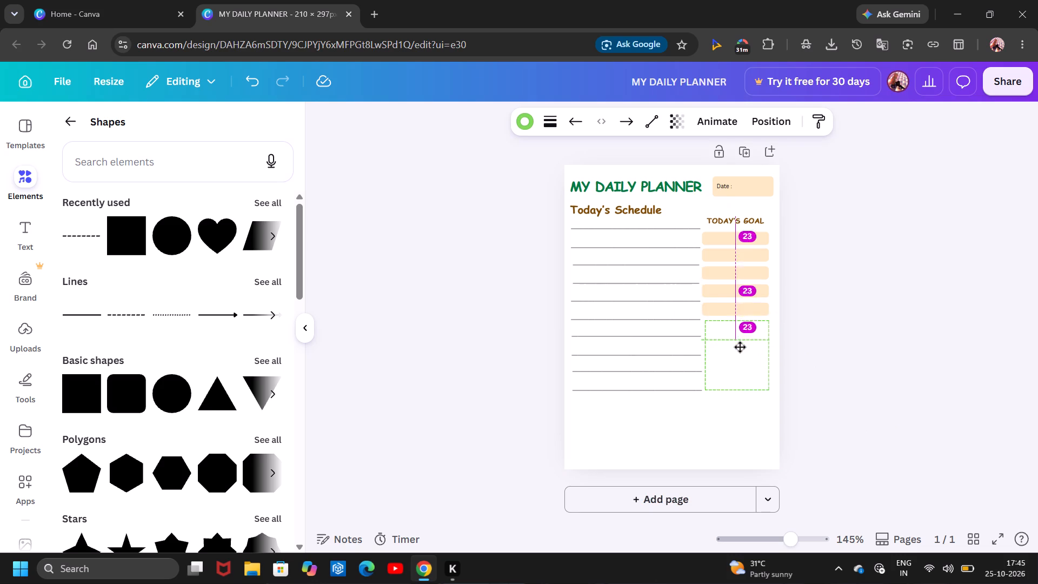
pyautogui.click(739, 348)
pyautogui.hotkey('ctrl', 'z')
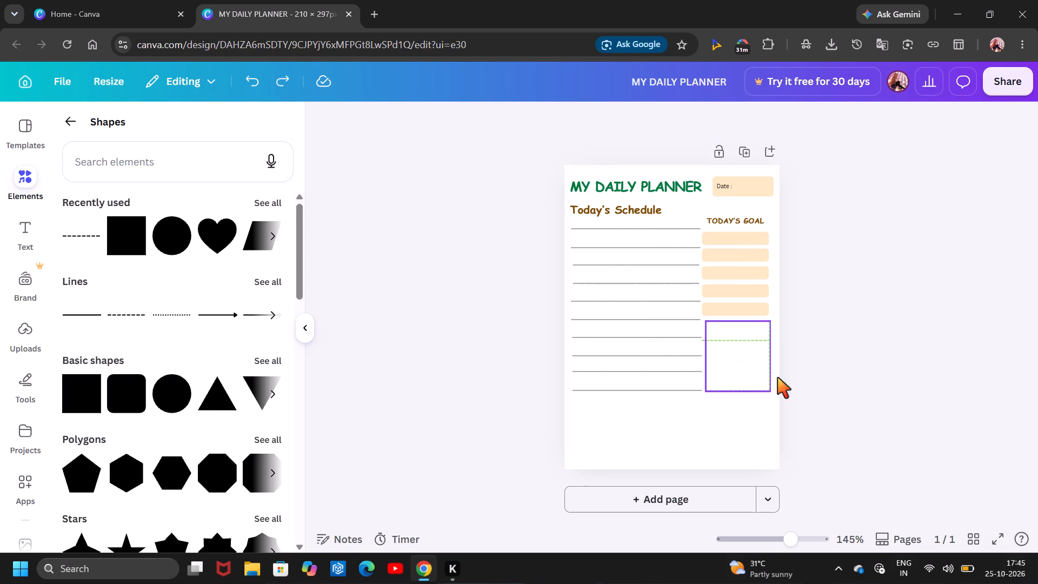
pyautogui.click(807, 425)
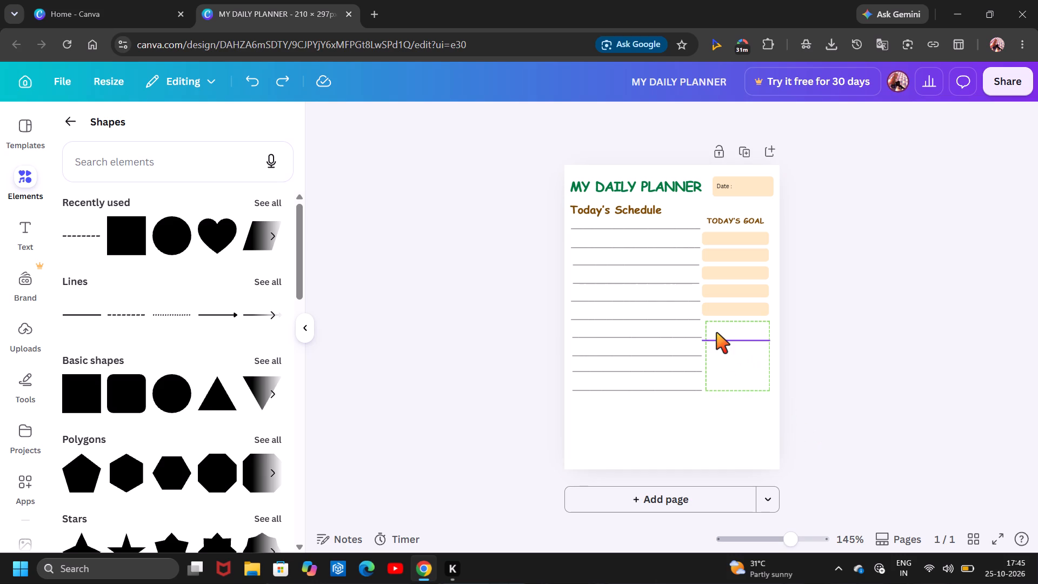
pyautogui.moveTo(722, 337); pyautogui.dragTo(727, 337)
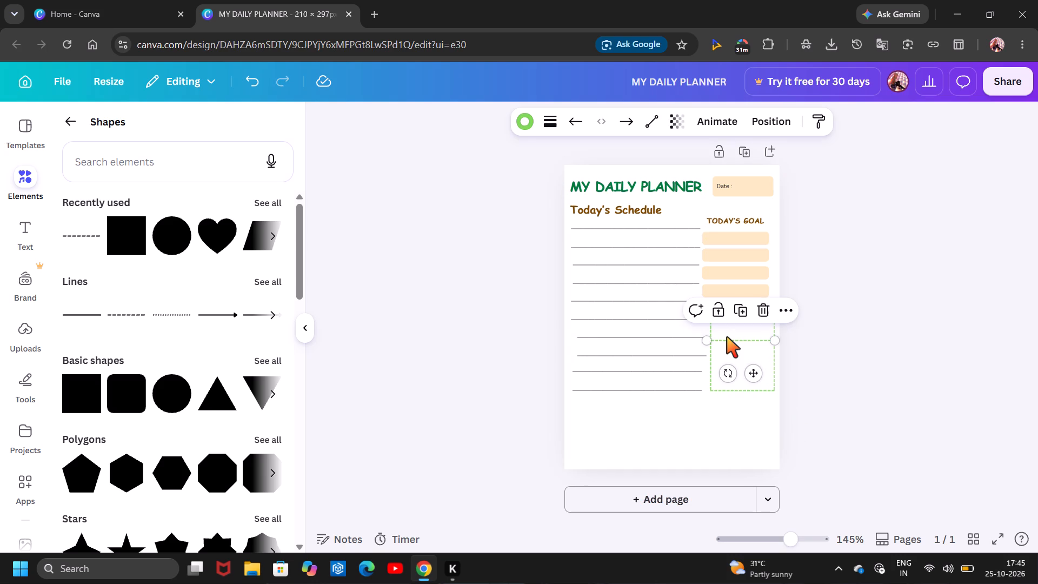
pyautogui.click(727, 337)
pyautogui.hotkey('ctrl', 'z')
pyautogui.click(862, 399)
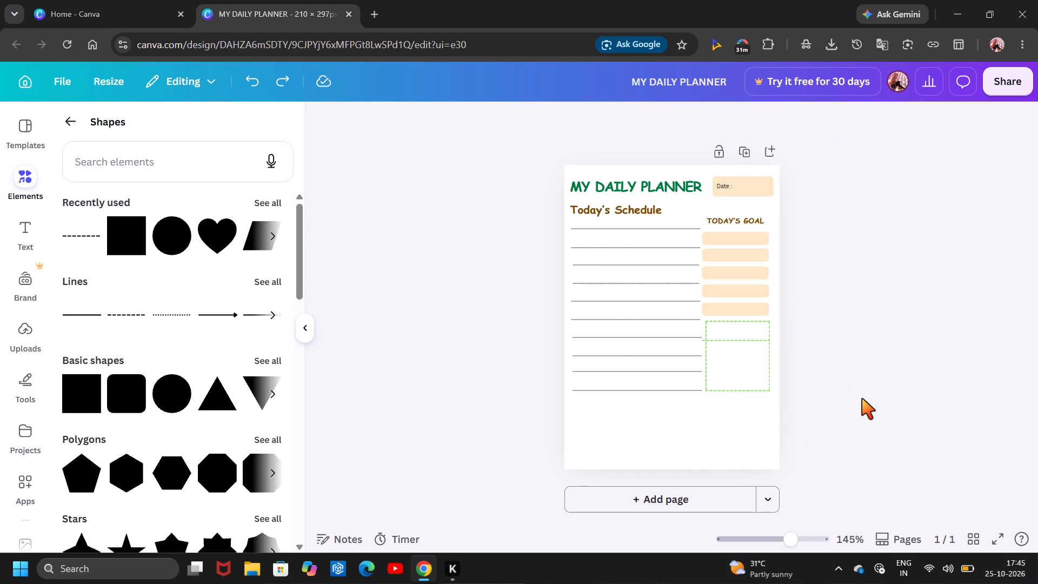
# Resize the text block of the third- and fourth-last Today's Schedule lines to about 125 wide by 51 high.
pyautogui.click(677, 330)
pyautogui.click(703, 341)
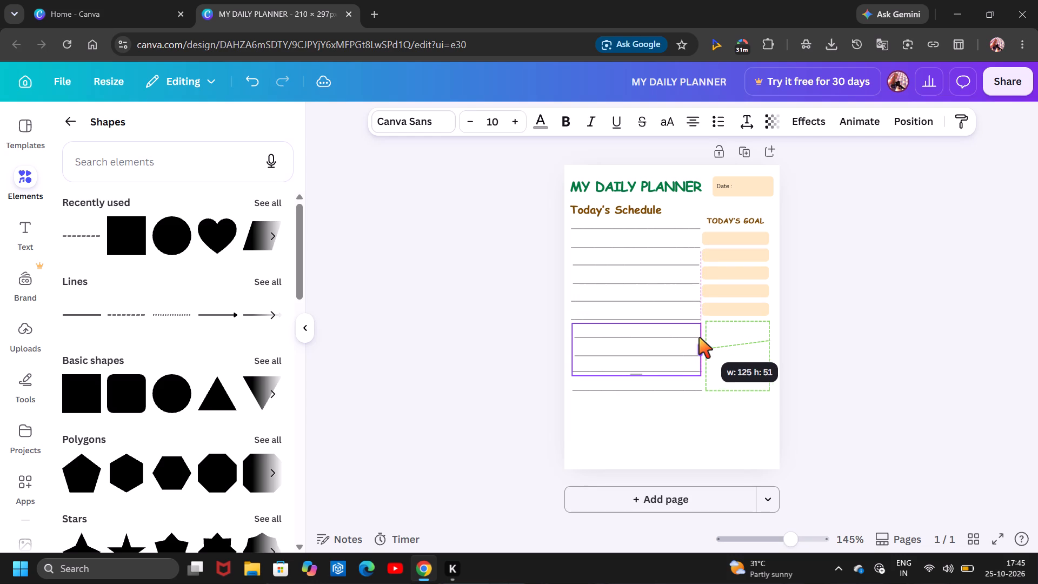
pyautogui.click(861, 391)
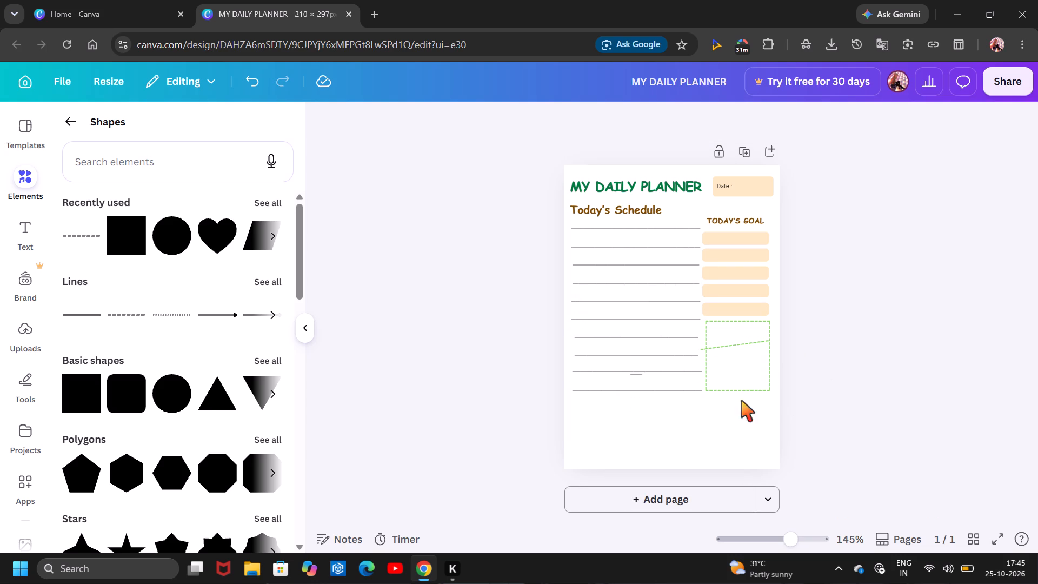
# Nudge the bottom pair of Today's Schedule lines slightly left, away from the green dashed box.
pyautogui.click(678, 381)
pyautogui.click(701, 375)
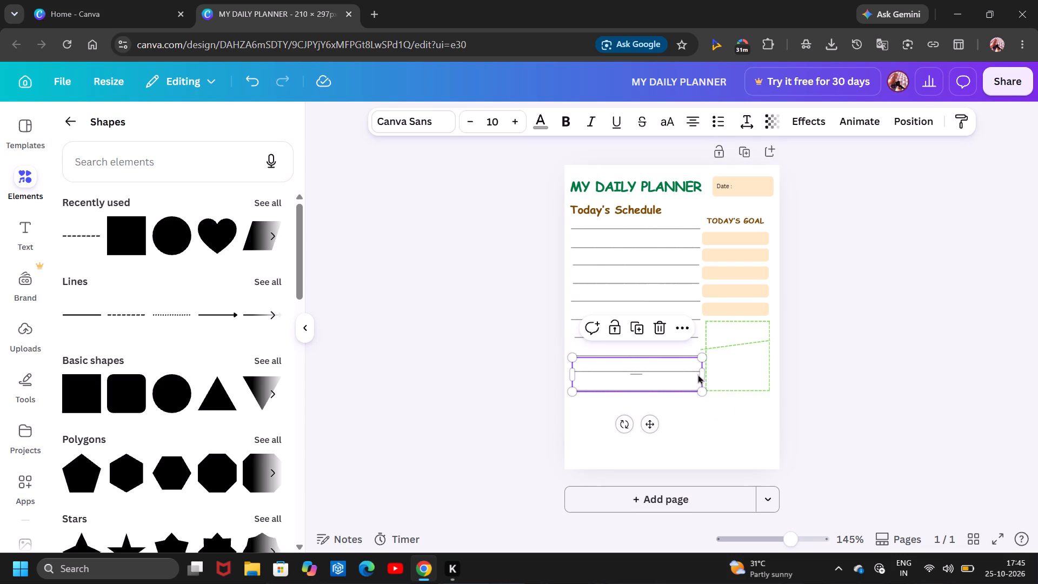
pyautogui.click(815, 412)
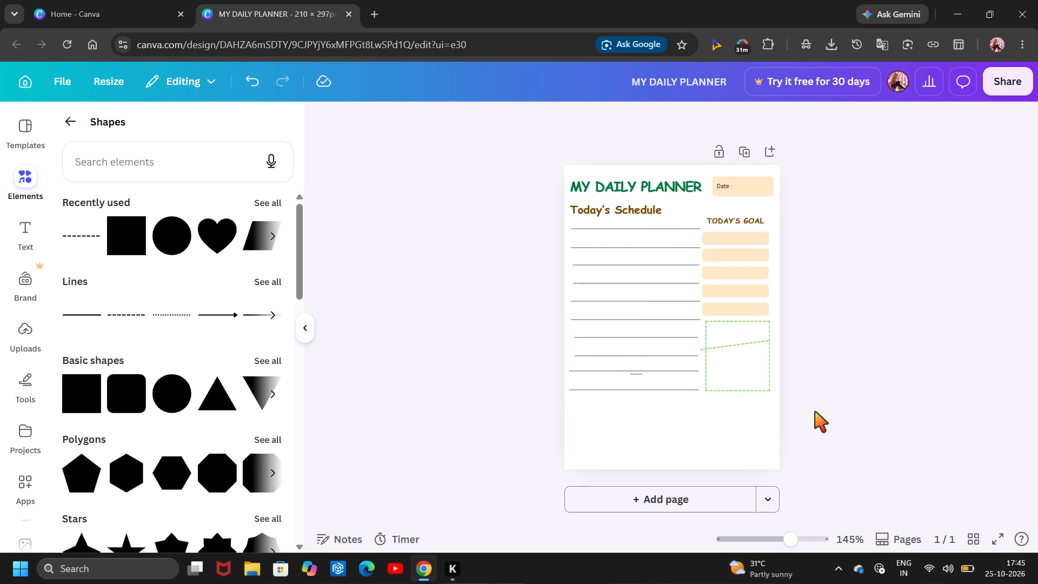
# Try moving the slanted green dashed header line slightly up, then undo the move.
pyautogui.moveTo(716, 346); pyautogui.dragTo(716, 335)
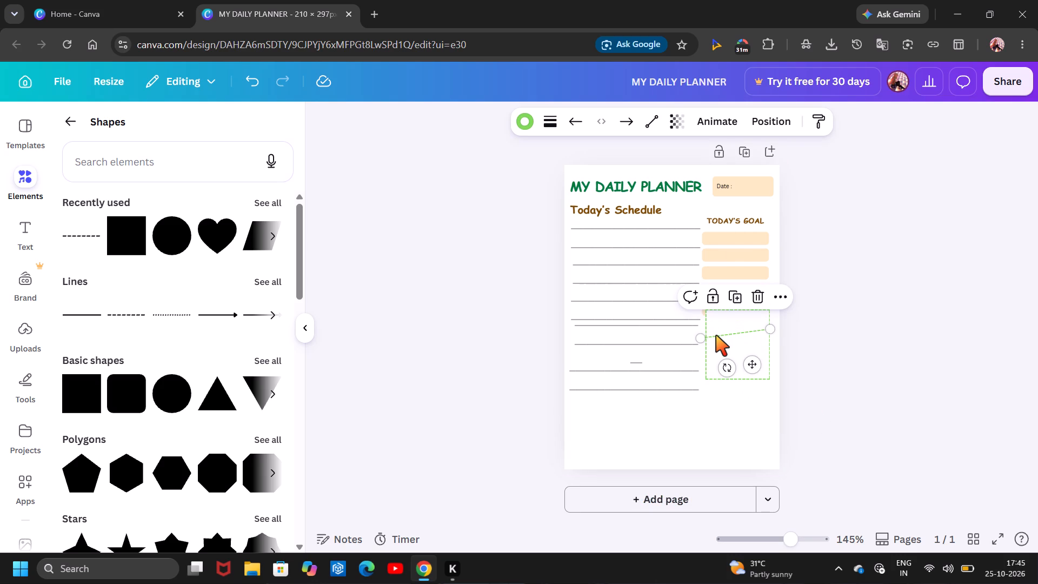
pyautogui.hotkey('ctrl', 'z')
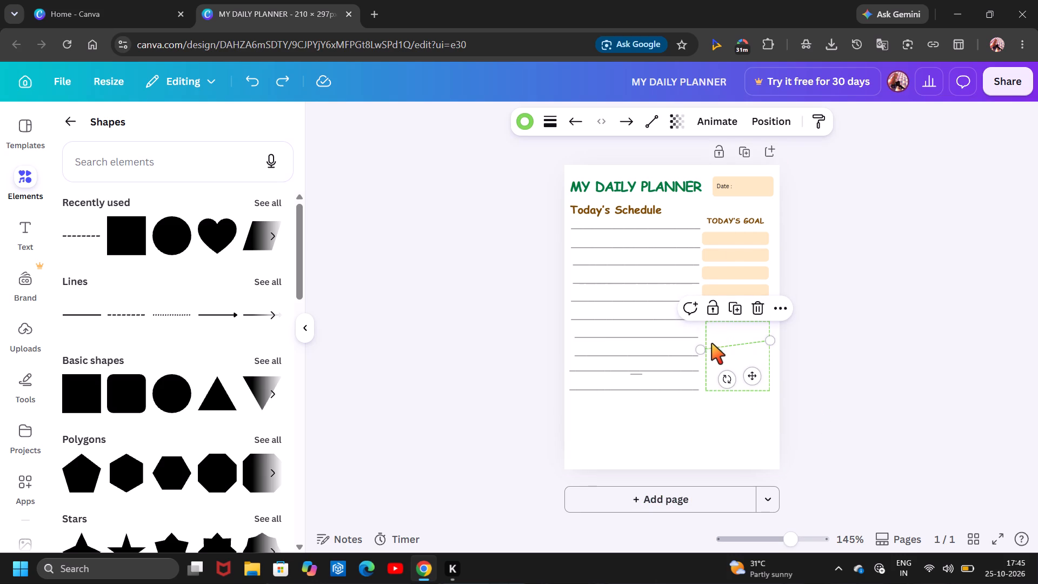
# Level the green dashed header line by raising its left end, placing that end just inside the box's left edge.
pyautogui.moveTo(695, 347); pyautogui.dragTo(702, 337)
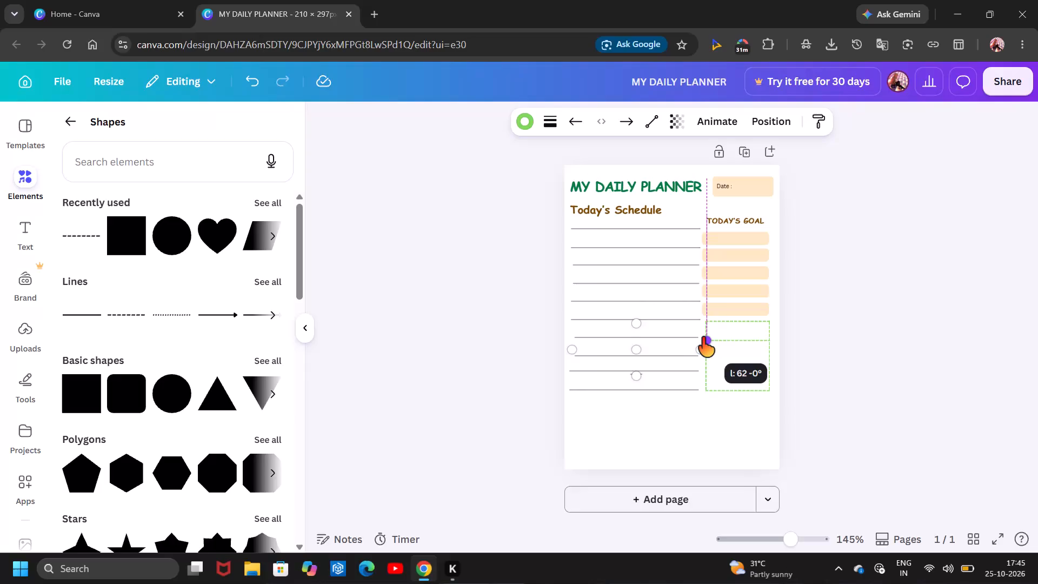
pyautogui.moveTo(702, 337); pyautogui.dragTo(704, 337)
pyautogui.click(914, 361)
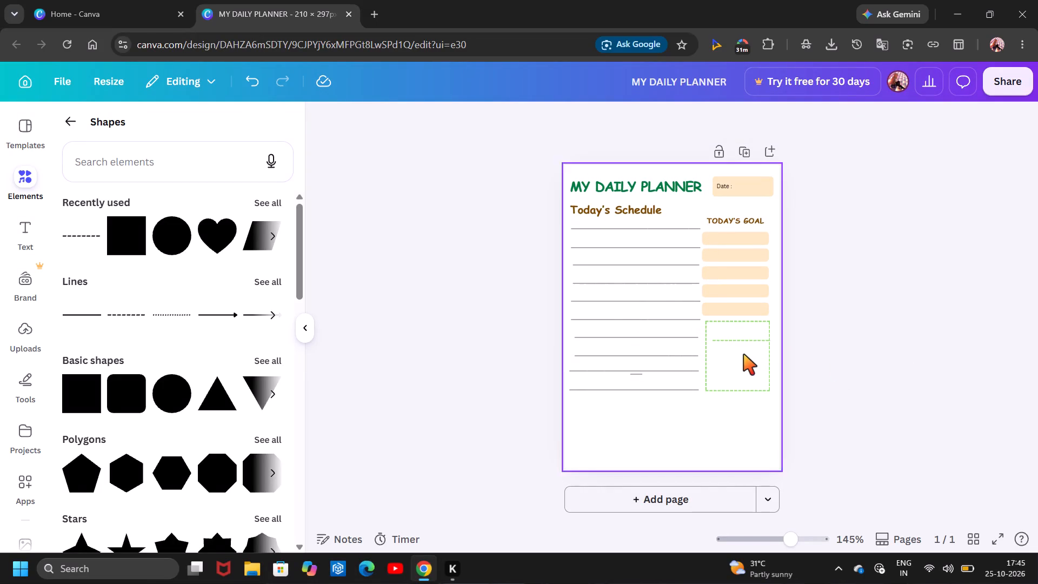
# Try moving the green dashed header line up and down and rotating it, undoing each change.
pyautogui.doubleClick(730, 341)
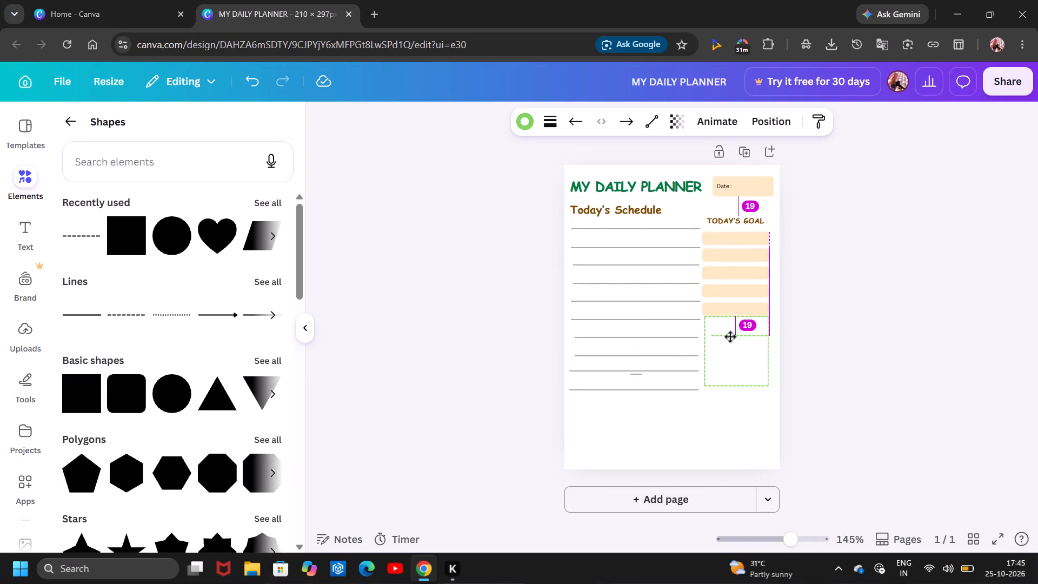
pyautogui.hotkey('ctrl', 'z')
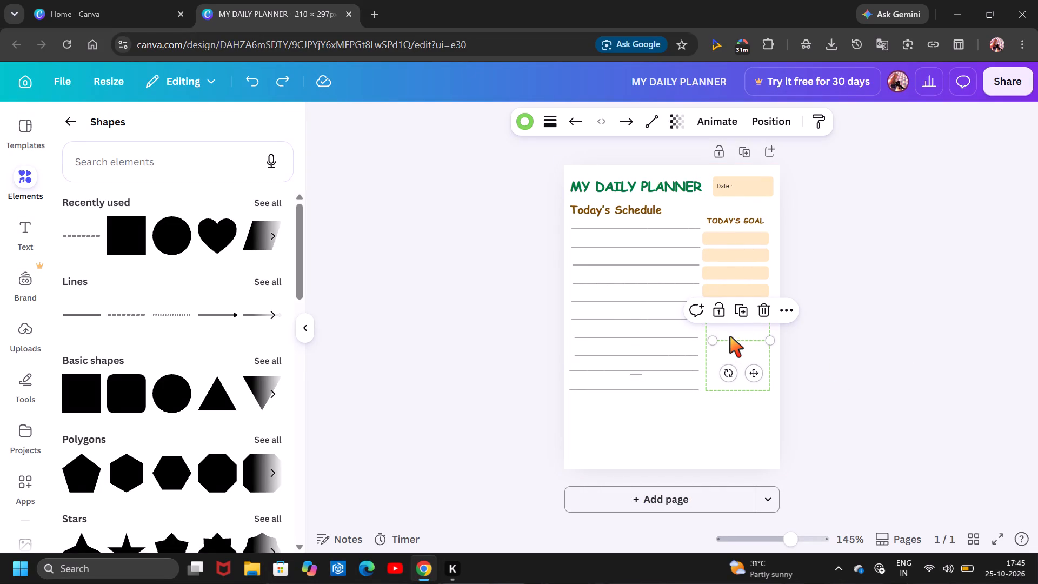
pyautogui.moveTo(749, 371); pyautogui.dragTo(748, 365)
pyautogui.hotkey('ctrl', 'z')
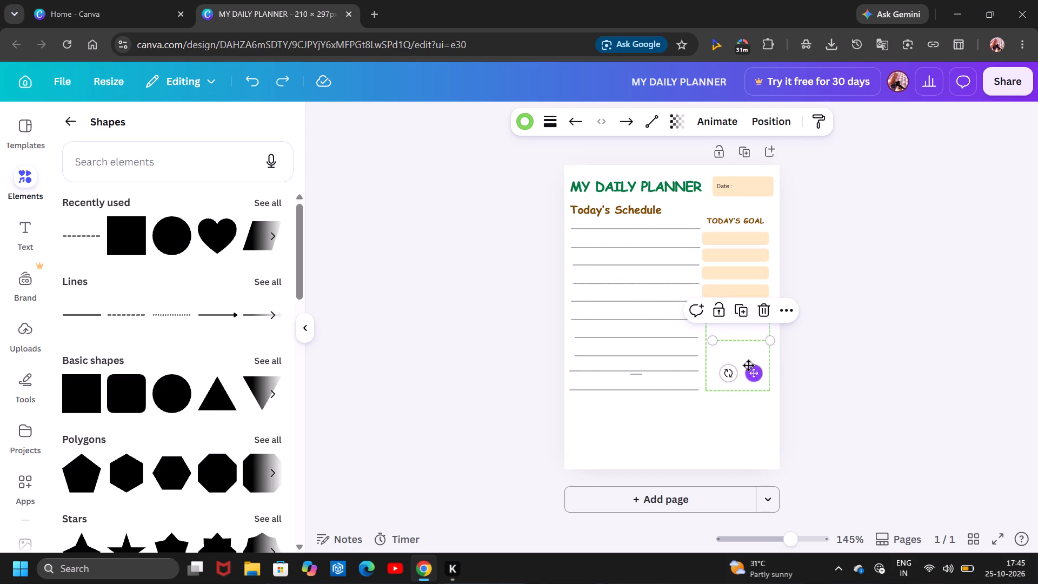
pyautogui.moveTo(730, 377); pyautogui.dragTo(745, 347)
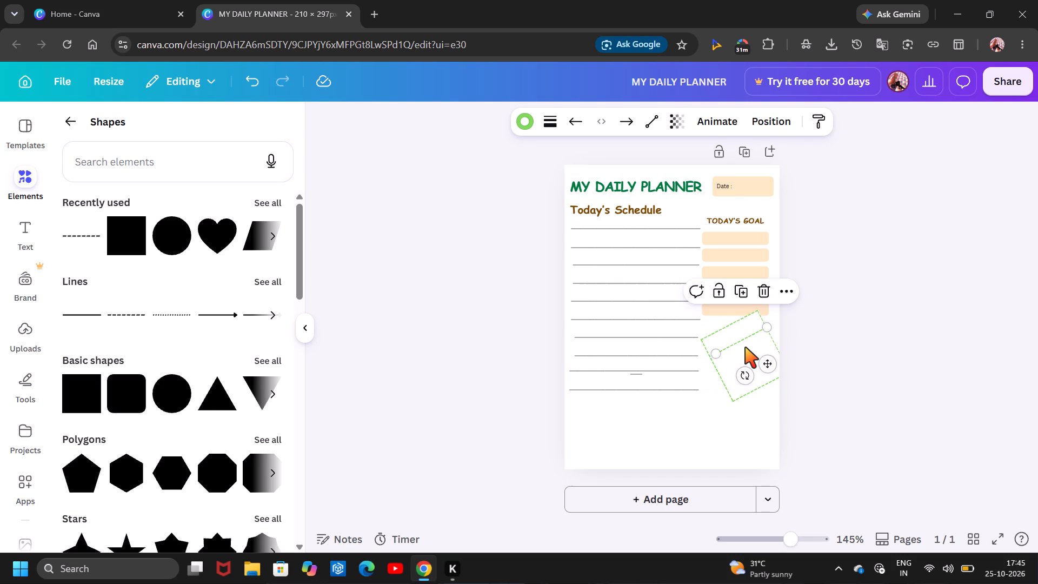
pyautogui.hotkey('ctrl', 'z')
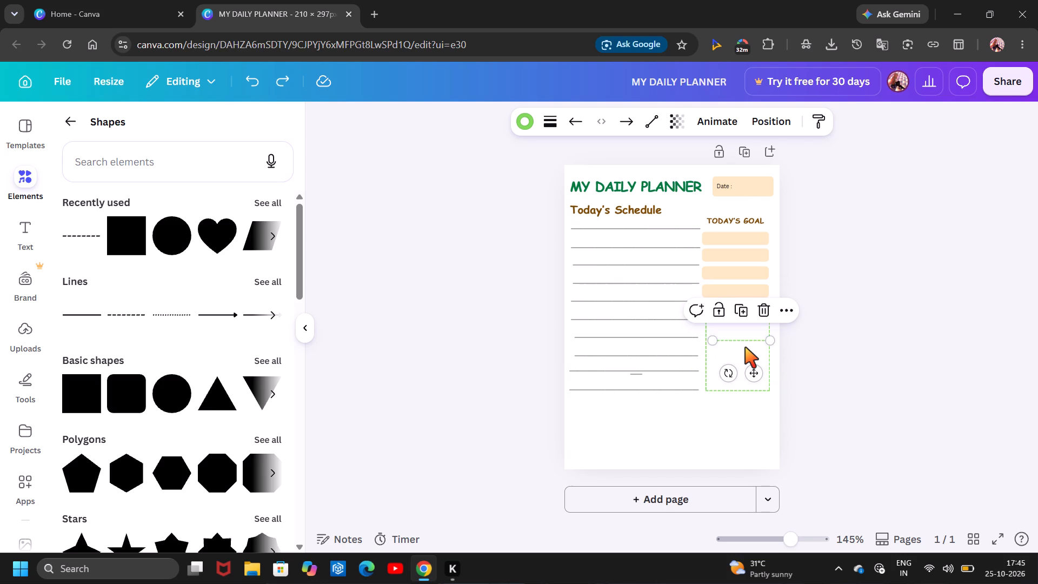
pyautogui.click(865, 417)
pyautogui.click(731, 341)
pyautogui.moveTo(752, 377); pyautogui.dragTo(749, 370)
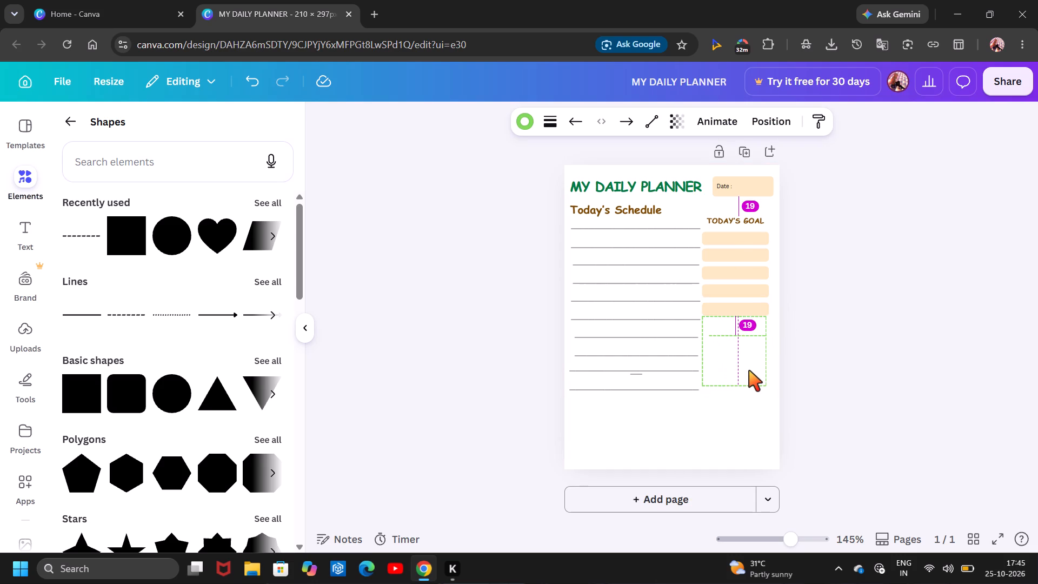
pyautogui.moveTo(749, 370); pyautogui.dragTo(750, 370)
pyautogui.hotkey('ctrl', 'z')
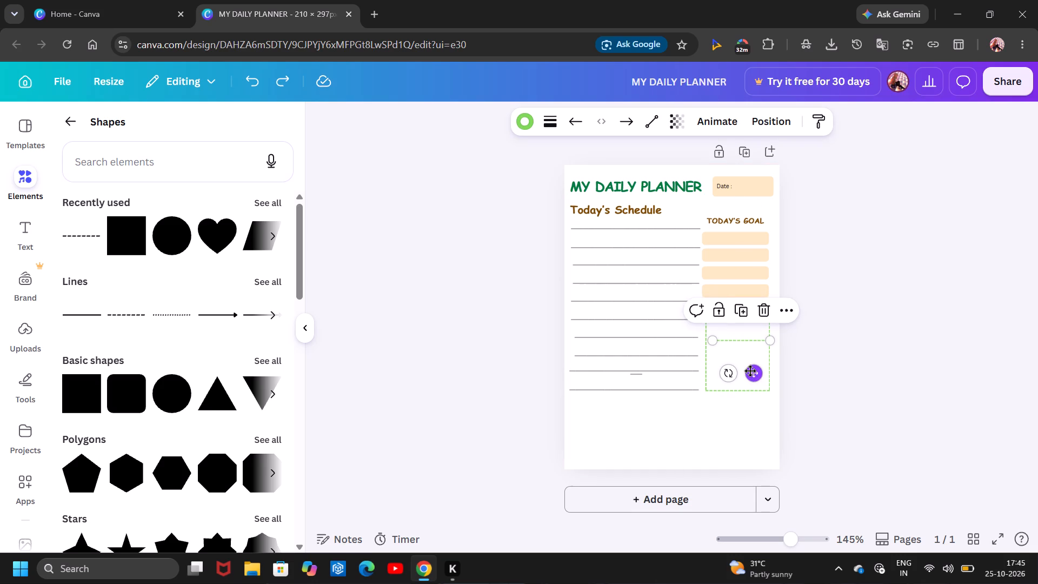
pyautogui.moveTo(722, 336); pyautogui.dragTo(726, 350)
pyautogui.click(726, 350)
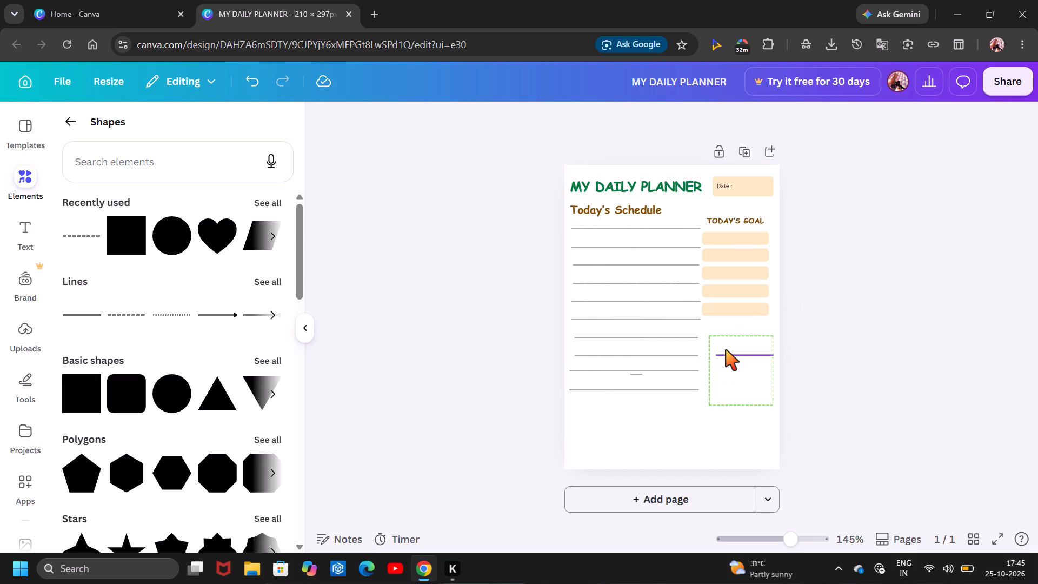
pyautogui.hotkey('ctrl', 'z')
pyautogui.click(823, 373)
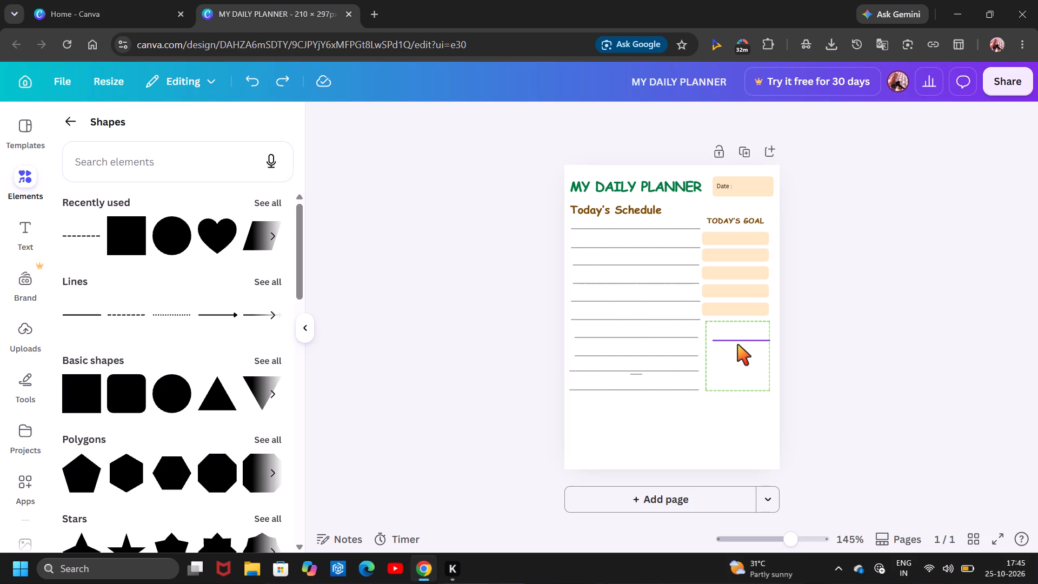
# Extend the left end of the green dashed header line to the box's left edge, keeping the line horizontal.
pyautogui.click(737, 344)
pyautogui.moveTo(712, 342); pyautogui.dragTo(707, 342)
pyautogui.click(815, 350)
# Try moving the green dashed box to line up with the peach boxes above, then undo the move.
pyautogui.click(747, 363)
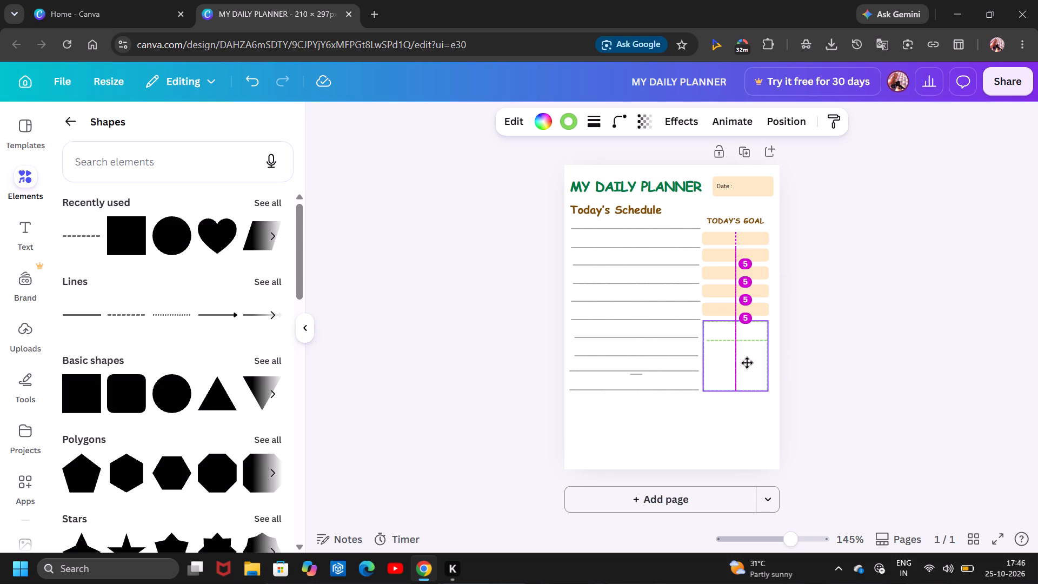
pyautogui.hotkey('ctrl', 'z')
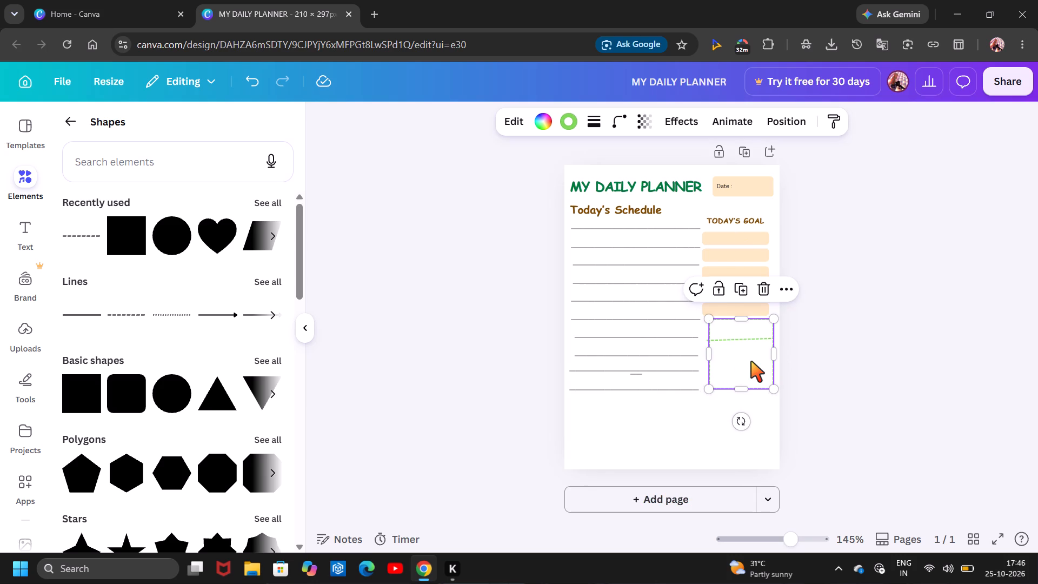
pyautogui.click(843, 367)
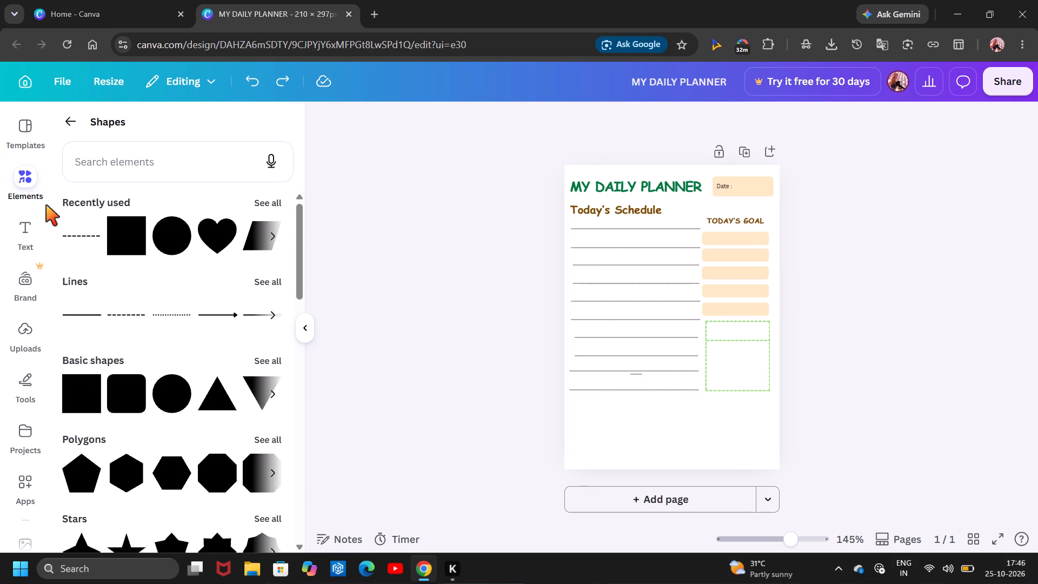
# Add a body text element reading "COURSE ASSIGMENTS".
pyautogui.doubleClick(11, 242)
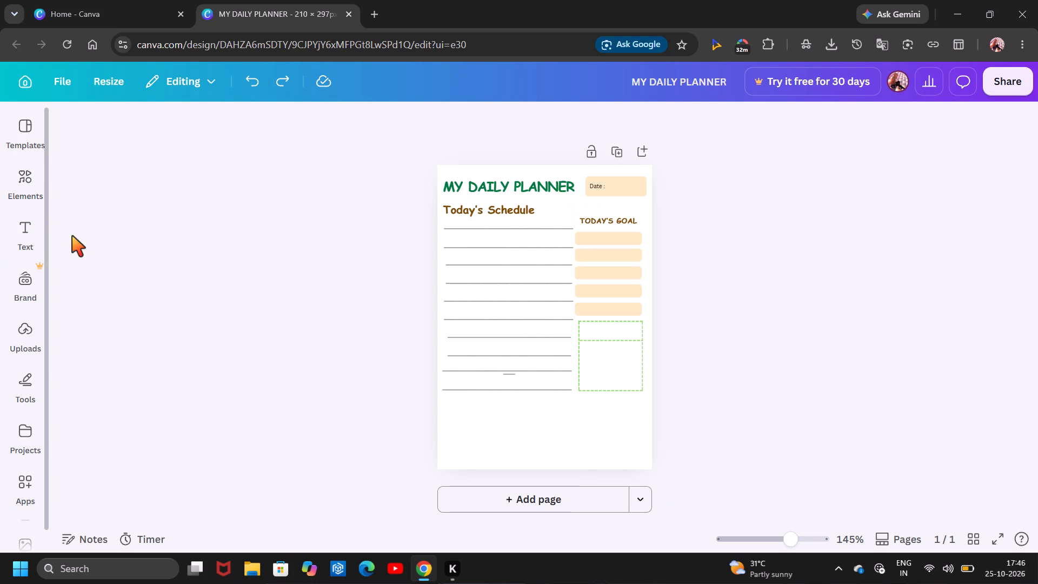
pyautogui.moveTo(97, 237); pyautogui.dragTo(28, 233)
pyautogui.click(28, 233)
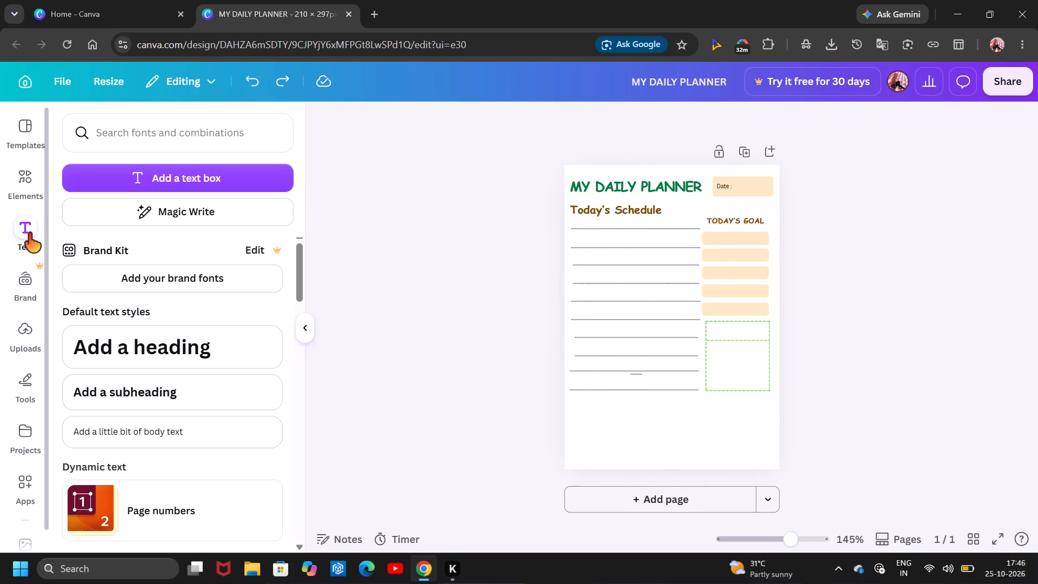
pyautogui.click(210, 432)
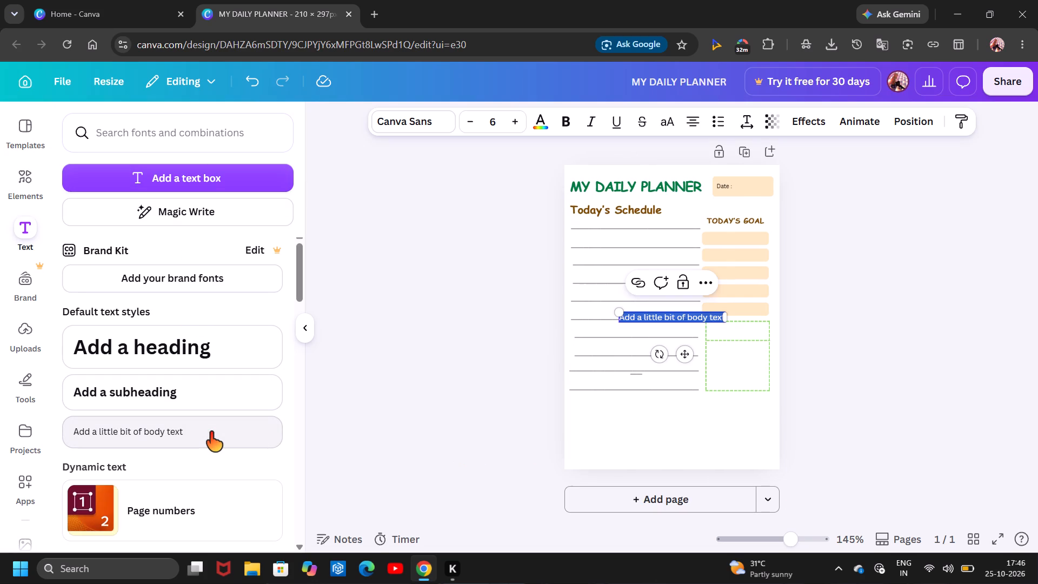
pyautogui.press('BackSpace')
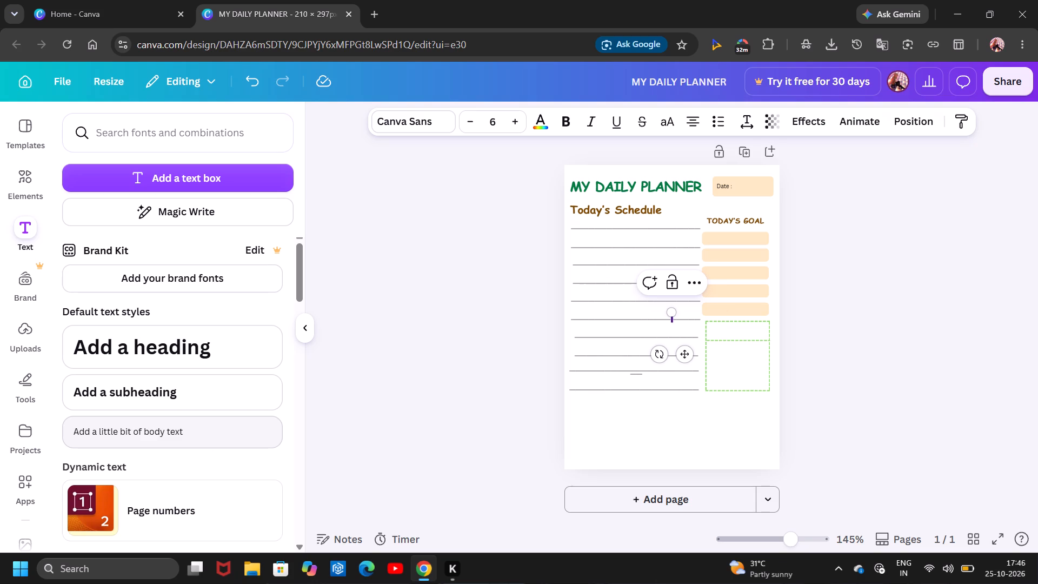
pyautogui.write('COURSE ASSIGMENTS')
pyautogui.press('space')
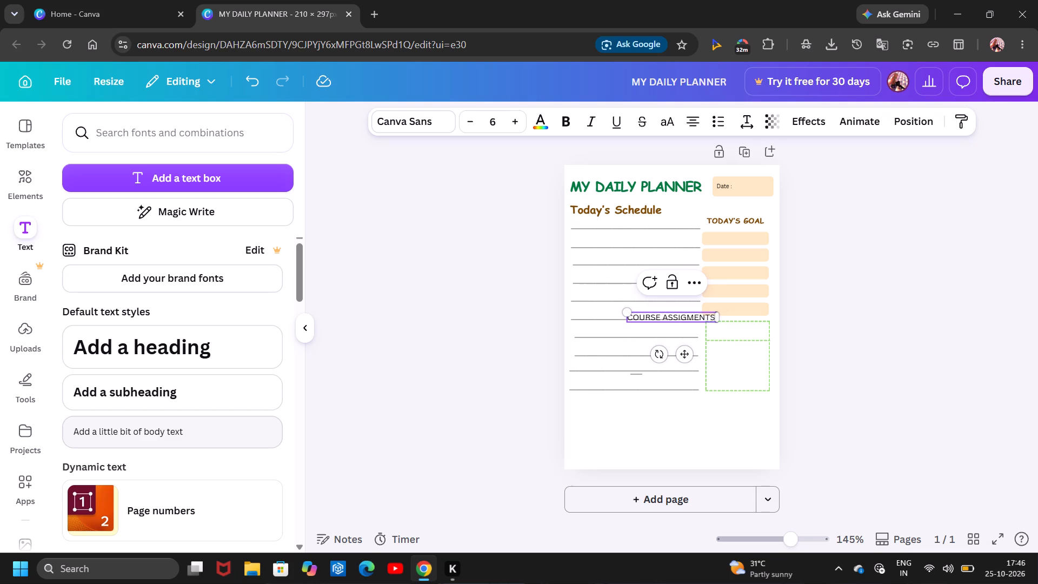
# Set the COURSE ASSIGMENTS text to font size 4.
pyautogui.tripleClick(465, 121)
pyautogui.click(465, 121)
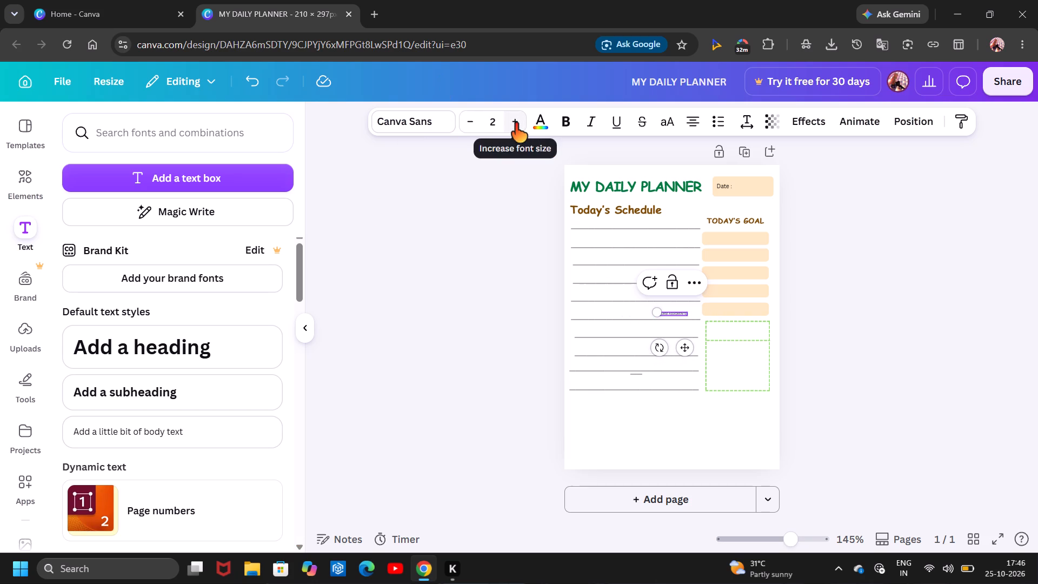
pyautogui.click(515, 123)
pyautogui.click(515, 123)
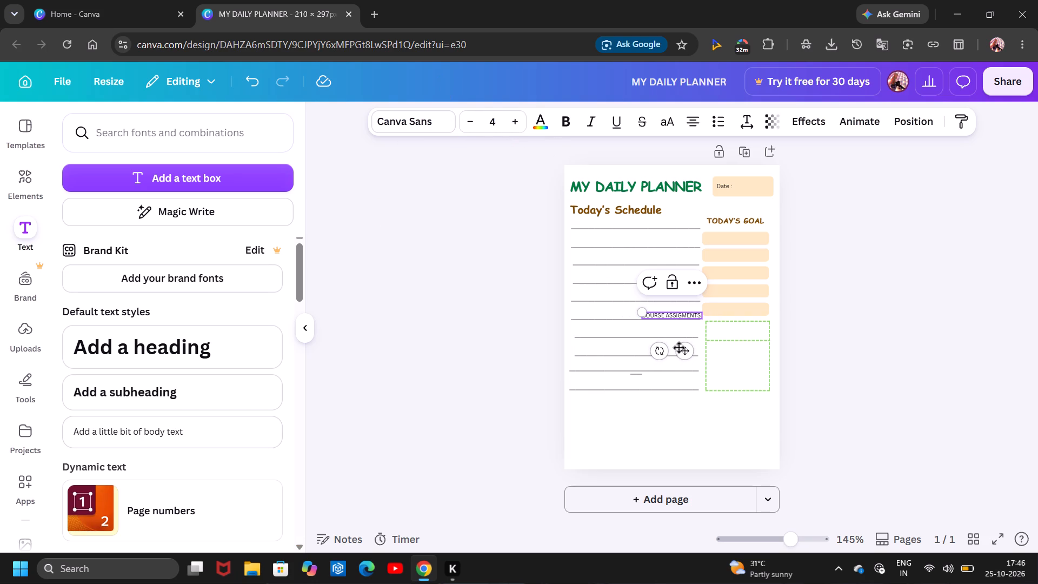
# Place the COURSE ASSIGMENTS text in the green dashed box's header area, above the dashed line.
pyautogui.moveTo(683, 354); pyautogui.dragTo(751, 369)
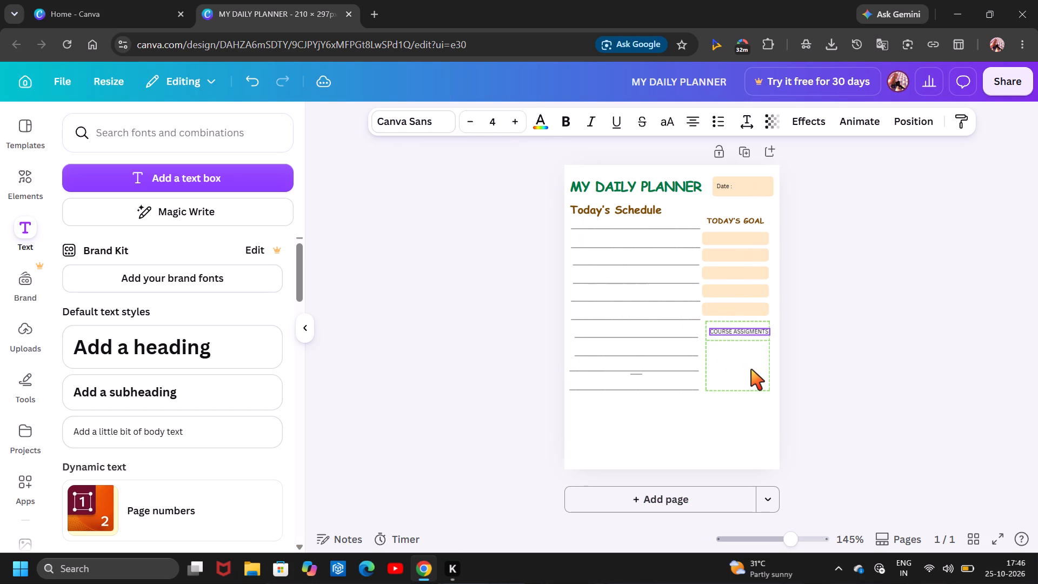
pyautogui.moveTo(751, 369); pyautogui.dragTo(749, 368)
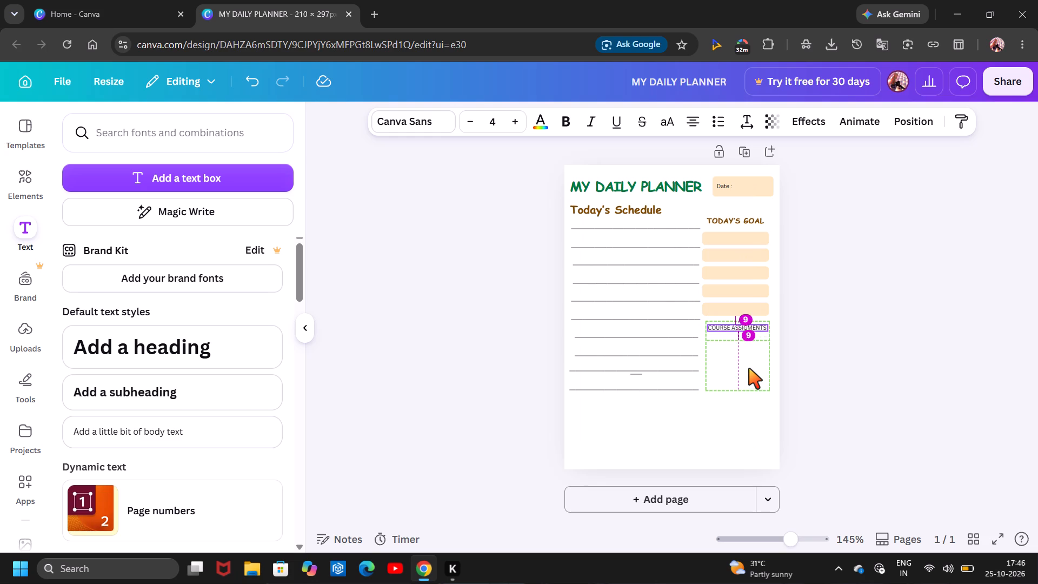
pyautogui.moveTo(749, 368); pyautogui.dragTo(748, 370)
pyautogui.click(815, 386)
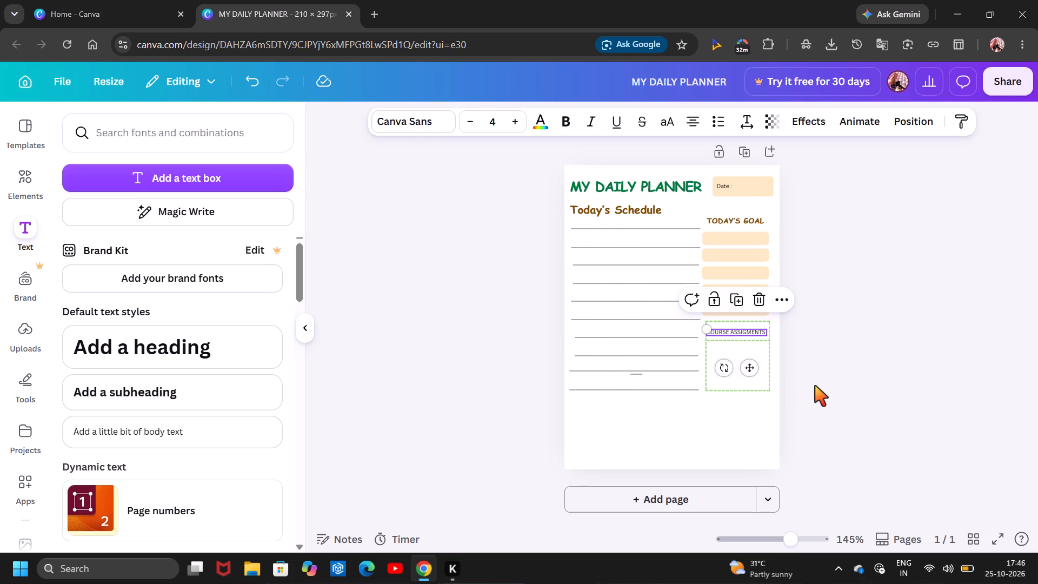
# Set the COURSE ASSIGMENTS text to justified alignment.
pyautogui.click(741, 336)
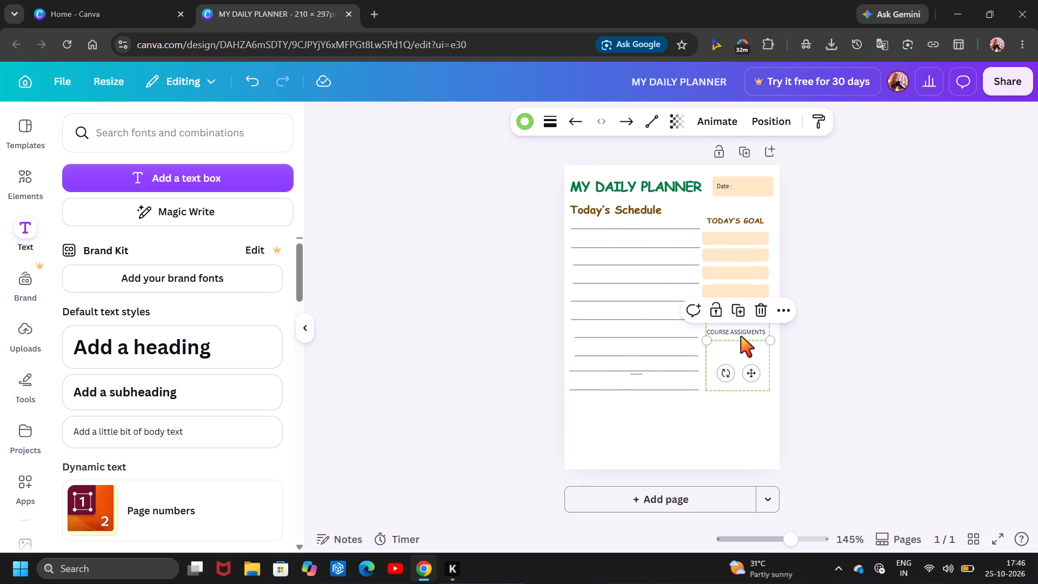
pyautogui.click(739, 335)
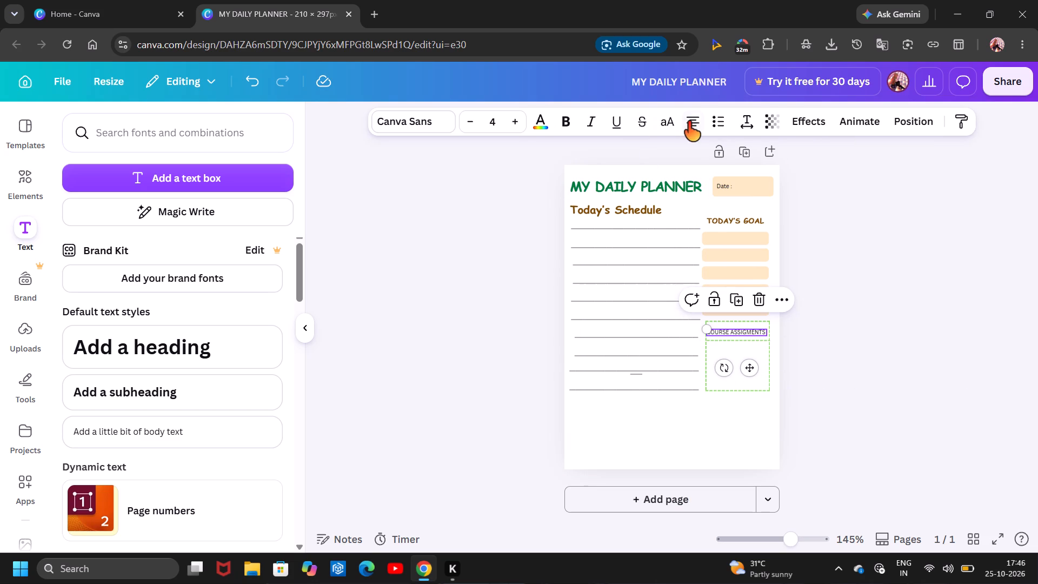
pyautogui.click(689, 122)
pyautogui.click(689, 122)
pyautogui.click(926, 292)
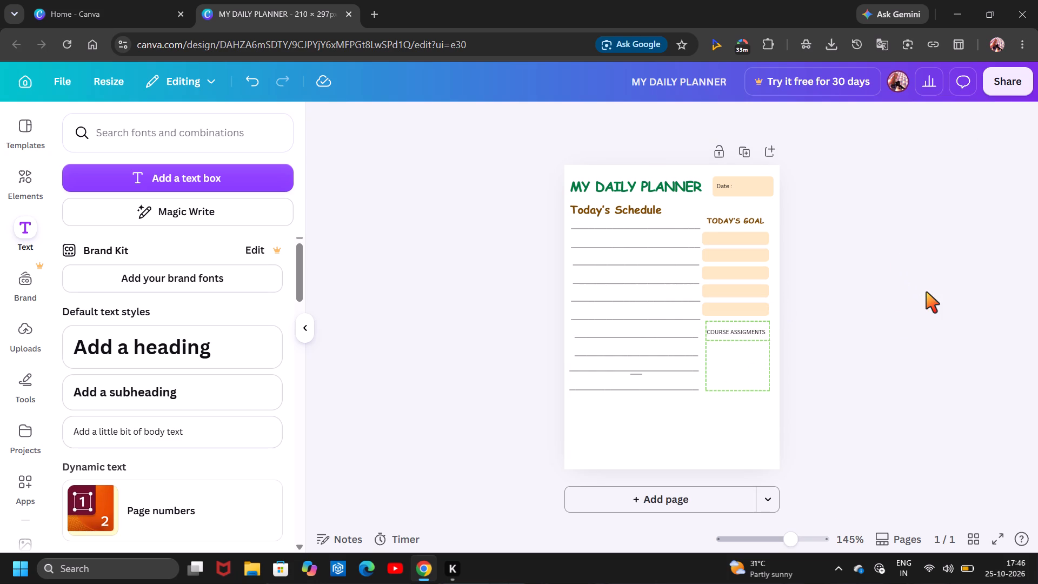
# Nudge the COURSE ASSIGMENTS text slightly right to centre it in the green dashed box's header.
pyautogui.click(742, 328)
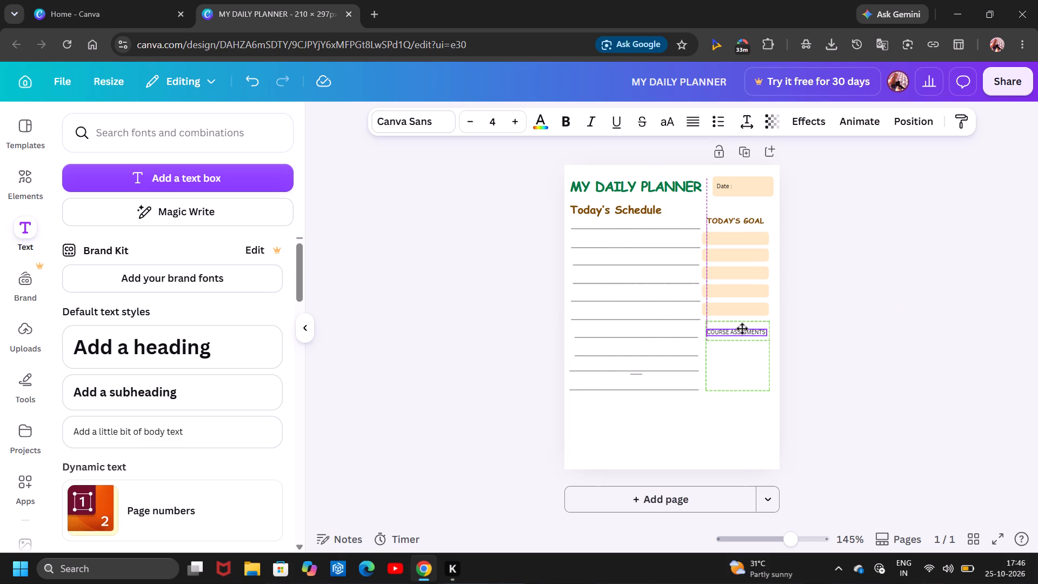
pyautogui.click(807, 373)
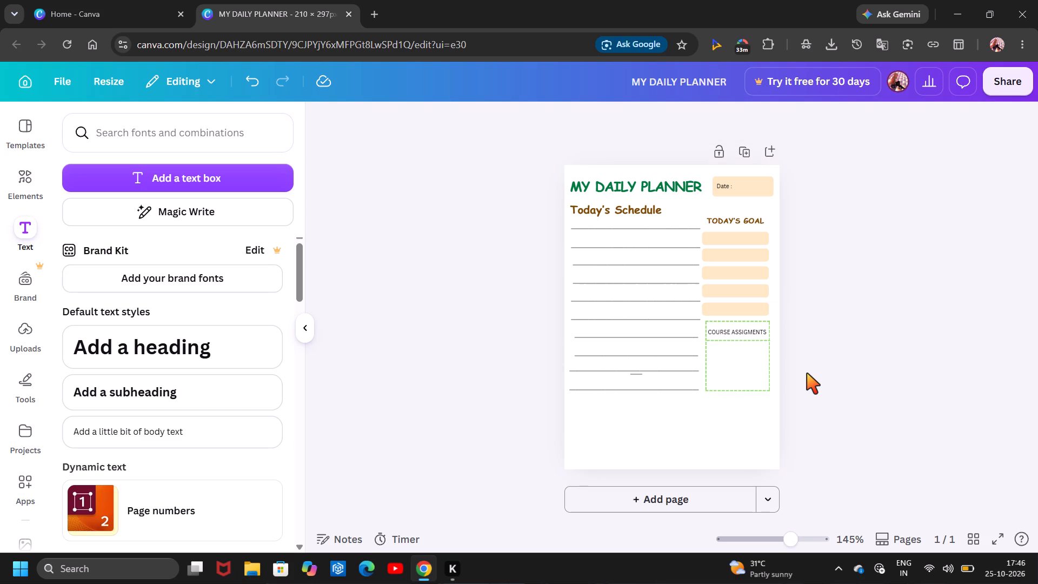
pyautogui.click(736, 329)
pyautogui.click(748, 369)
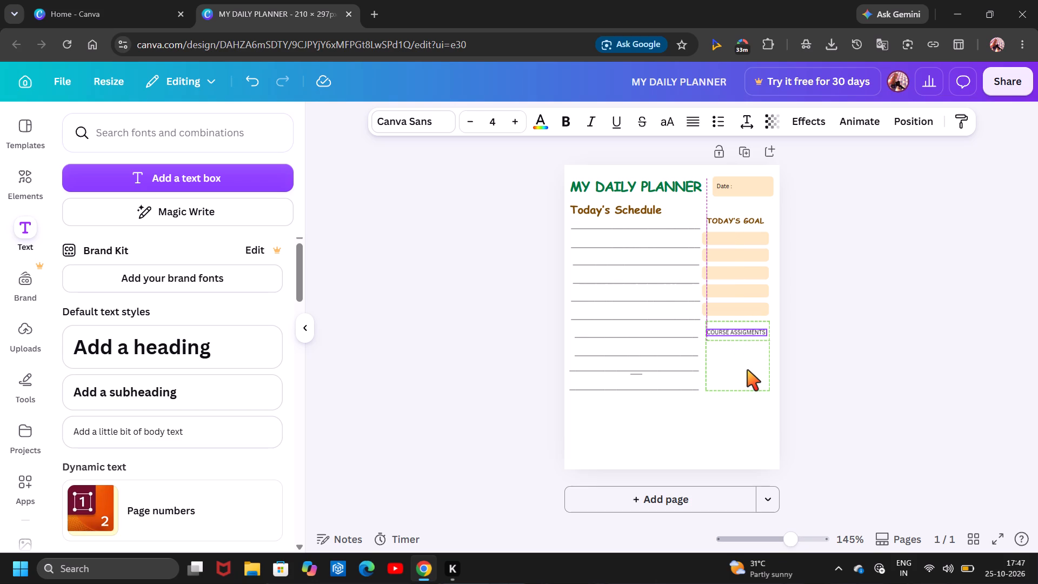
# Lower the top edge of the green dashed box slightly to widen the gap below the last peach box.
pyautogui.click(737, 324)
pyautogui.click(737, 320)
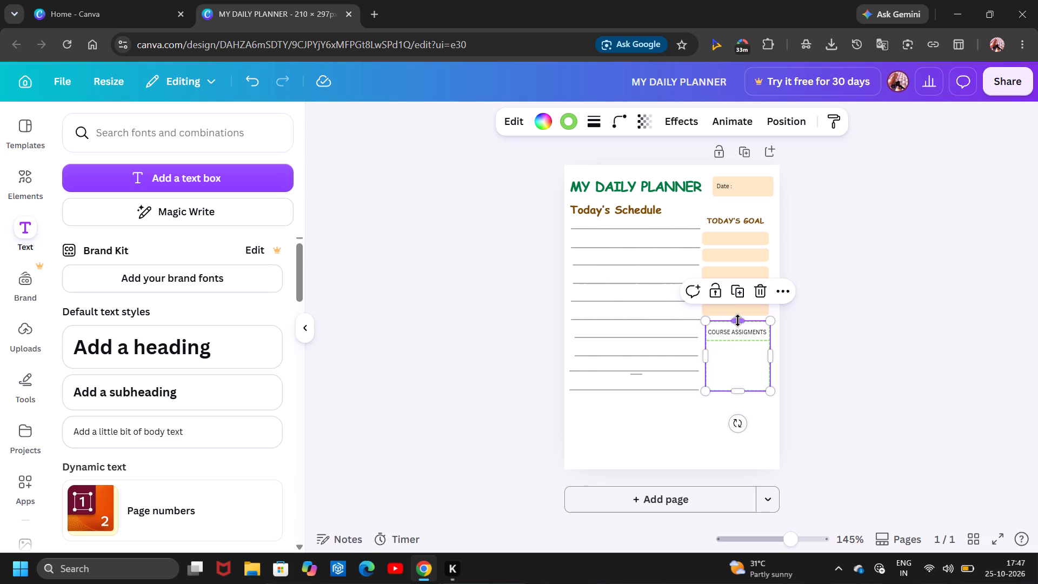
pyautogui.click(842, 346)
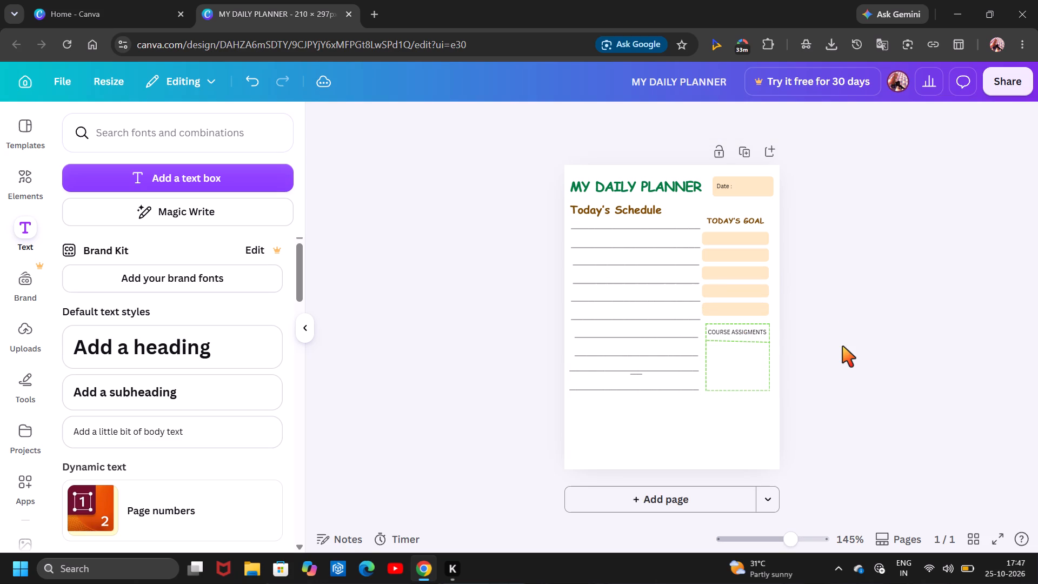
# Straighten the dashed line under the COURSE ASSIGMENTS heading to 0° with a length of about 62.
pyautogui.click(757, 343)
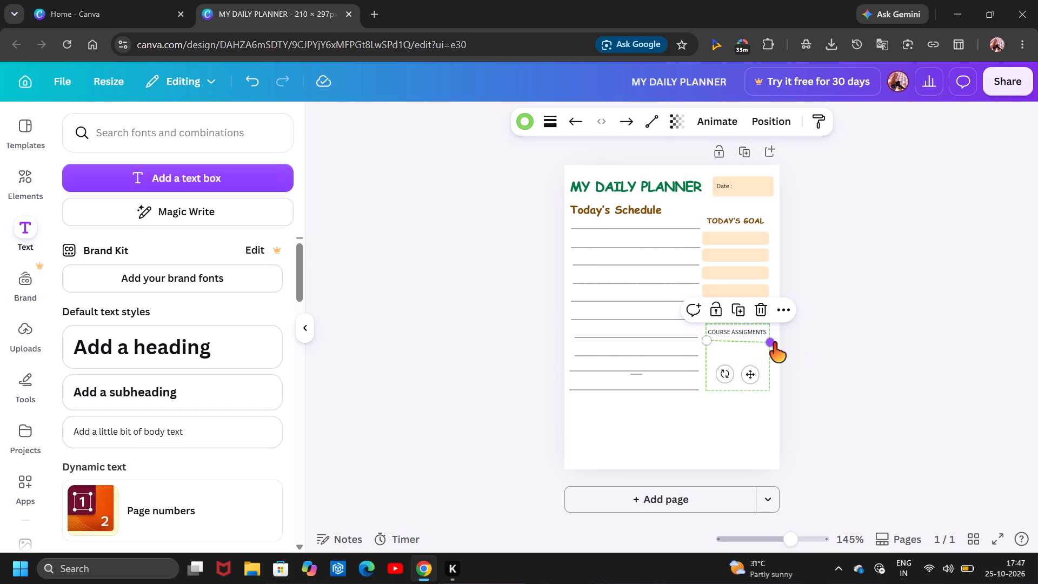
pyautogui.click(773, 343)
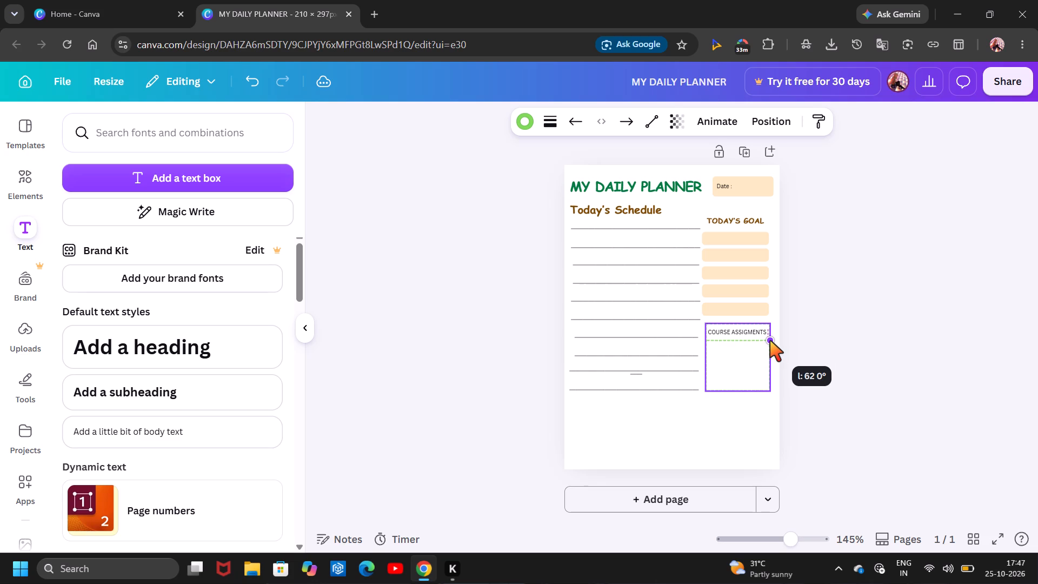
pyautogui.click(847, 354)
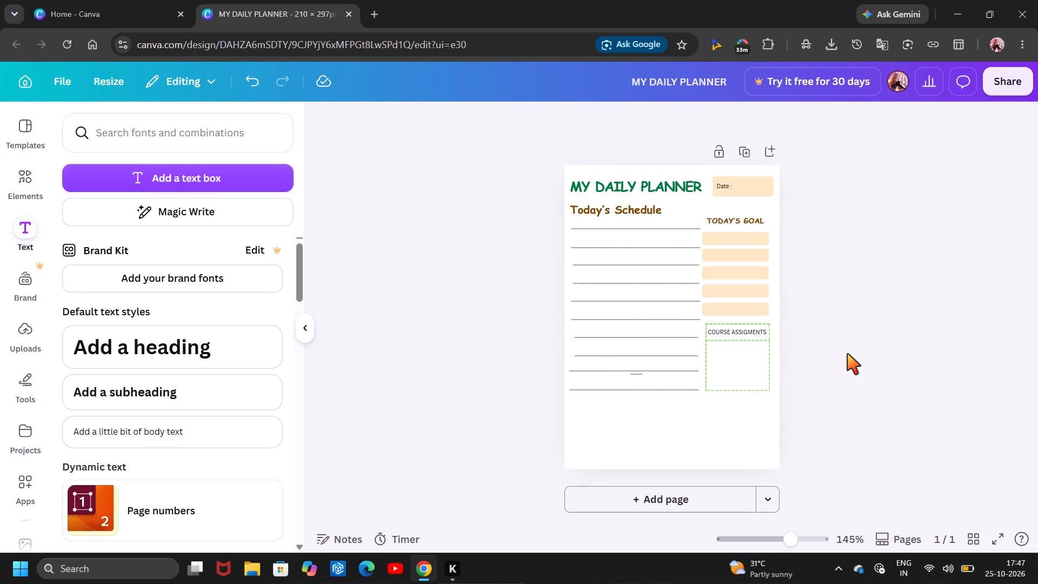
# Colour the COURSE ASSIGMENTS text the same brown as the Today's Schedule heading.
pyautogui.click(760, 333)
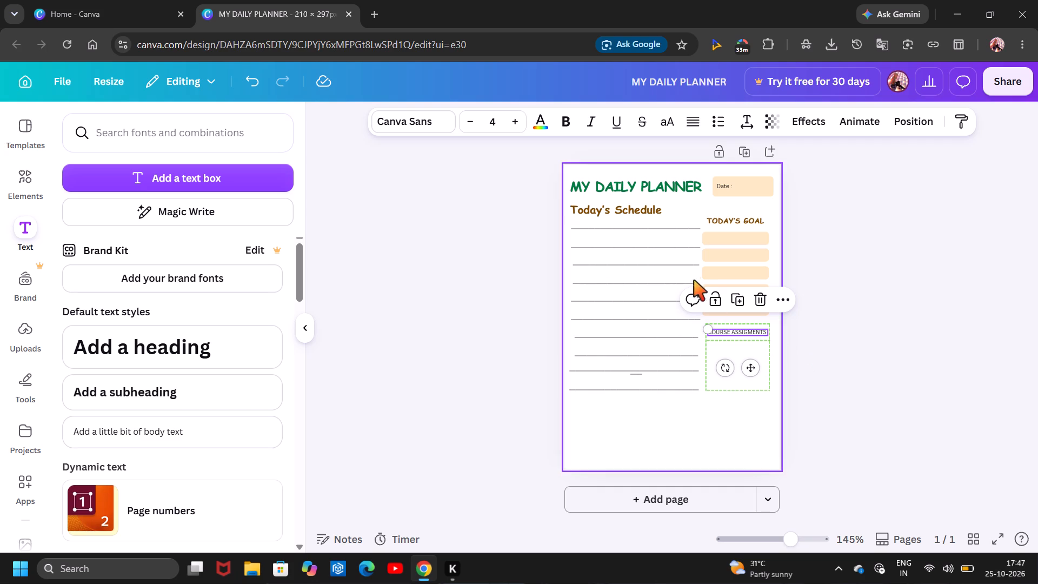
pyautogui.click(536, 119)
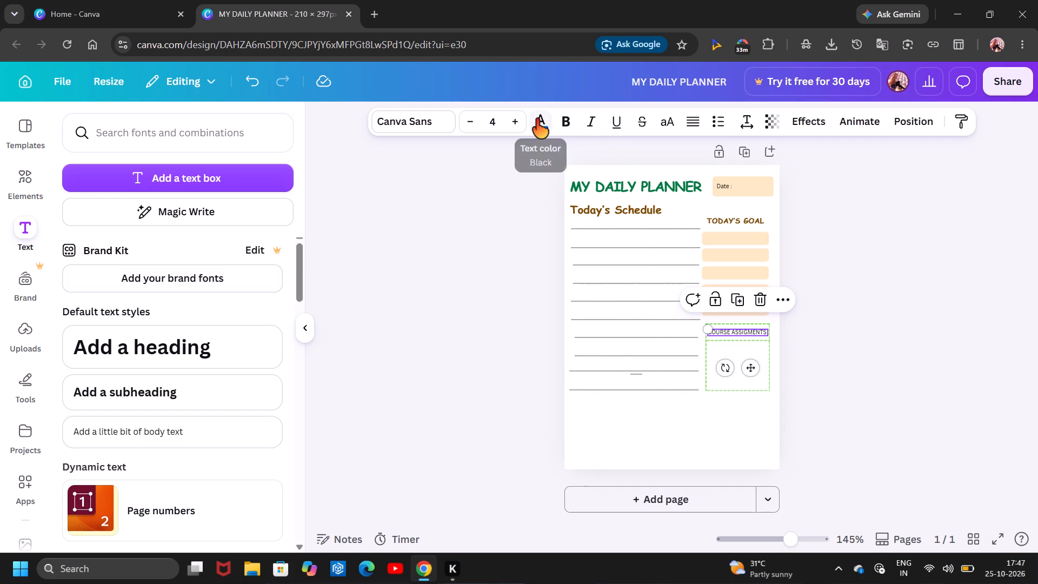
pyautogui.click(137, 228)
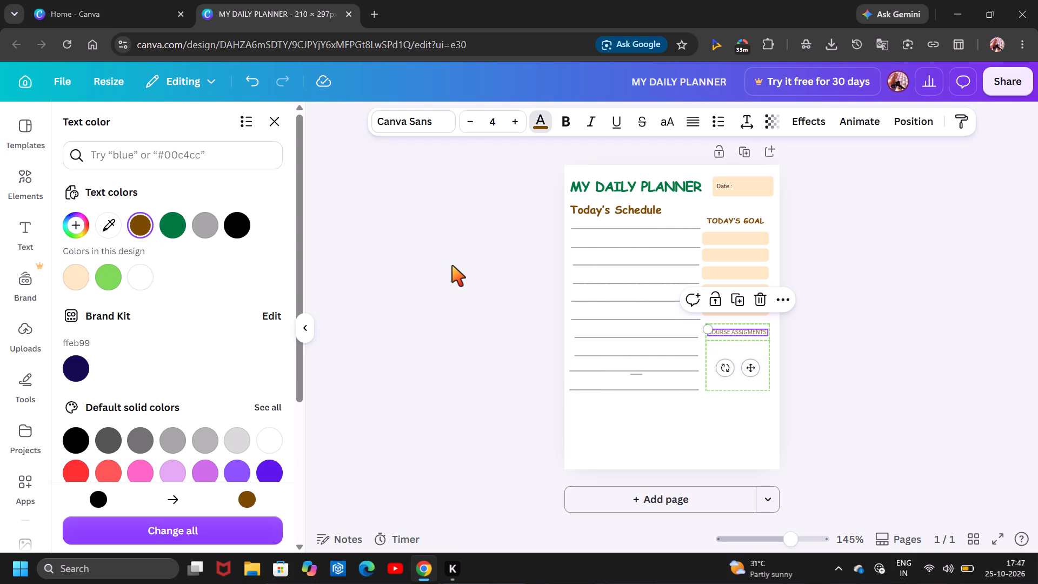
# Change the COURSE ASSIGMENTS text to the Comic Sans font.
pyautogui.click(403, 109)
pyautogui.click(405, 114)
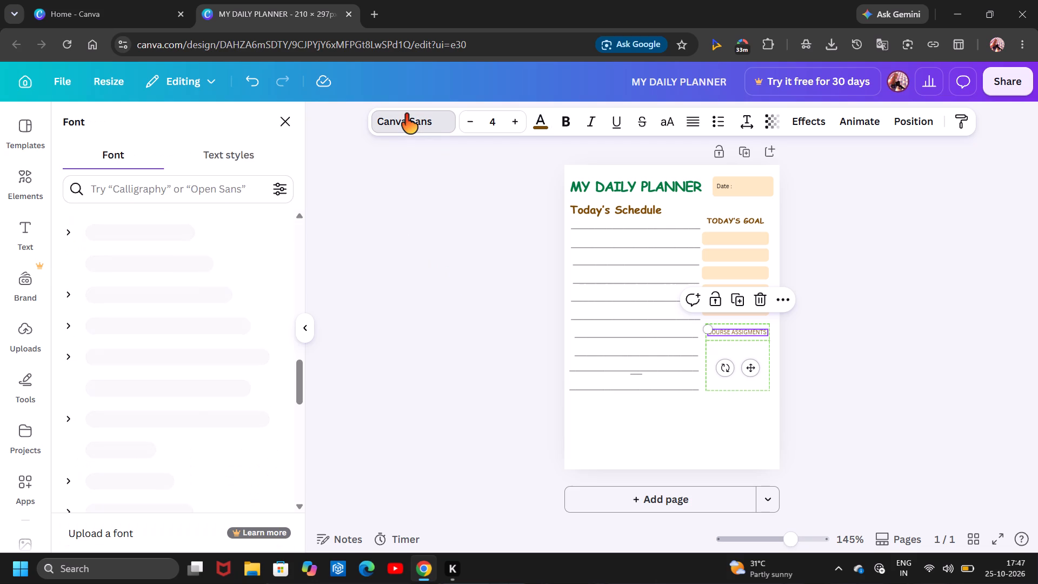
pyautogui.click(163, 391)
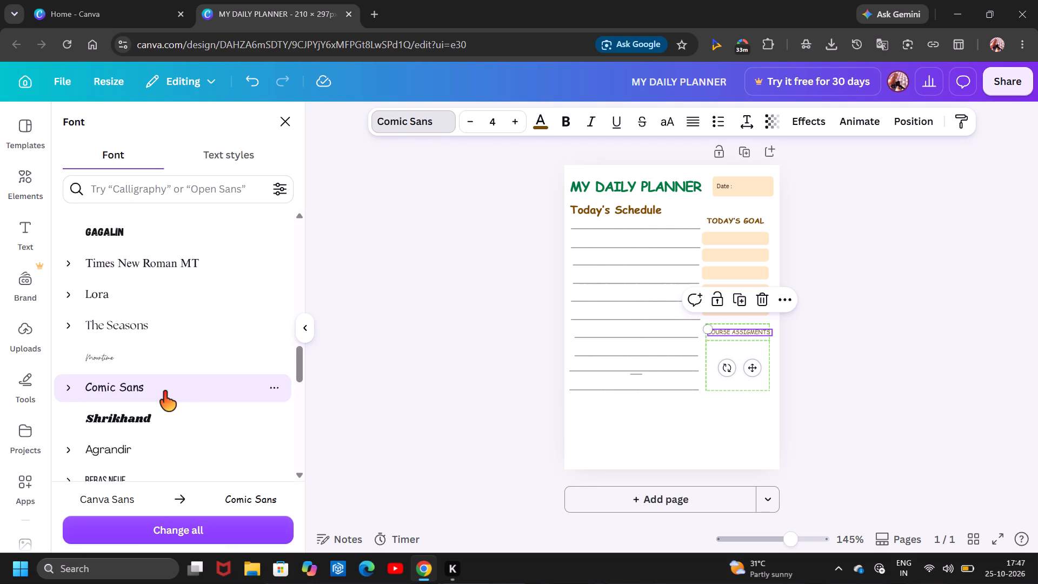
pyautogui.click(344, 402)
pyautogui.click(493, 472)
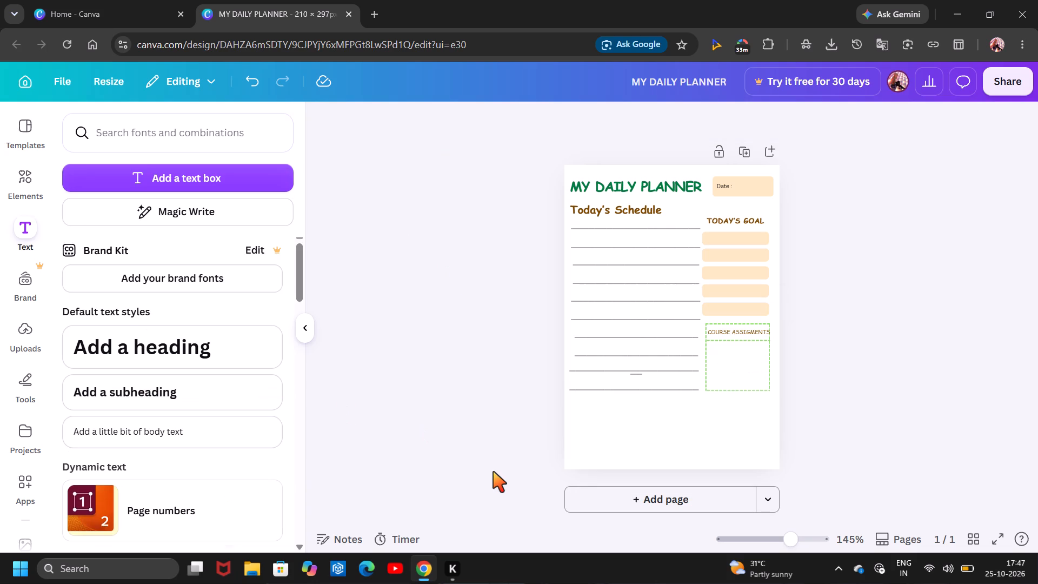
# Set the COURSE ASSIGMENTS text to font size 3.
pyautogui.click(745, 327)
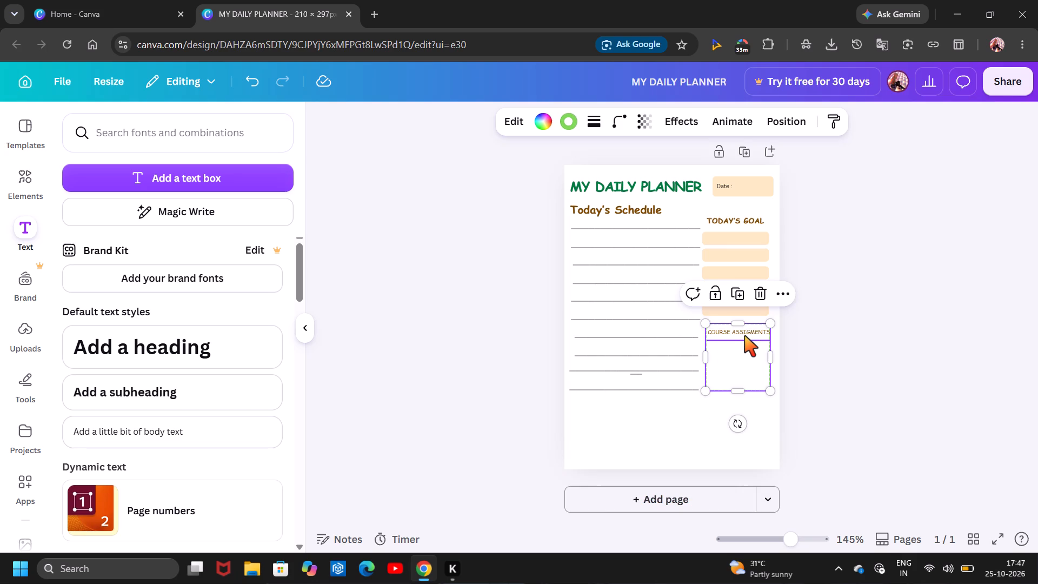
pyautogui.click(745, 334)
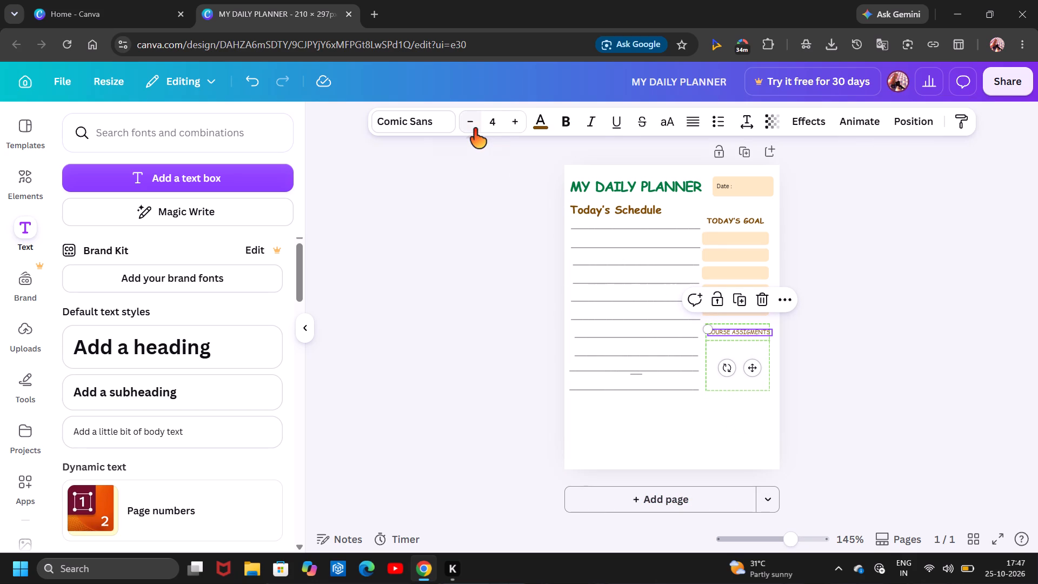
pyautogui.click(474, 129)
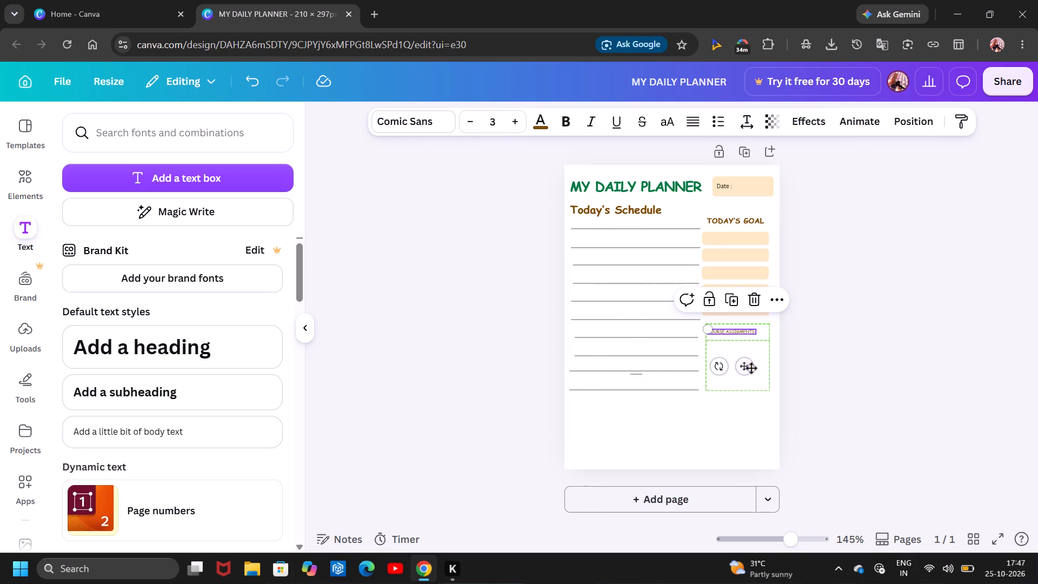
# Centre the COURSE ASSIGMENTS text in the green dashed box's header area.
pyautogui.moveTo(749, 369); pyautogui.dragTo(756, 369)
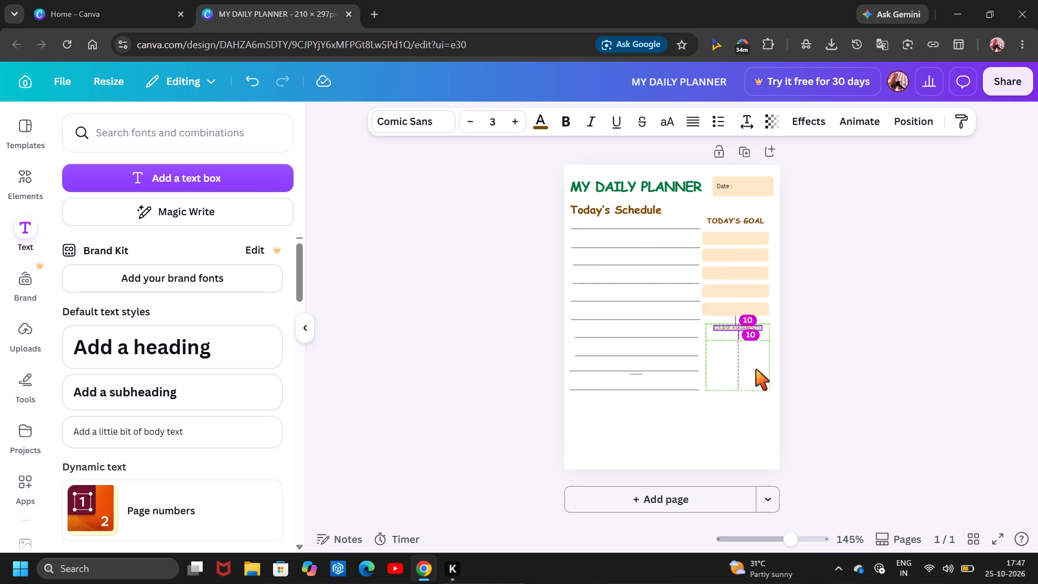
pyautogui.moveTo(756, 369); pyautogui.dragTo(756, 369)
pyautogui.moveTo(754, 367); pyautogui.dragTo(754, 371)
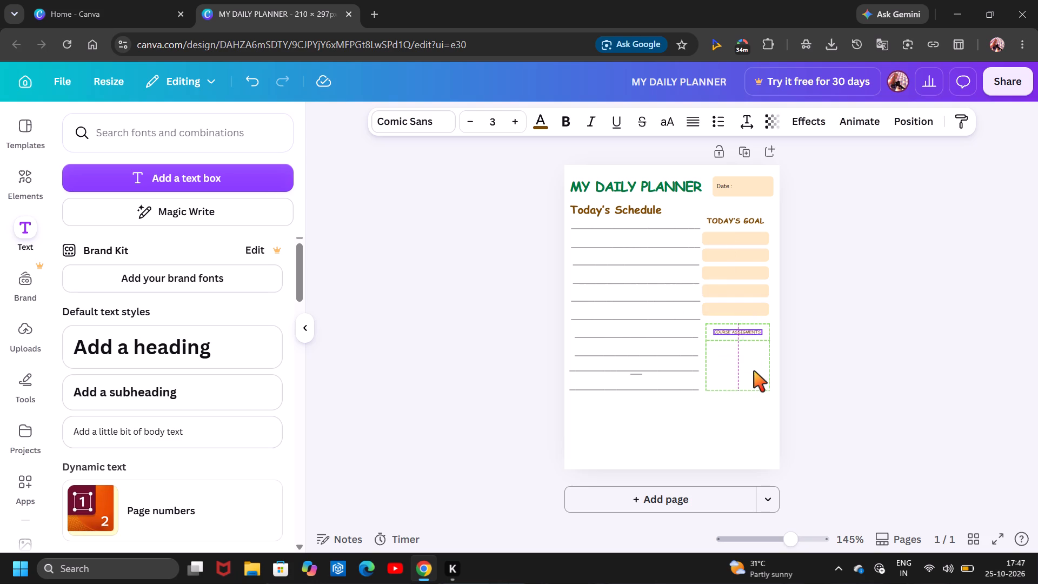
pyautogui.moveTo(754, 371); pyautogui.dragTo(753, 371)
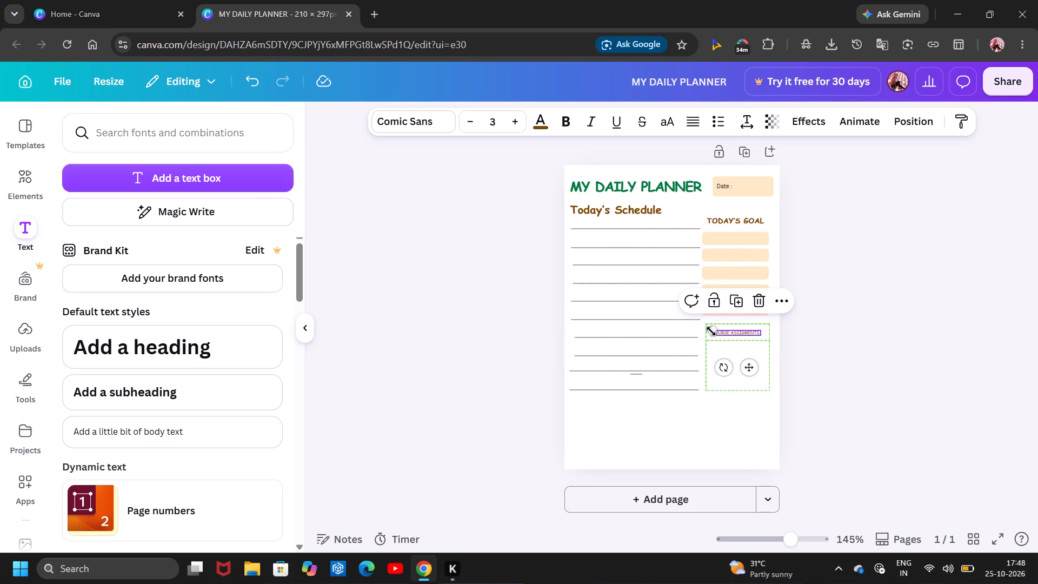
# Enlarge the COURSE ASSIGMENTS text to font size 3.8 and centre it within the green dashed box's header.
pyautogui.moveTo(711, 331); pyautogui.dragTo(701, 315)
pyautogui.moveTo(744, 364); pyautogui.dragTo(745, 364)
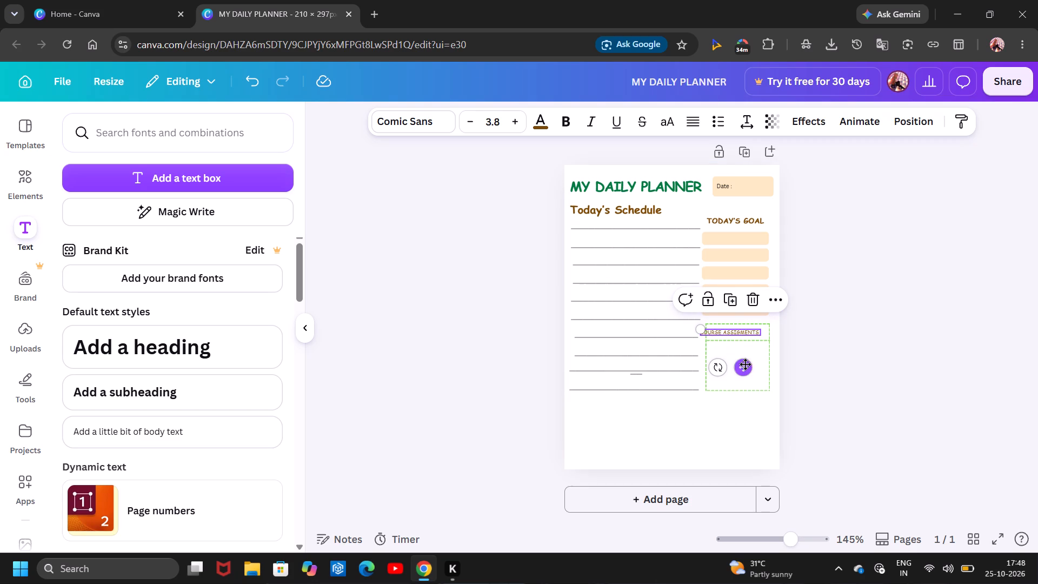
pyautogui.moveTo(745, 364); pyautogui.dragTo(749, 364)
pyautogui.click(835, 354)
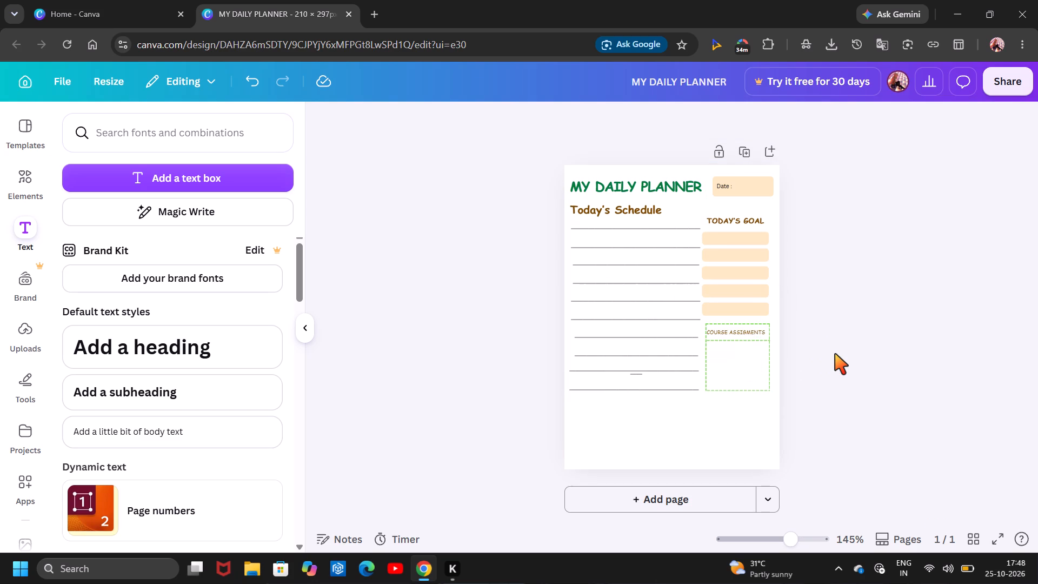
pyautogui.click(723, 332)
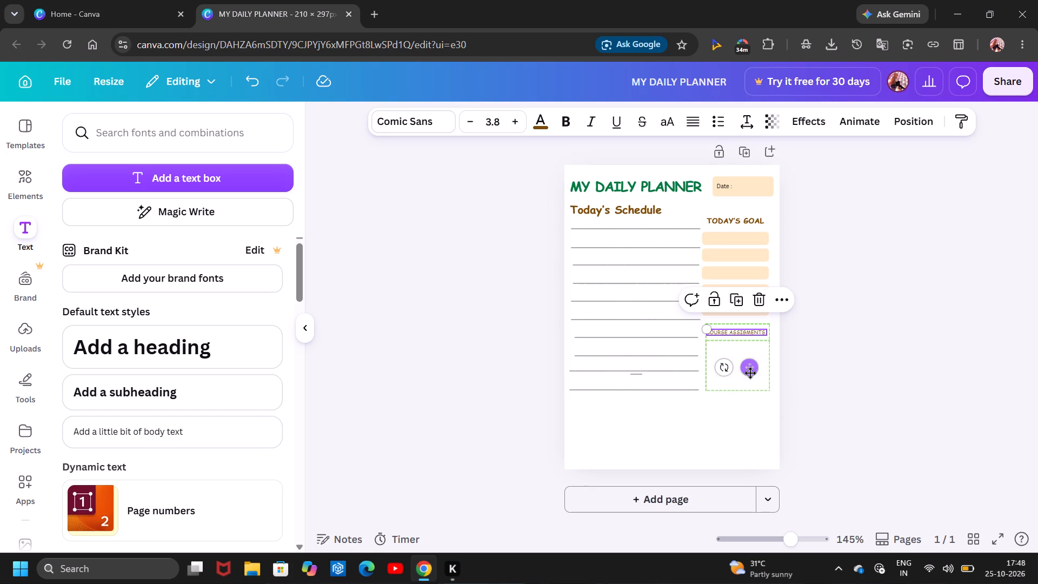
pyautogui.click(750, 373)
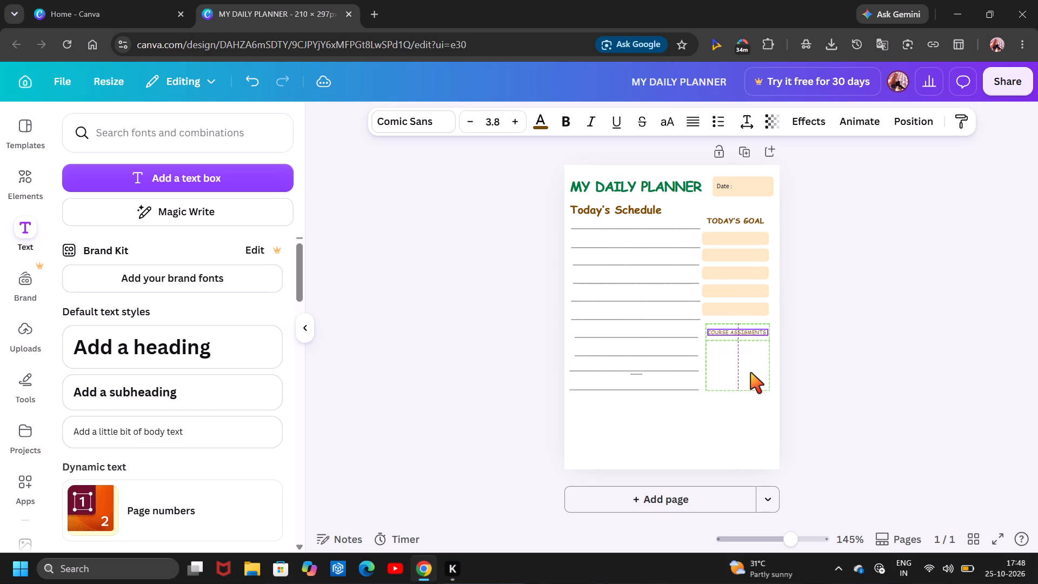
pyautogui.click(822, 378)
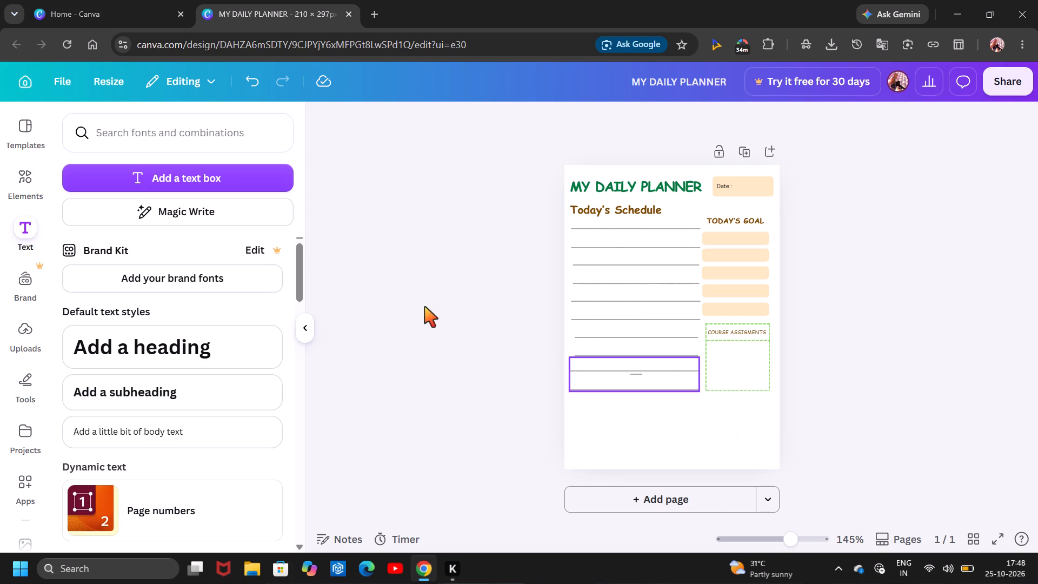
# Search the Shapes elements for NOTES and NOTE, and return to the element categories.
pyautogui.click(15, 194)
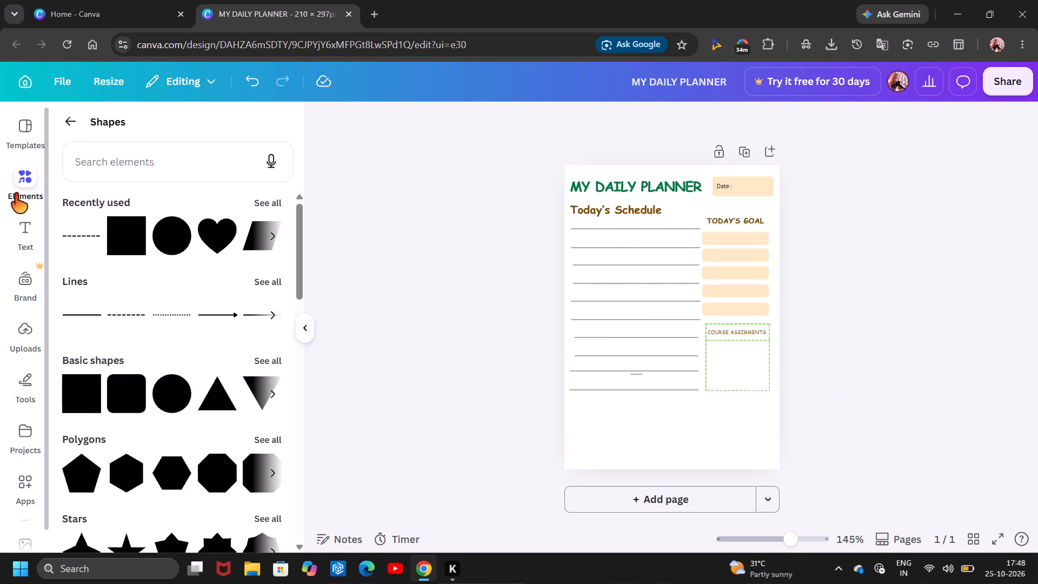
pyautogui.click(197, 164)
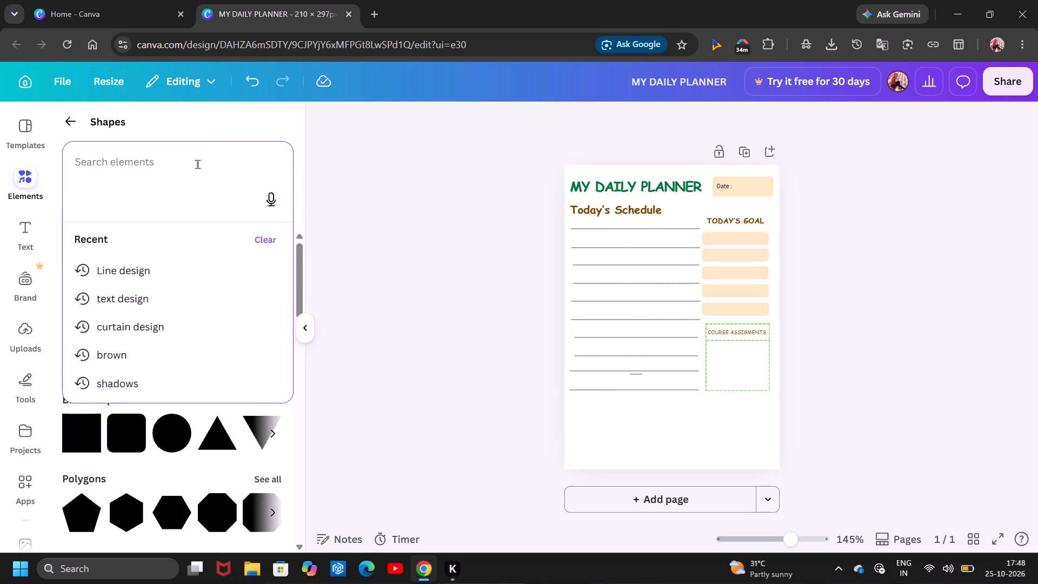
pyautogui.write('NOTES')
pyautogui.press('Return')
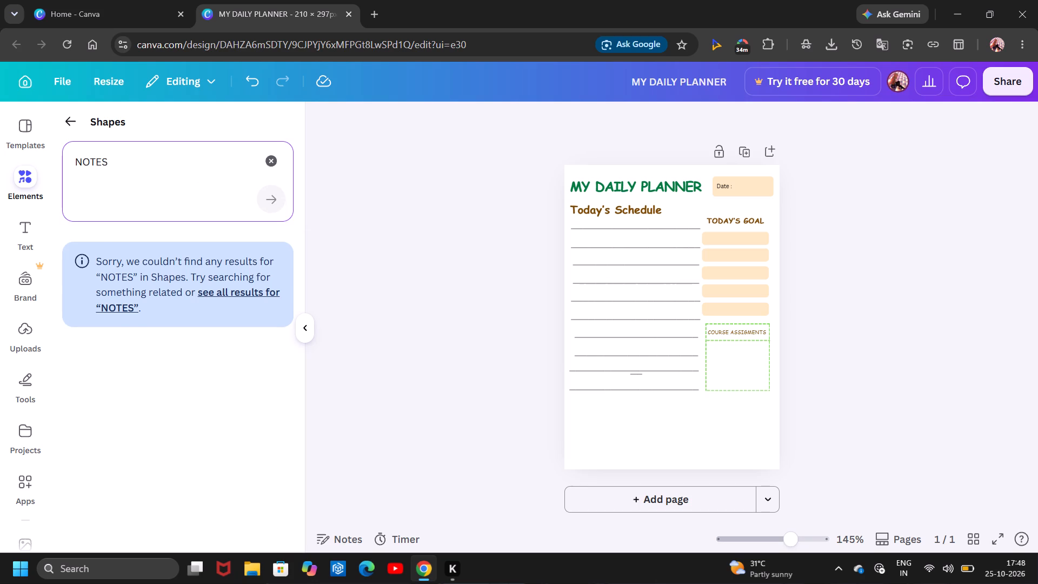
pyautogui.press('BackSpace')
pyautogui.press('Return')
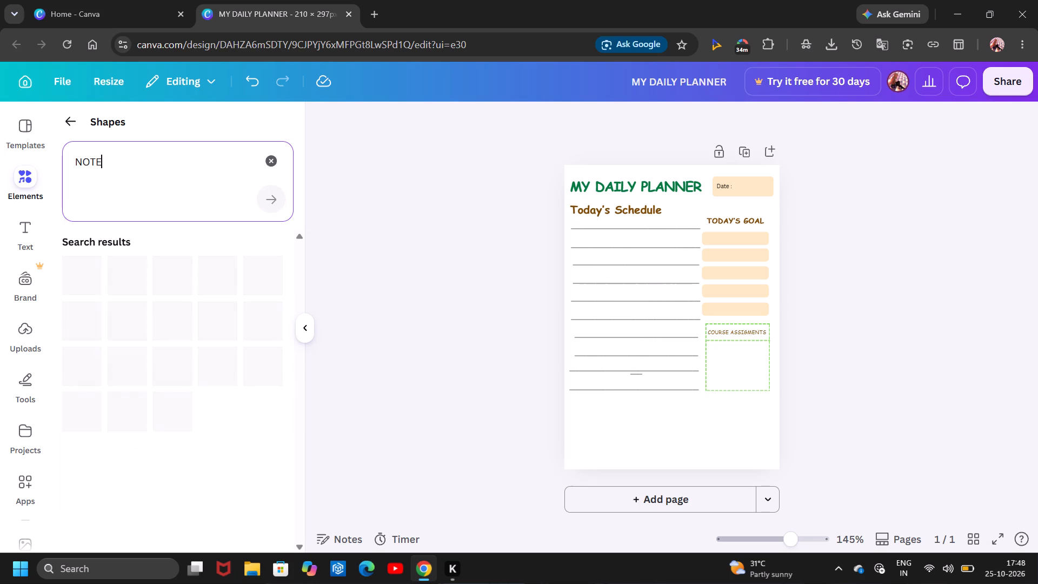
pyautogui.click(86, 116)
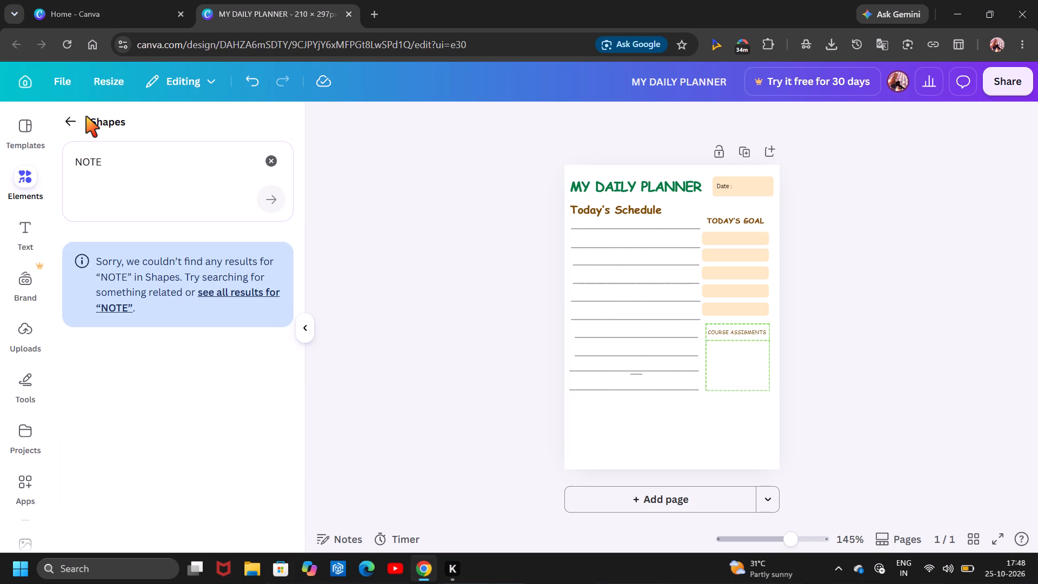
pyautogui.click(69, 119)
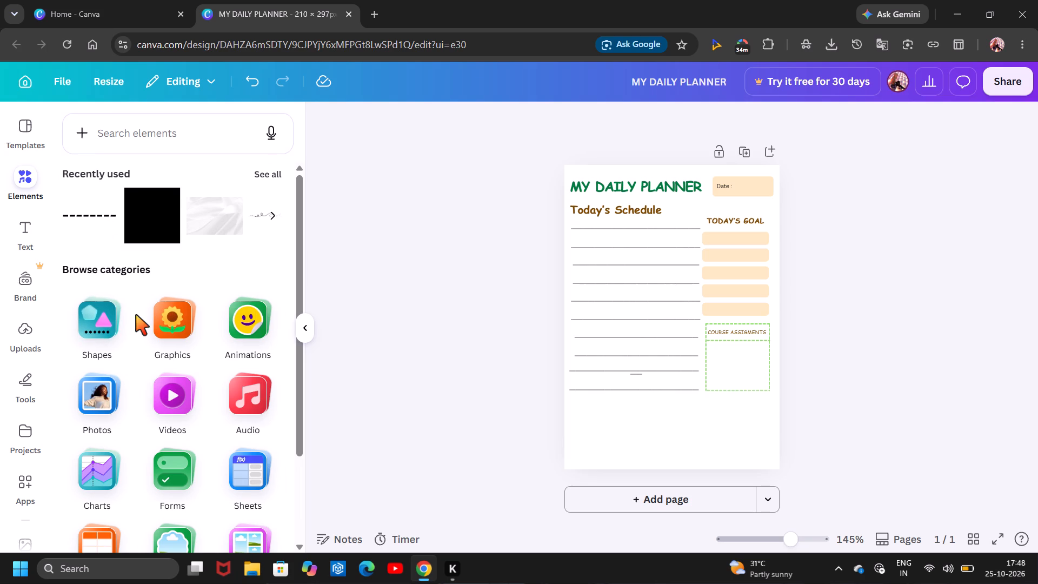
# Search the Graphics elements for NOTES, examine the note designs on offer, and return to the element categories.
pyautogui.click(190, 321)
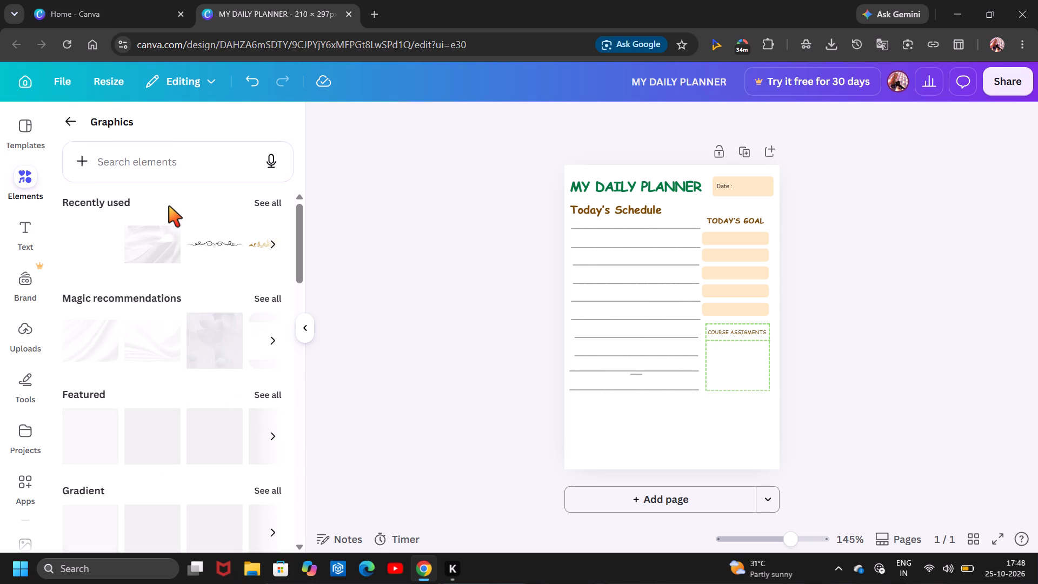
pyautogui.click(189, 145)
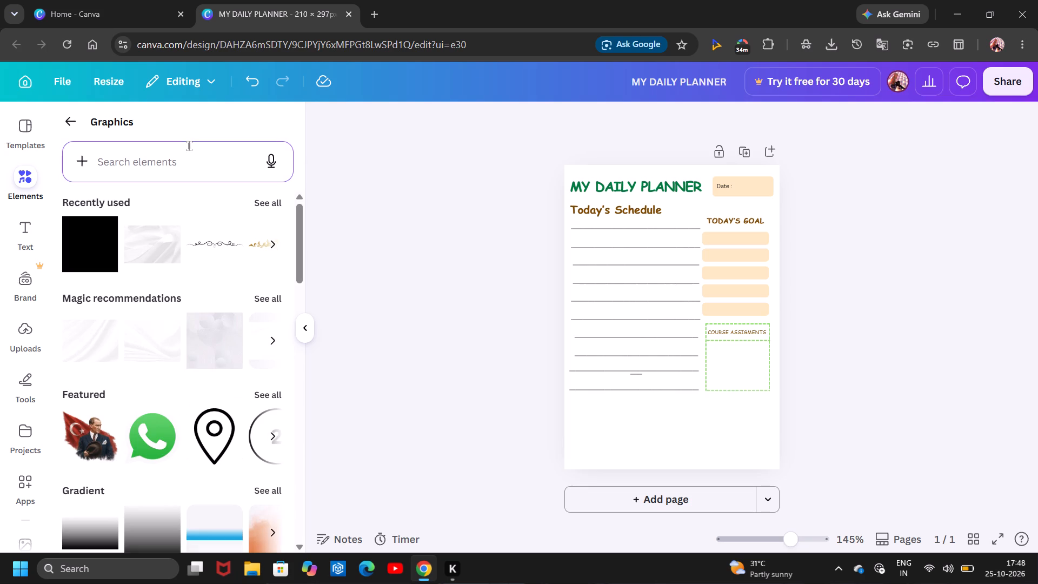
pyautogui.click(184, 162)
pyautogui.write("NOTES'")
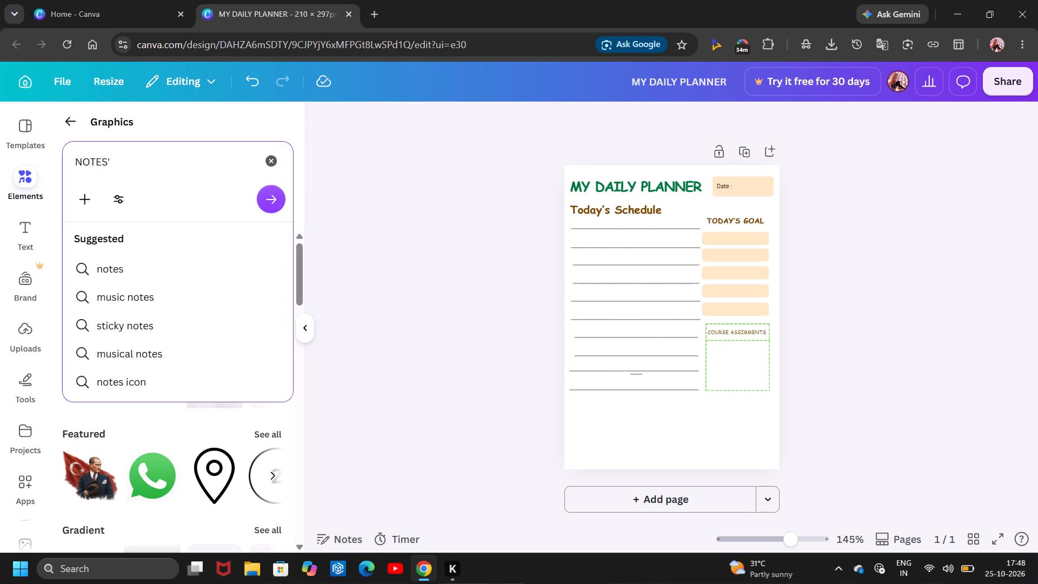
pyautogui.press('BackSpace')
pyautogui.press('Return')
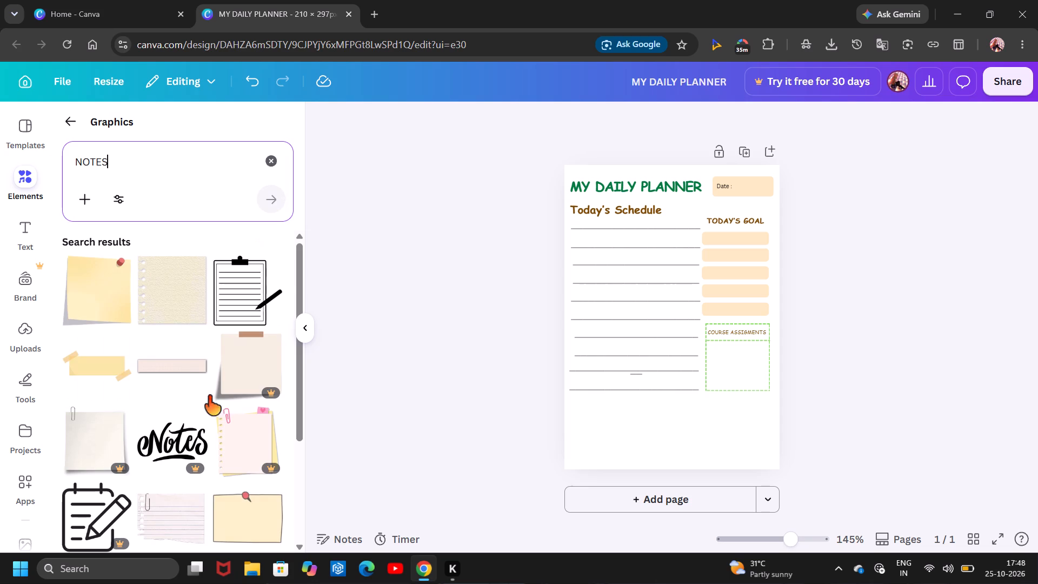
pyautogui.scroll(-3, 209, 398)
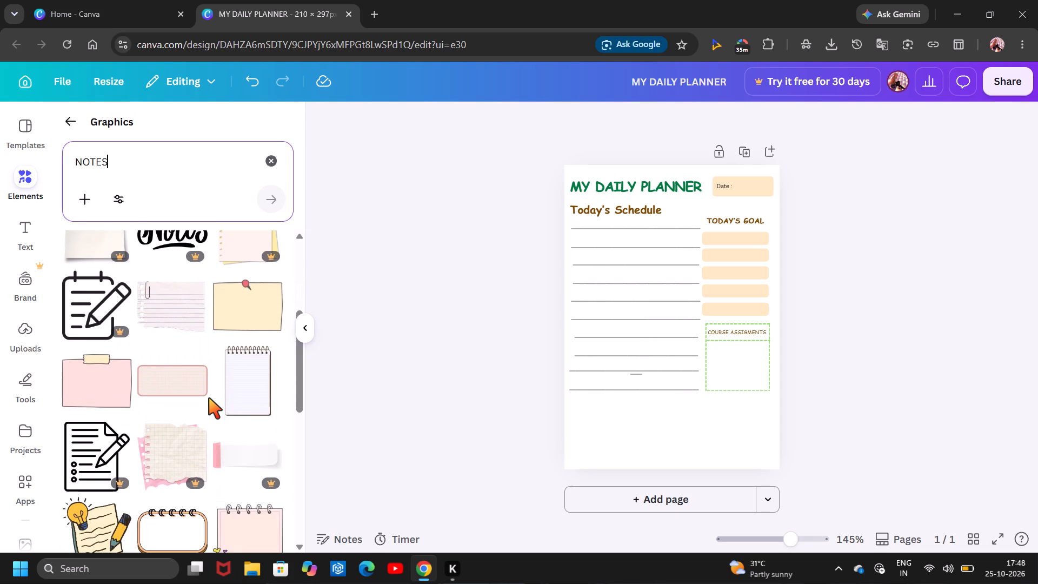
pyautogui.scroll(-3, 209, 398)
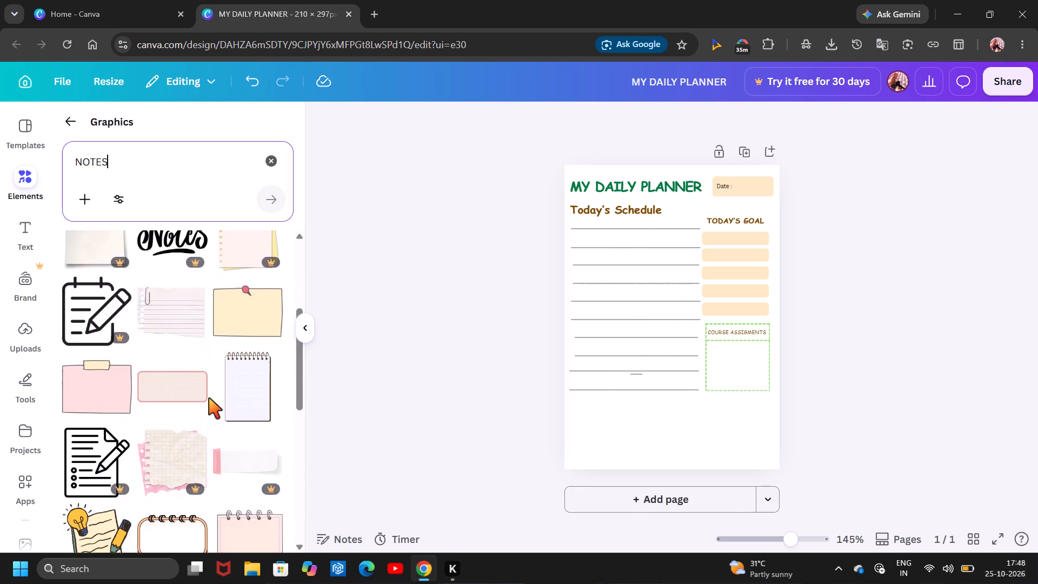
pyautogui.scroll(-4, 209, 398)
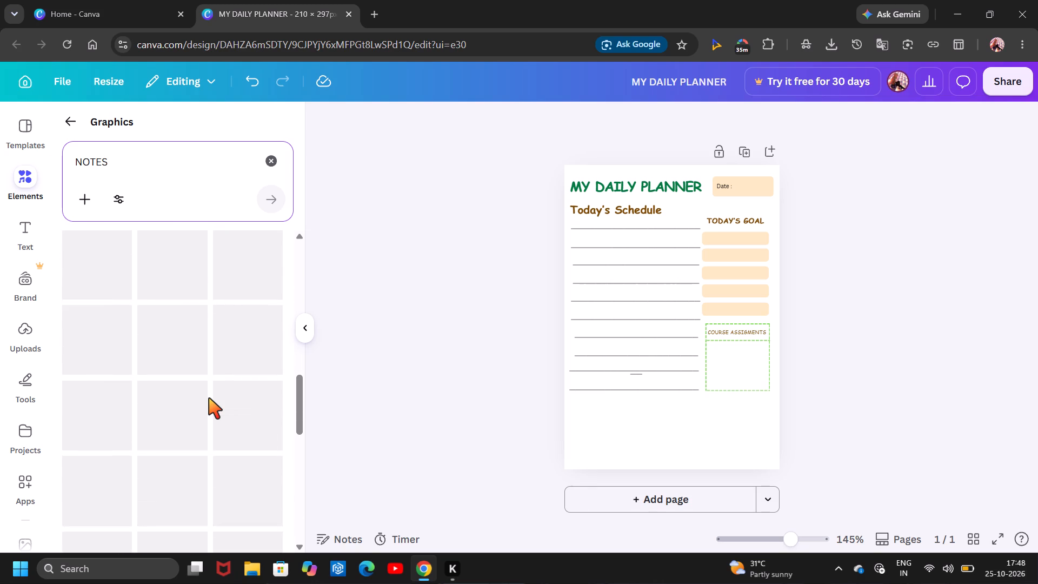
pyautogui.scroll(-1, 209, 398)
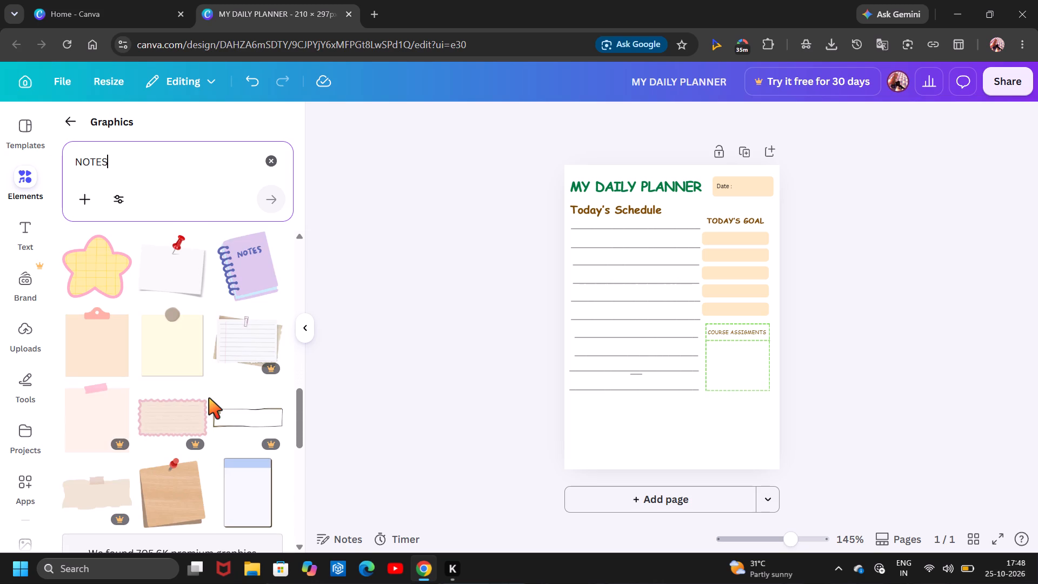
pyautogui.scroll(-2, 209, 398)
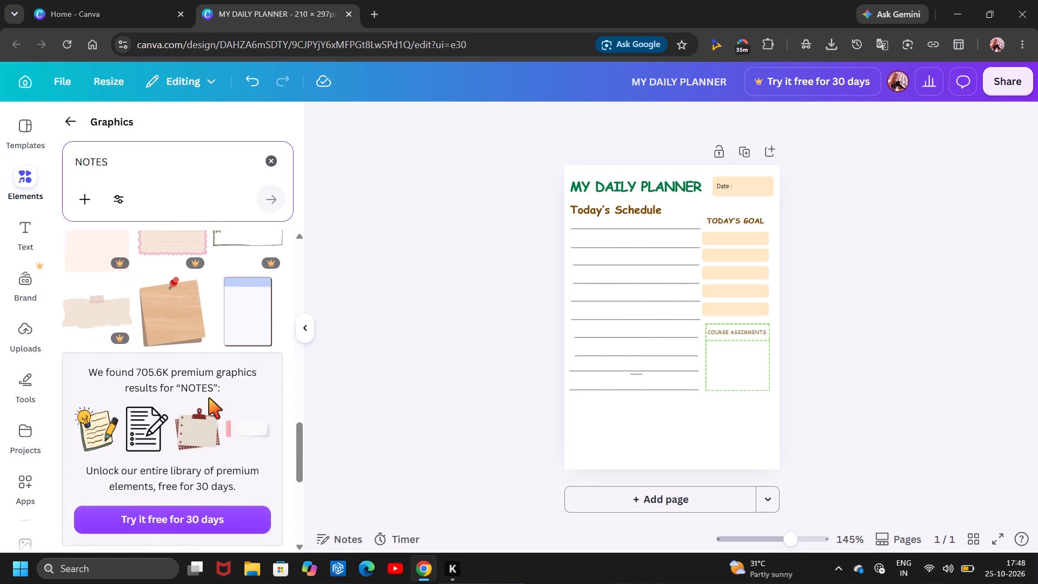
pyautogui.scroll(-5, 209, 398)
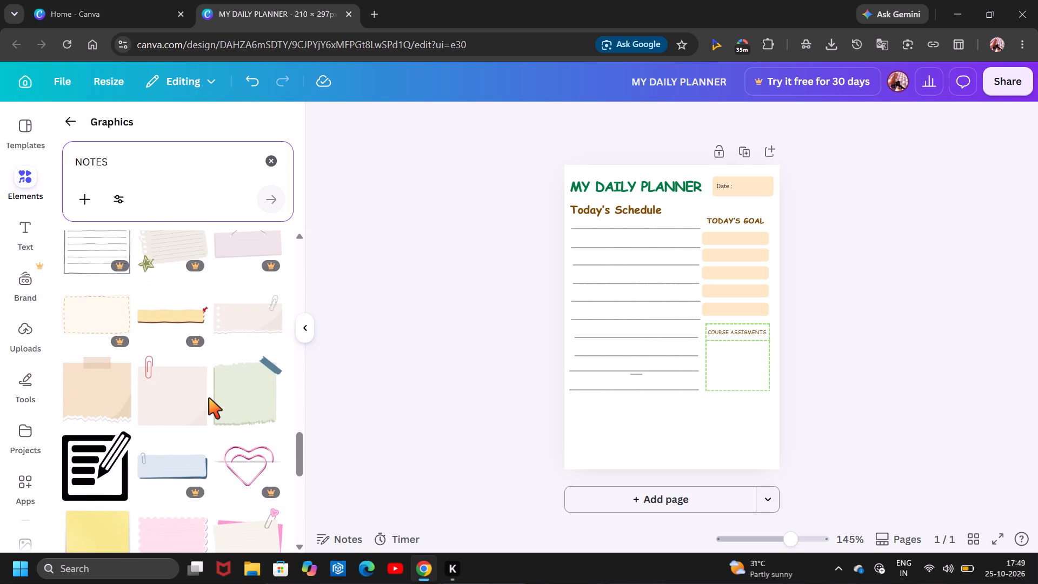
pyautogui.scroll(-3, 209, 398)
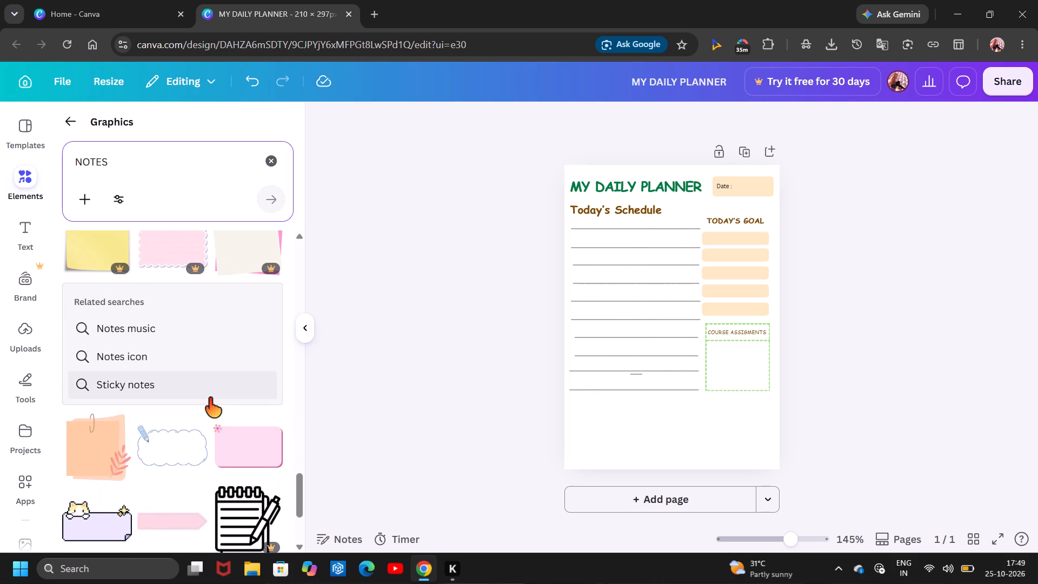
pyautogui.scroll(-5, 209, 398)
pyautogui.scroll(1, 209, 398)
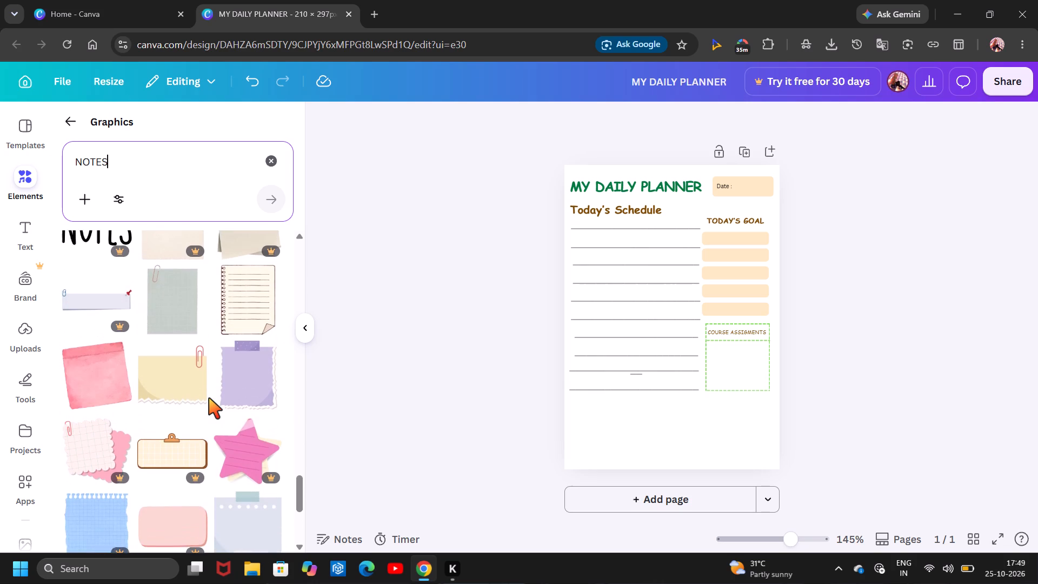
pyautogui.scroll(1, 209, 398)
pyautogui.scroll(-2, 209, 398)
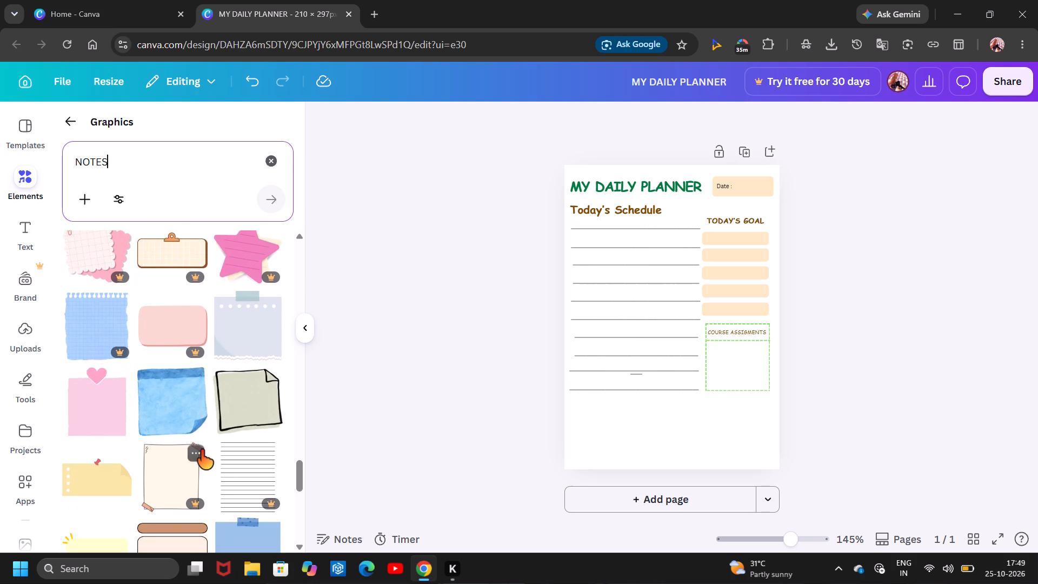
pyautogui.scroll(-1, 201, 450)
pyautogui.click(14, 177)
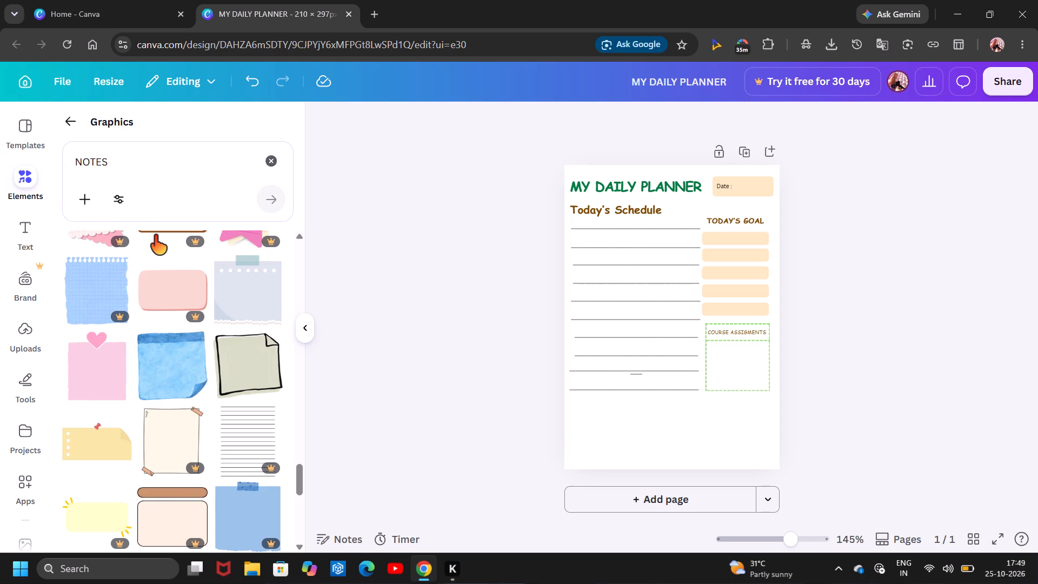
pyautogui.scroll(7, 198, 422)
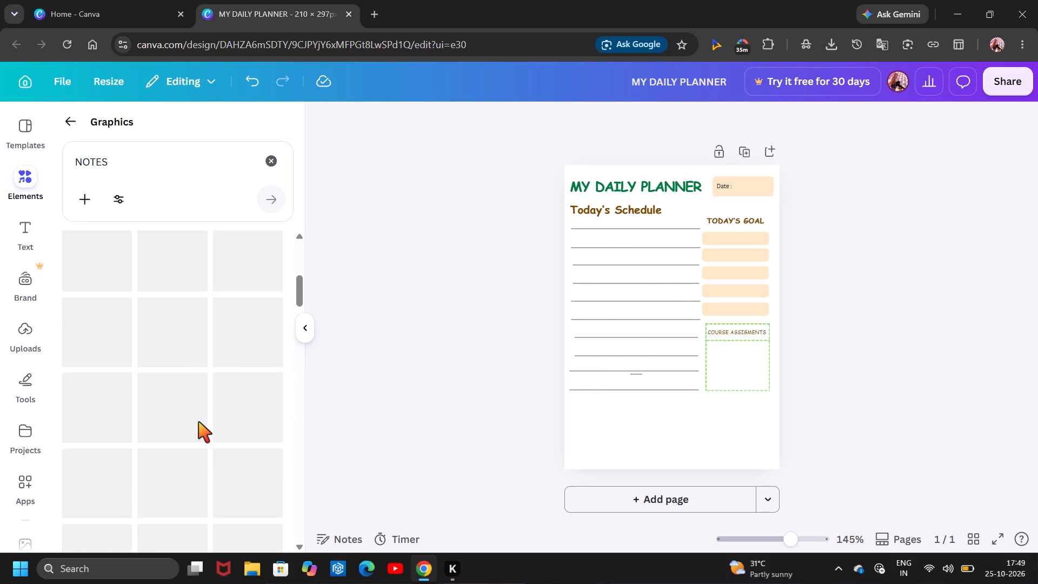
pyautogui.scroll(3, 198, 422)
pyautogui.click(72, 121)
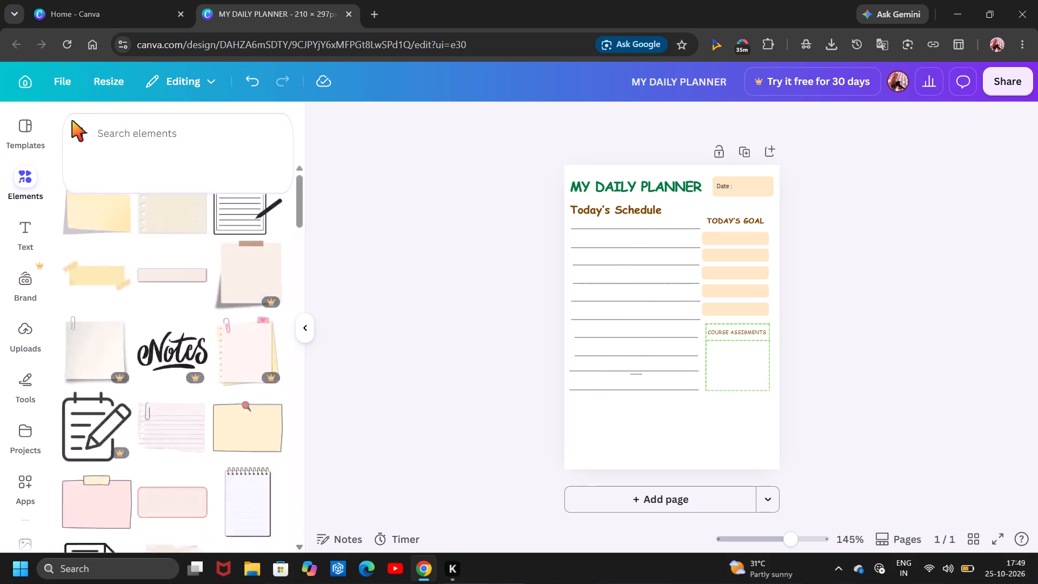
# Examine the shape groups in the Shapes elements for one that suits the notes area.
pyautogui.click(95, 335)
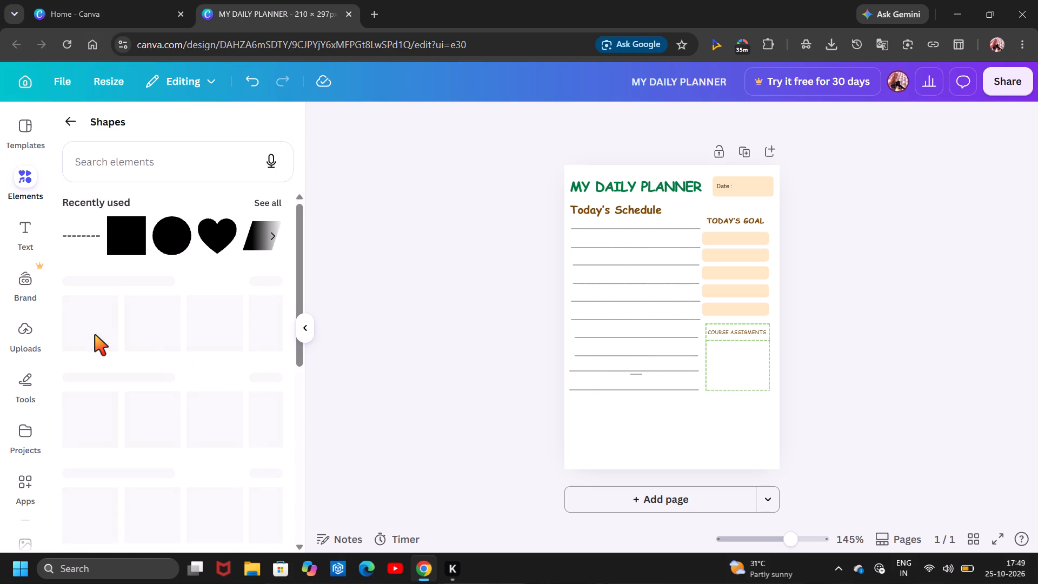
pyautogui.scroll(-4, 234, 348)
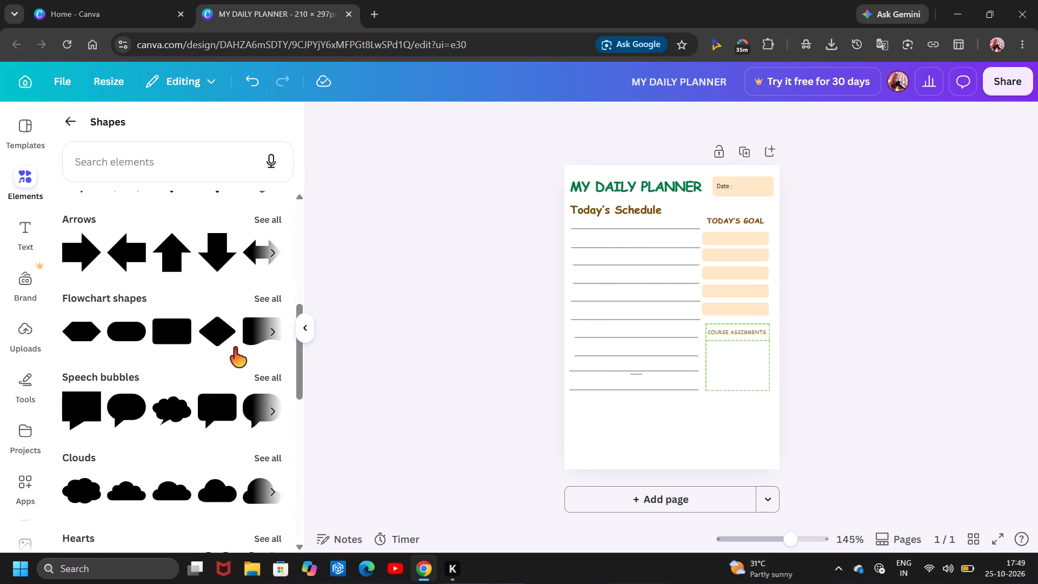
pyautogui.scroll(-2, 234, 348)
pyautogui.scroll(3, 234, 348)
pyautogui.scroll(-4, 234, 348)
pyautogui.scroll(2, 234, 348)
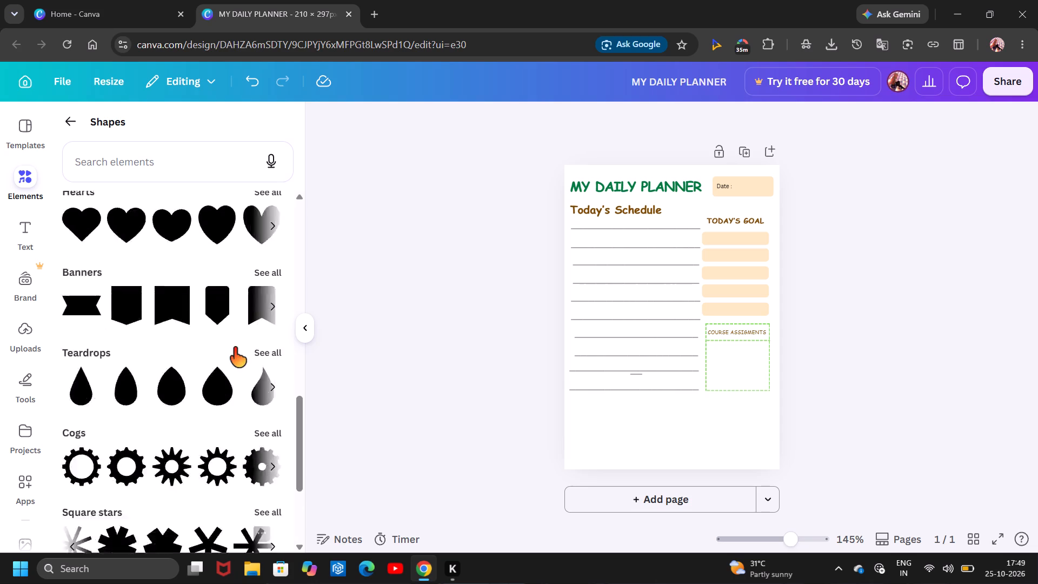
pyautogui.scroll(5, 234, 348)
# Search the Shapes elements for NOTES, clear the search, and return to the element categories.
pyautogui.click(195, 165)
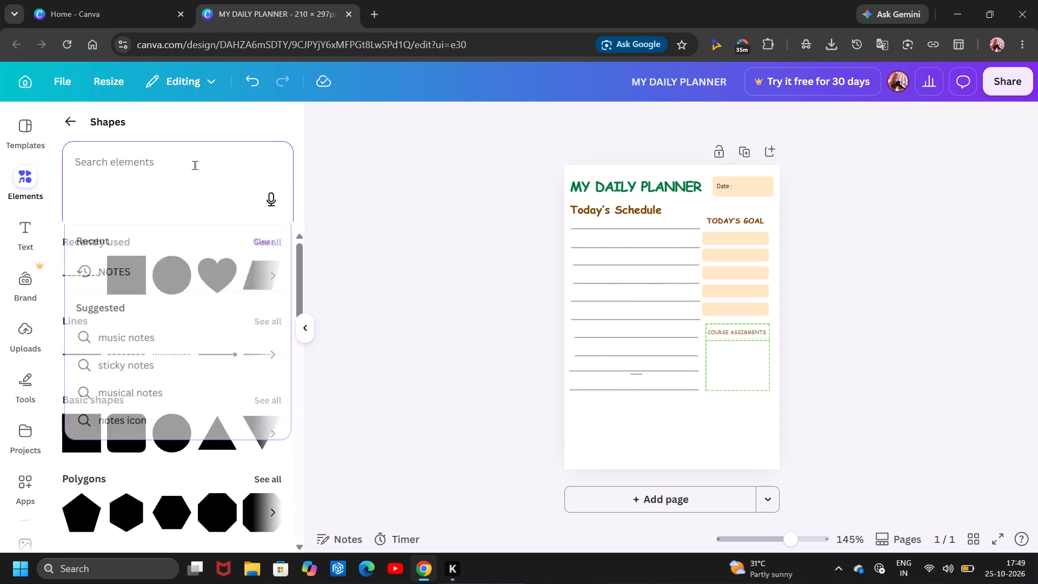
pyautogui.write('NPO')
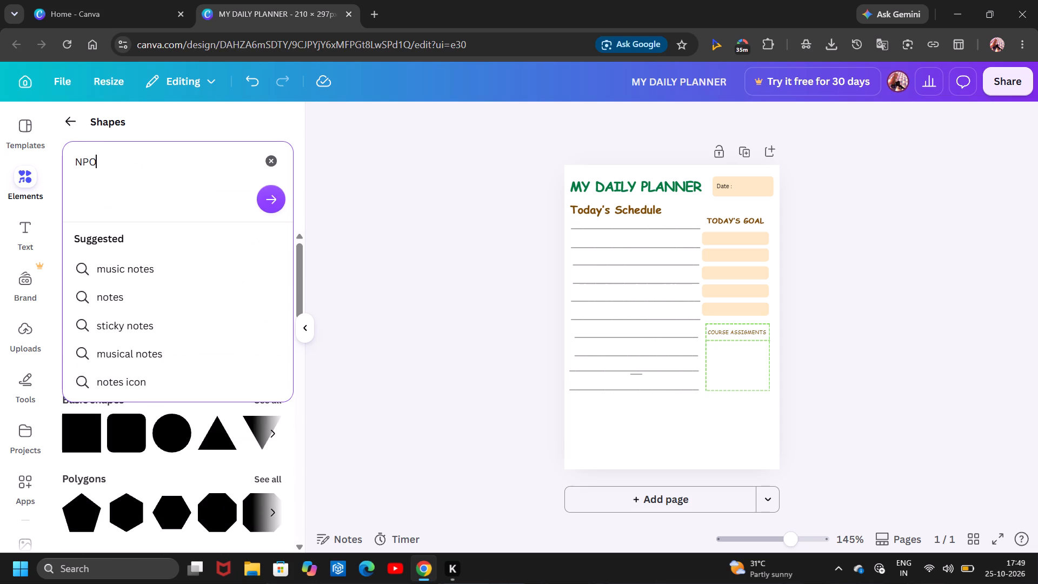
pyautogui.press('BackSpace')
pyautogui.press('BackSpace')
pyautogui.click(164, 350)
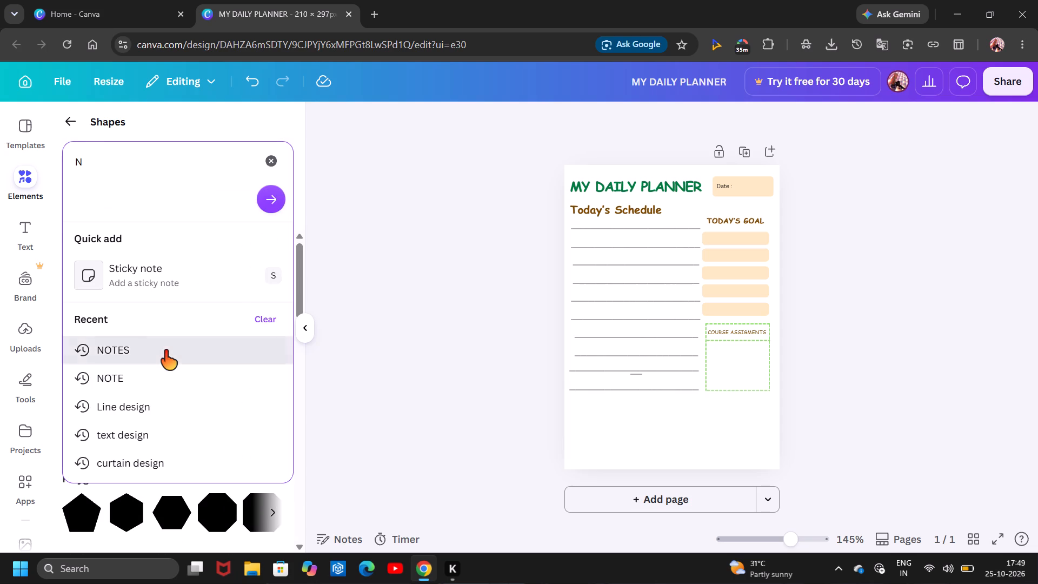
pyautogui.click(269, 162)
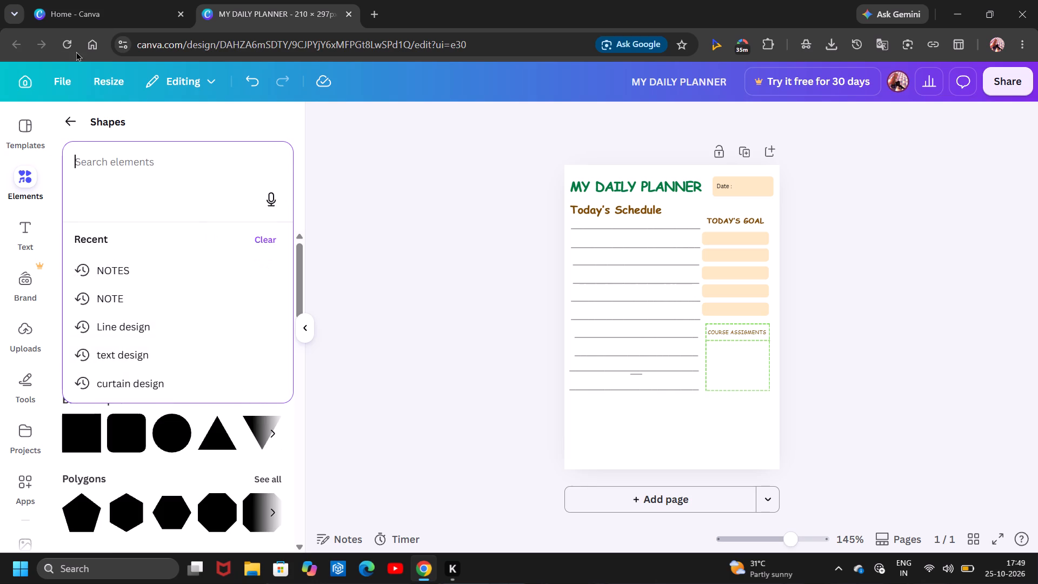
pyautogui.click(64, 126)
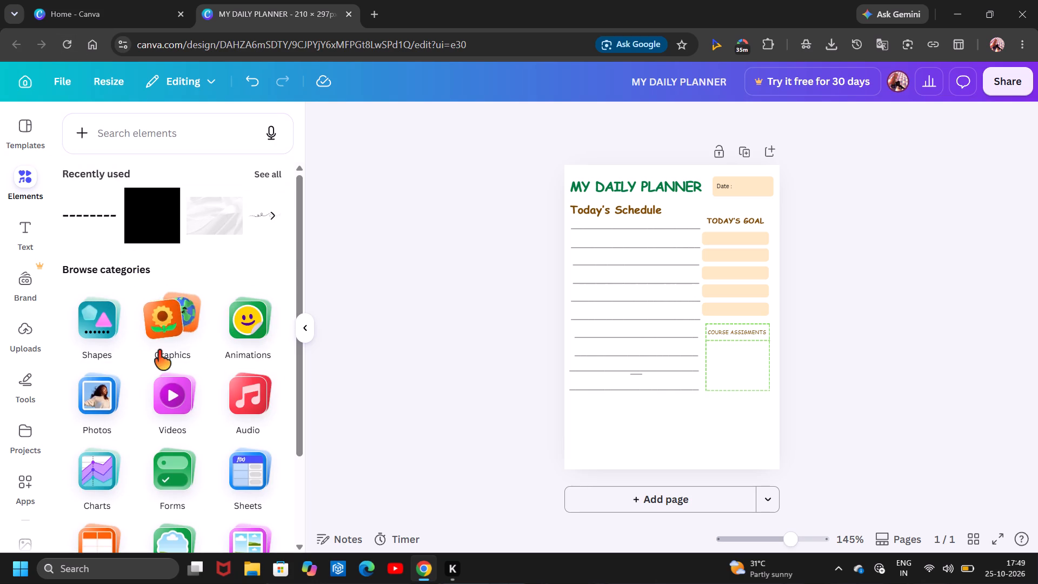
# Browse the Graphics collections, try to search them for NOTES, and return to the element categories.
pyautogui.scroll(-5, 158, 350)
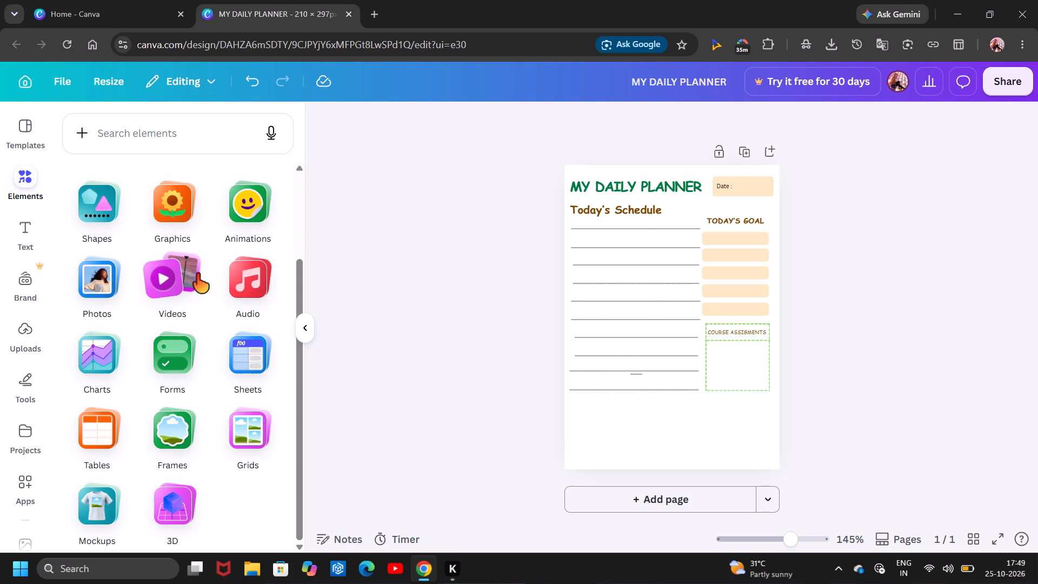
pyautogui.click(170, 213)
pyautogui.scroll(-7, 200, 316)
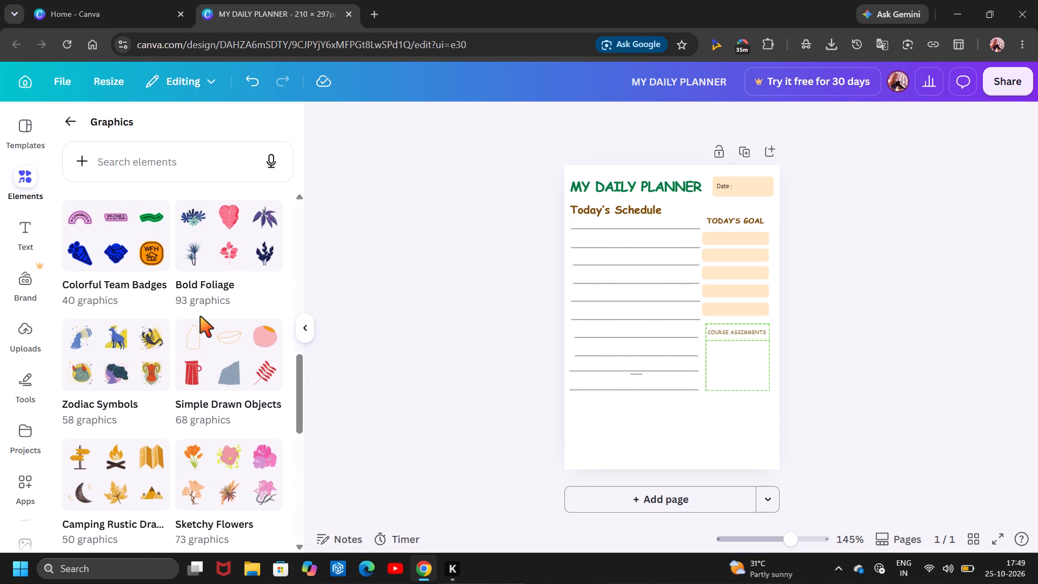
pyautogui.click(142, 172)
pyautogui.write('NOTES')
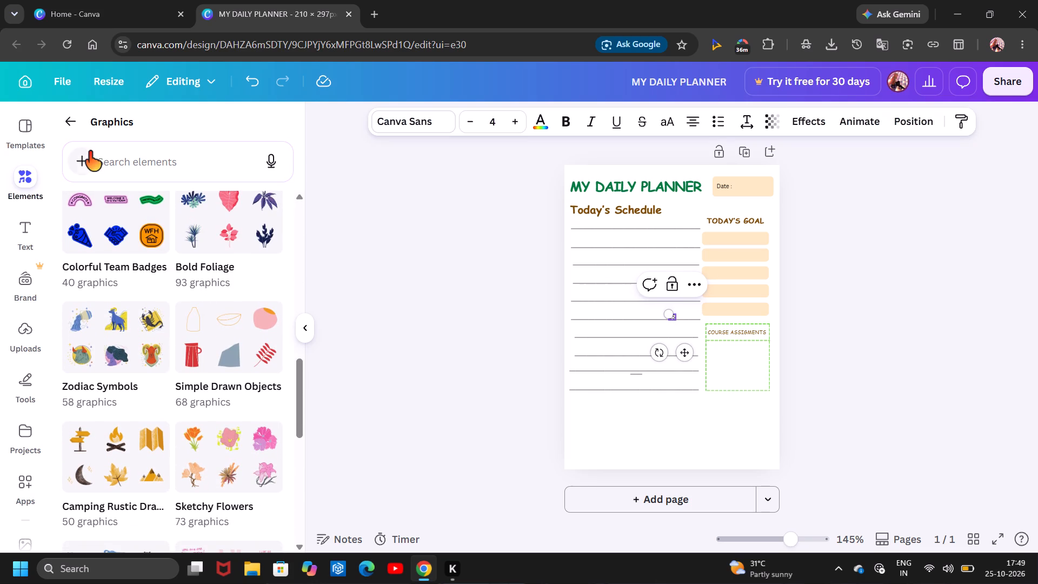
pyautogui.click(155, 164)
pyautogui.write('NO')
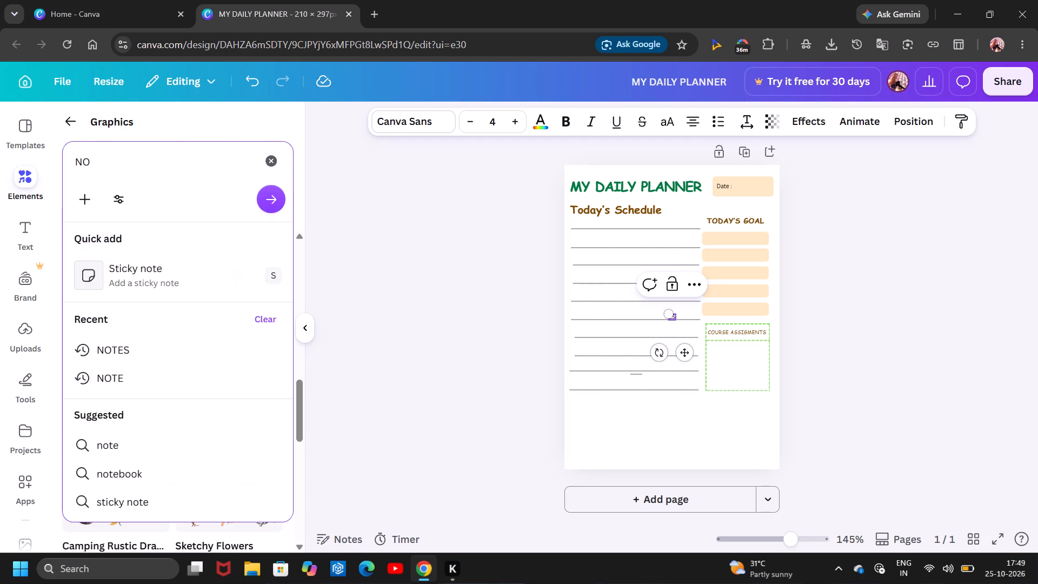
pyautogui.press('BackSpace')
pyautogui.press('BackSpace')
pyautogui.press('BackSpace')
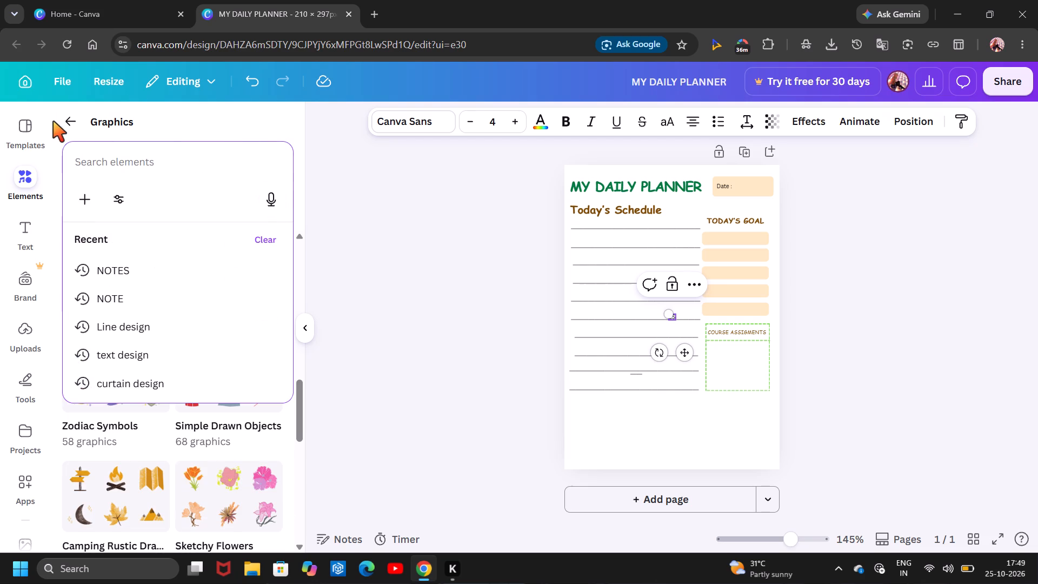
pyautogui.click(65, 121)
# Add the recently used black square graphic to the planner page.
pyautogui.click(157, 240)
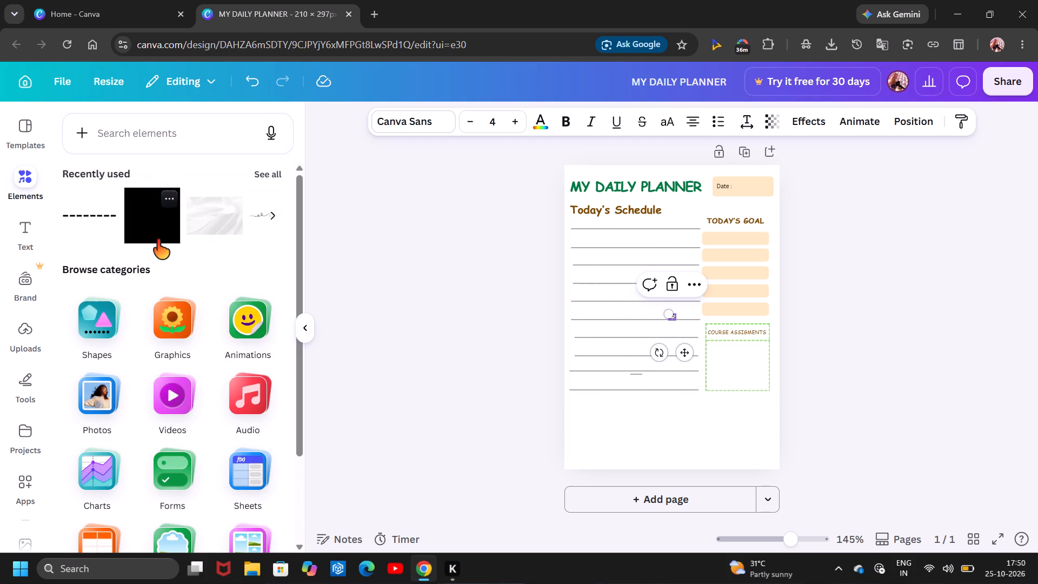
# Move the tiny stray text box below the Today's Schedule lines and delete it.
pyautogui.moveTo(687, 350); pyautogui.dragTo(677, 390)
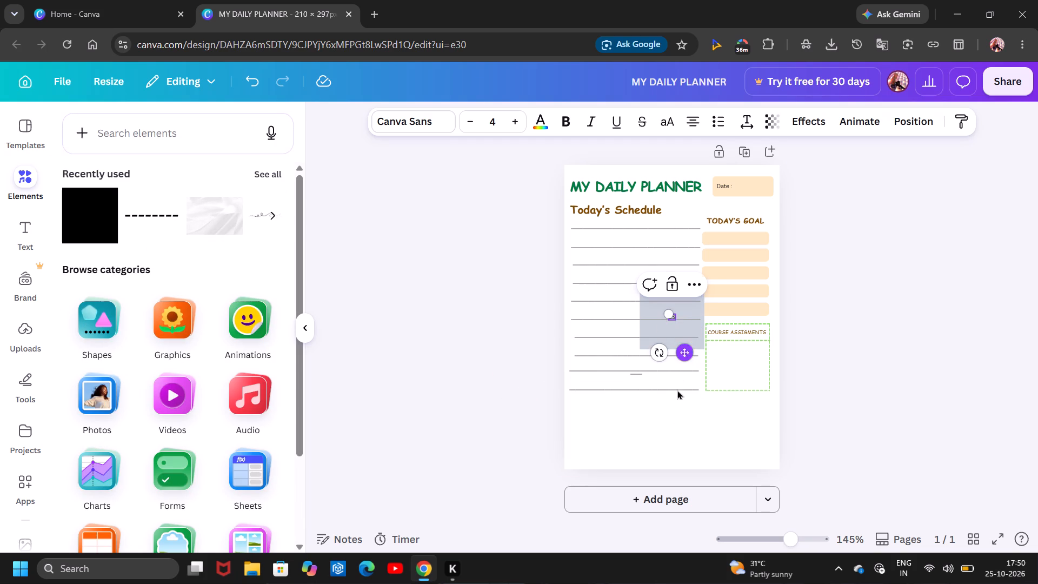
pyautogui.moveTo(677, 390); pyautogui.dragTo(660, 440)
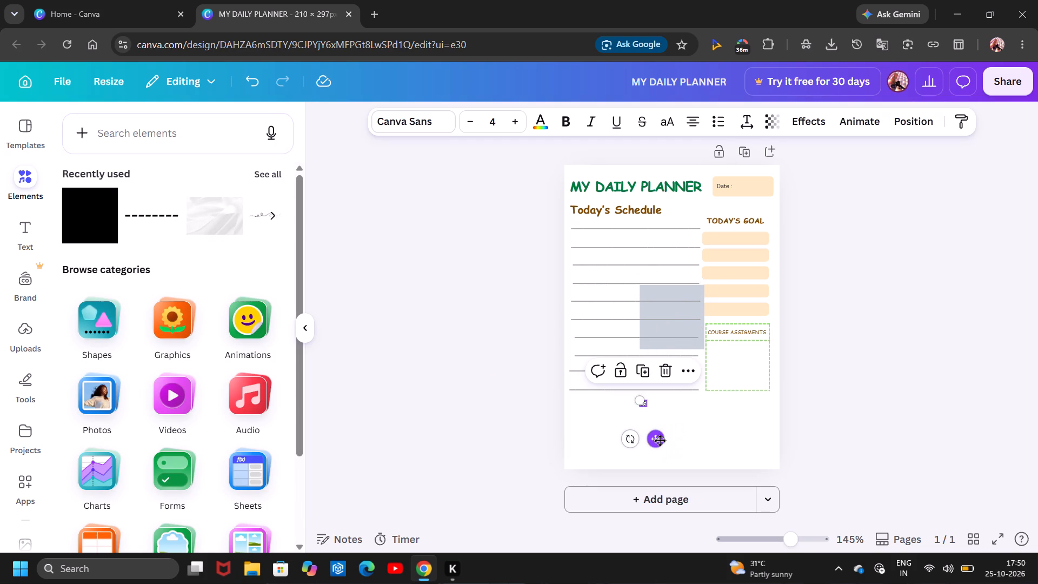
pyautogui.click(669, 364)
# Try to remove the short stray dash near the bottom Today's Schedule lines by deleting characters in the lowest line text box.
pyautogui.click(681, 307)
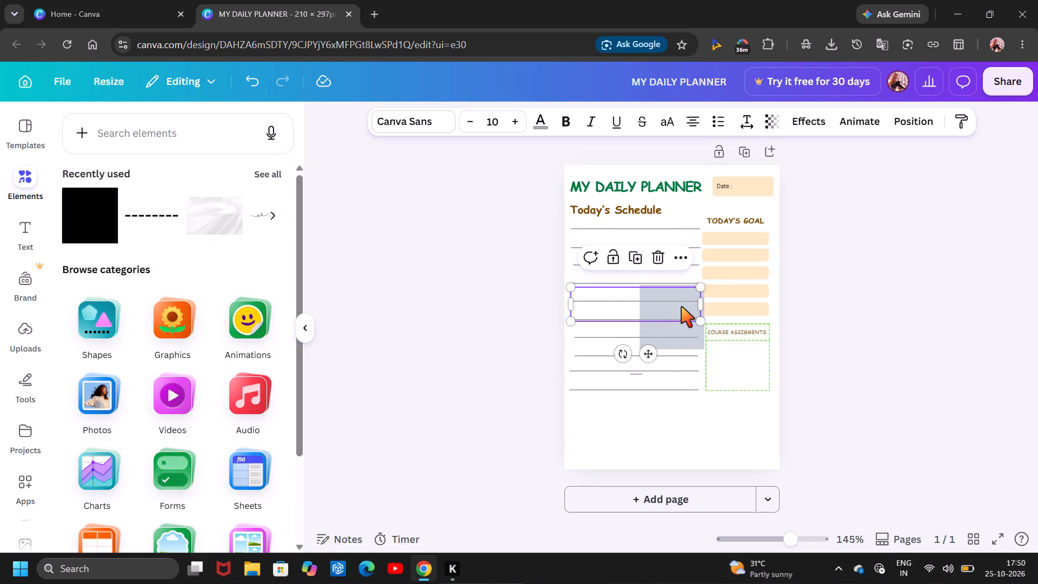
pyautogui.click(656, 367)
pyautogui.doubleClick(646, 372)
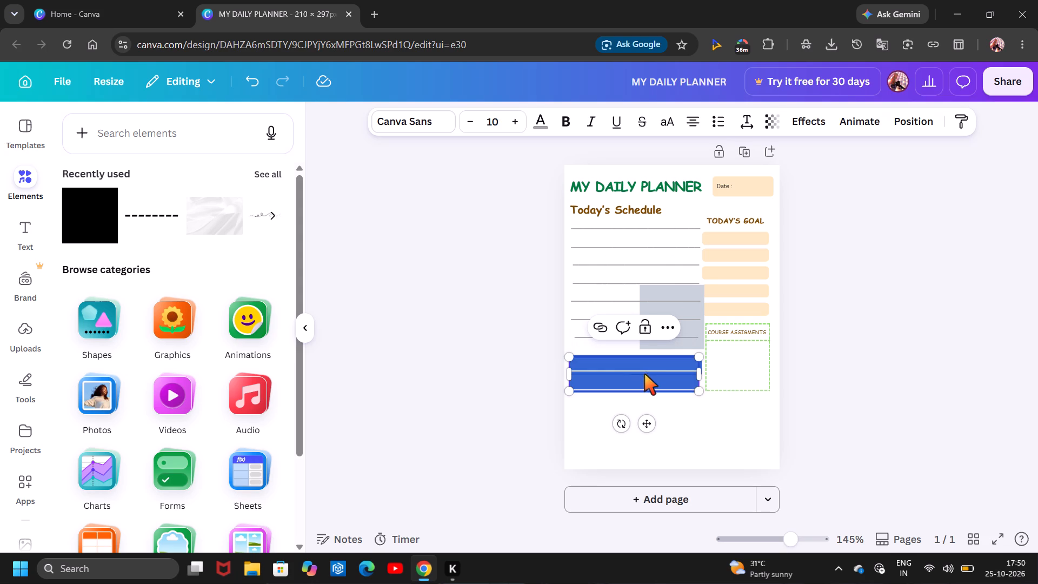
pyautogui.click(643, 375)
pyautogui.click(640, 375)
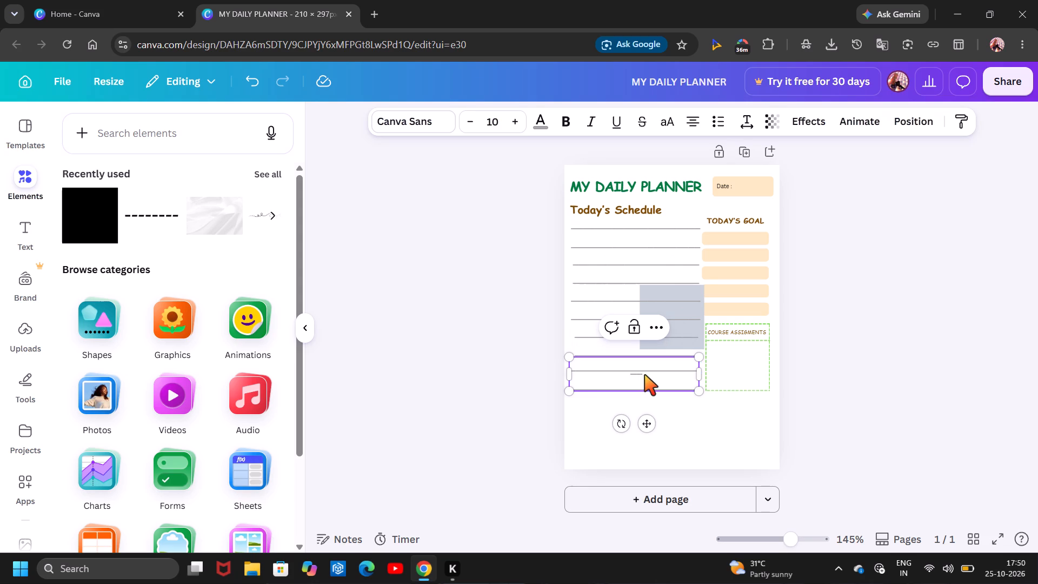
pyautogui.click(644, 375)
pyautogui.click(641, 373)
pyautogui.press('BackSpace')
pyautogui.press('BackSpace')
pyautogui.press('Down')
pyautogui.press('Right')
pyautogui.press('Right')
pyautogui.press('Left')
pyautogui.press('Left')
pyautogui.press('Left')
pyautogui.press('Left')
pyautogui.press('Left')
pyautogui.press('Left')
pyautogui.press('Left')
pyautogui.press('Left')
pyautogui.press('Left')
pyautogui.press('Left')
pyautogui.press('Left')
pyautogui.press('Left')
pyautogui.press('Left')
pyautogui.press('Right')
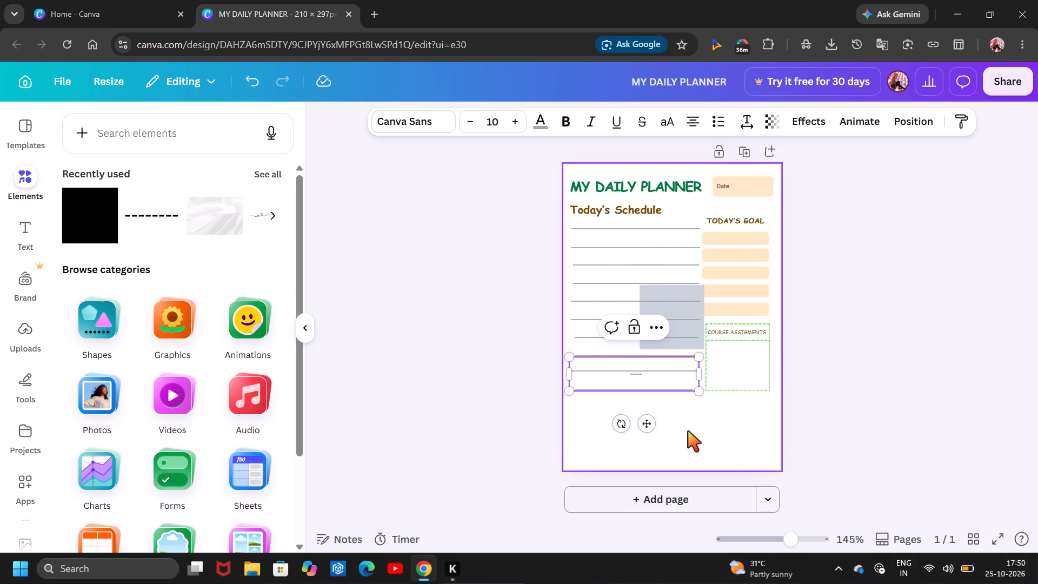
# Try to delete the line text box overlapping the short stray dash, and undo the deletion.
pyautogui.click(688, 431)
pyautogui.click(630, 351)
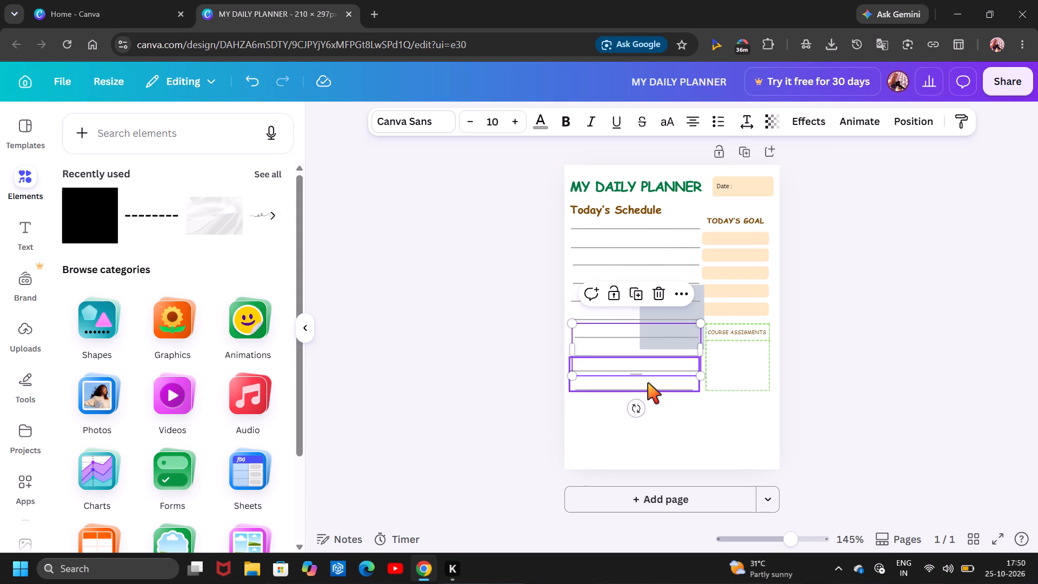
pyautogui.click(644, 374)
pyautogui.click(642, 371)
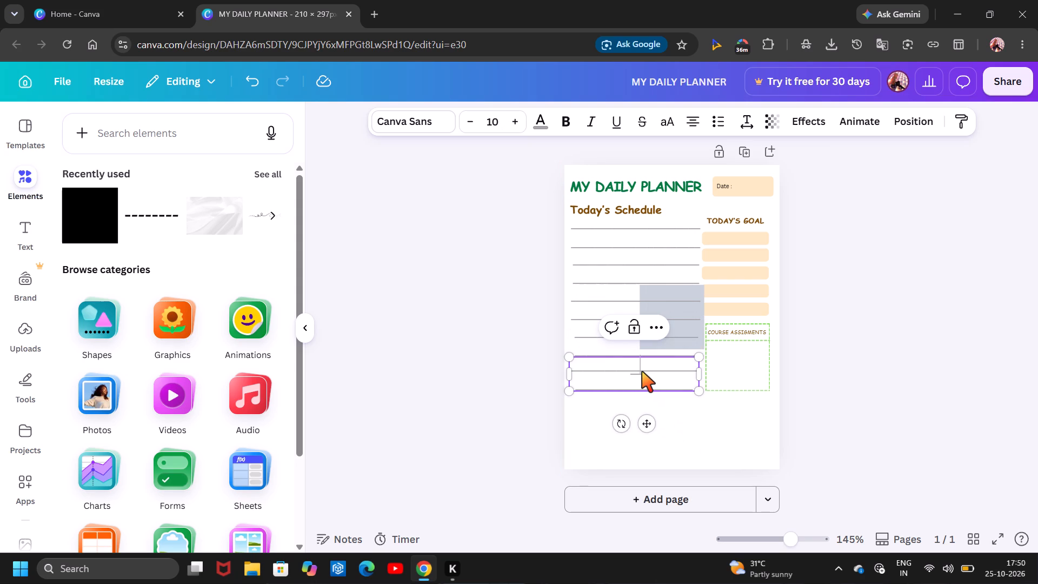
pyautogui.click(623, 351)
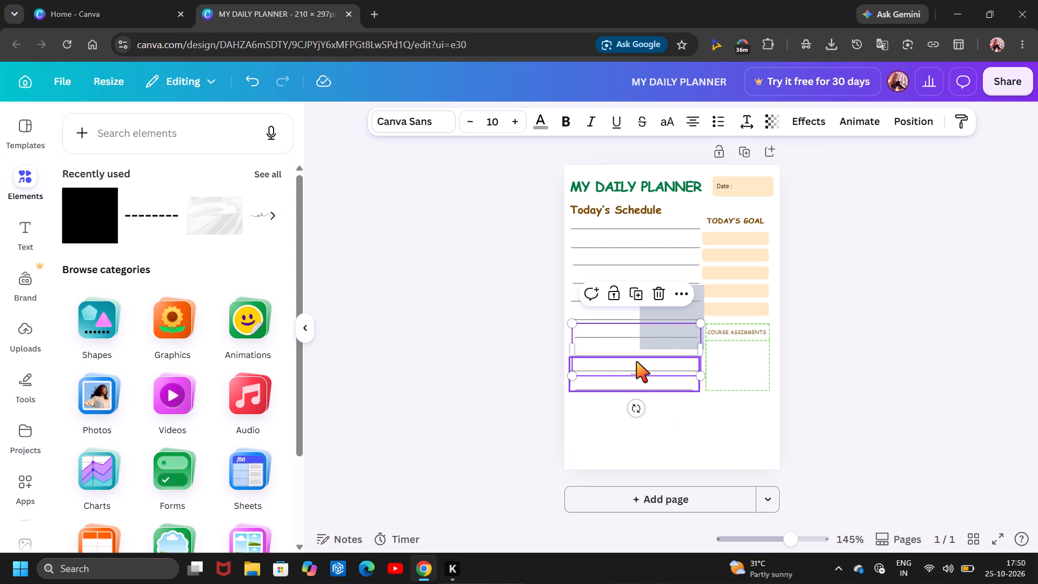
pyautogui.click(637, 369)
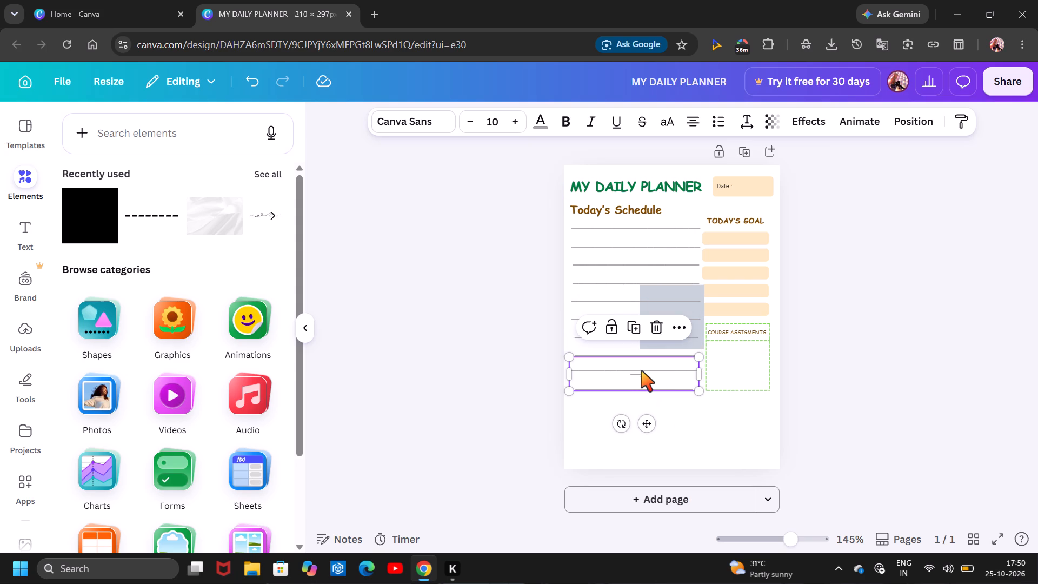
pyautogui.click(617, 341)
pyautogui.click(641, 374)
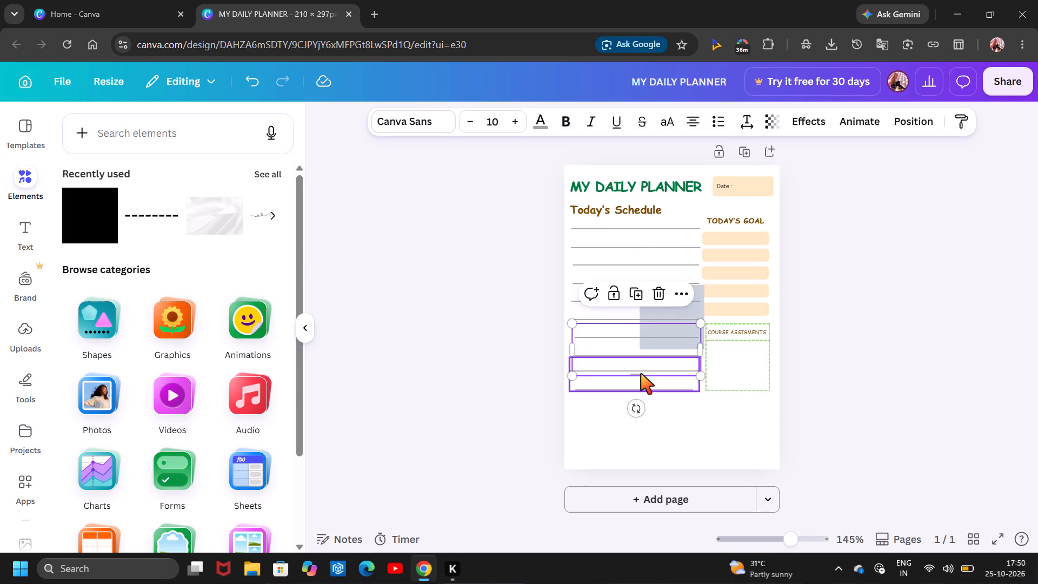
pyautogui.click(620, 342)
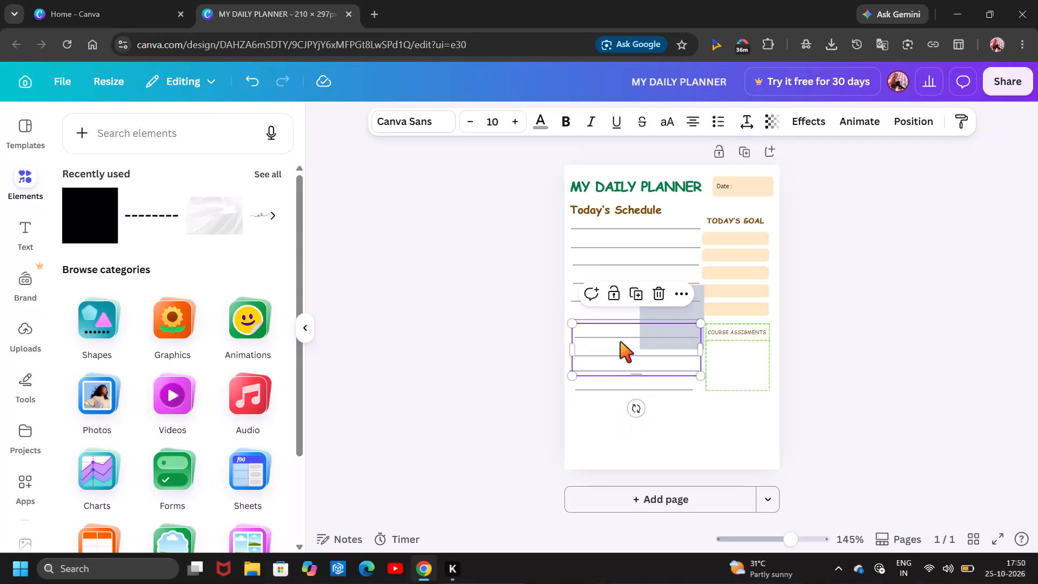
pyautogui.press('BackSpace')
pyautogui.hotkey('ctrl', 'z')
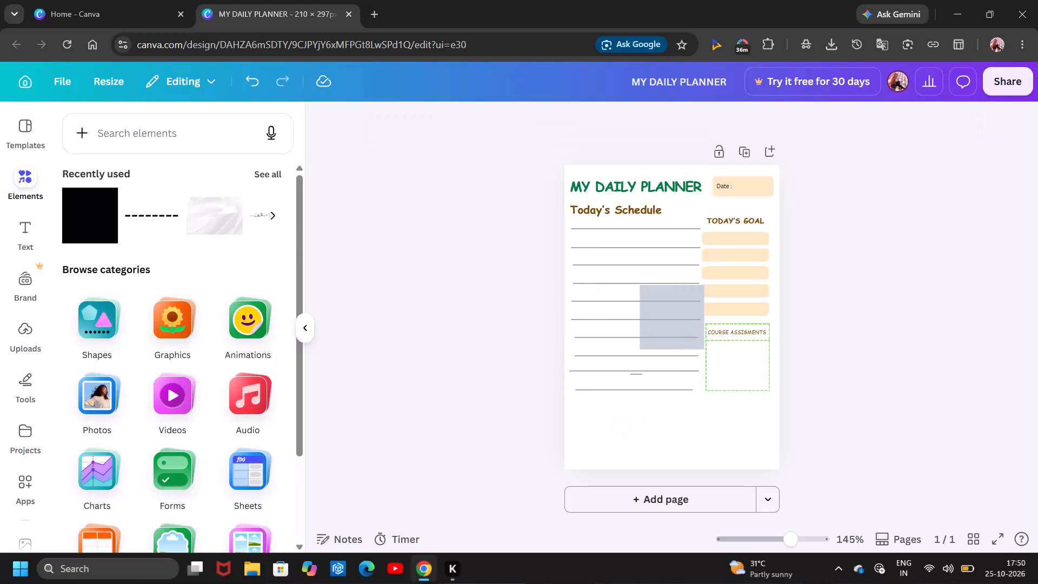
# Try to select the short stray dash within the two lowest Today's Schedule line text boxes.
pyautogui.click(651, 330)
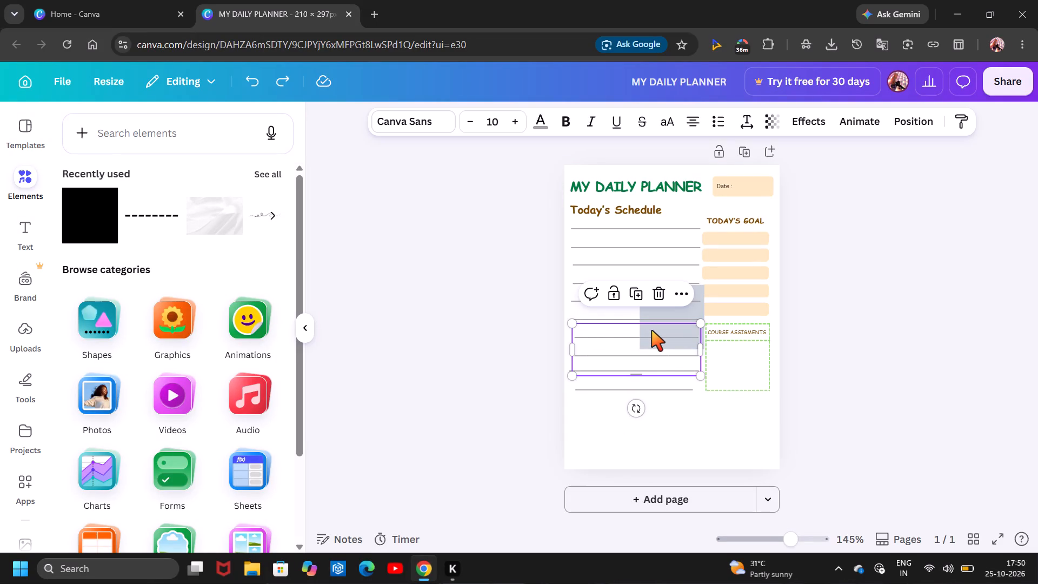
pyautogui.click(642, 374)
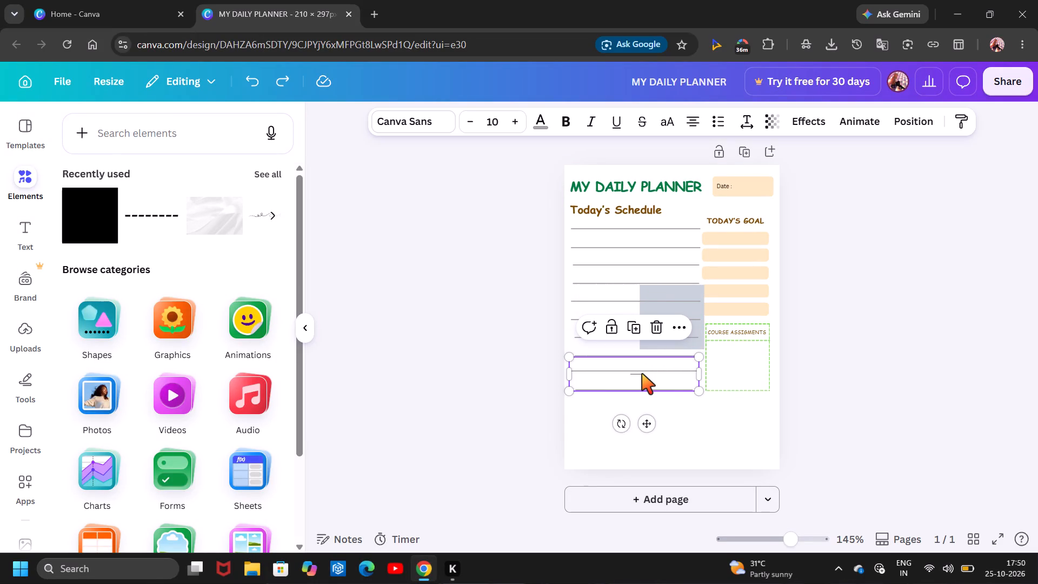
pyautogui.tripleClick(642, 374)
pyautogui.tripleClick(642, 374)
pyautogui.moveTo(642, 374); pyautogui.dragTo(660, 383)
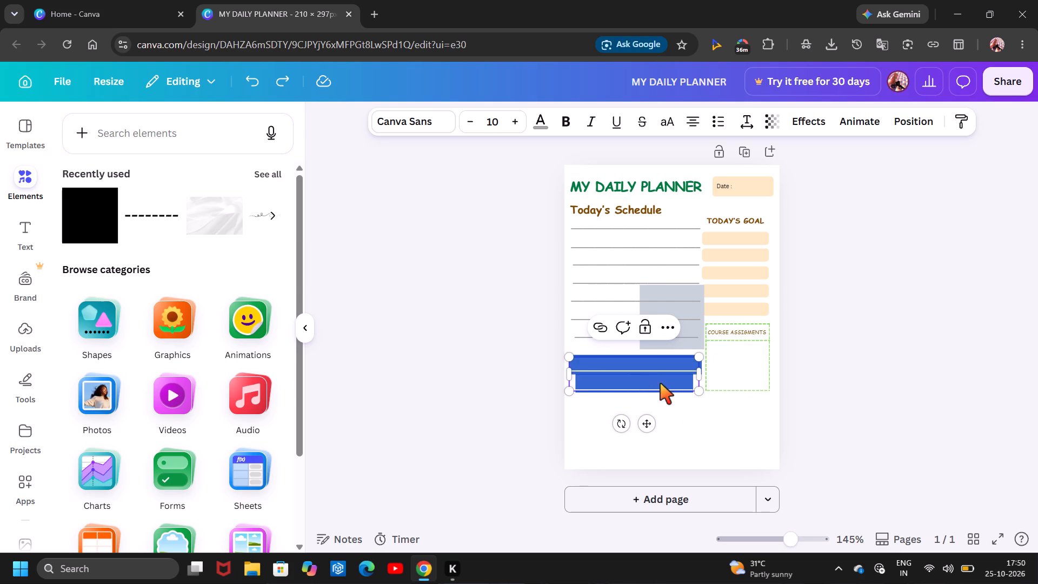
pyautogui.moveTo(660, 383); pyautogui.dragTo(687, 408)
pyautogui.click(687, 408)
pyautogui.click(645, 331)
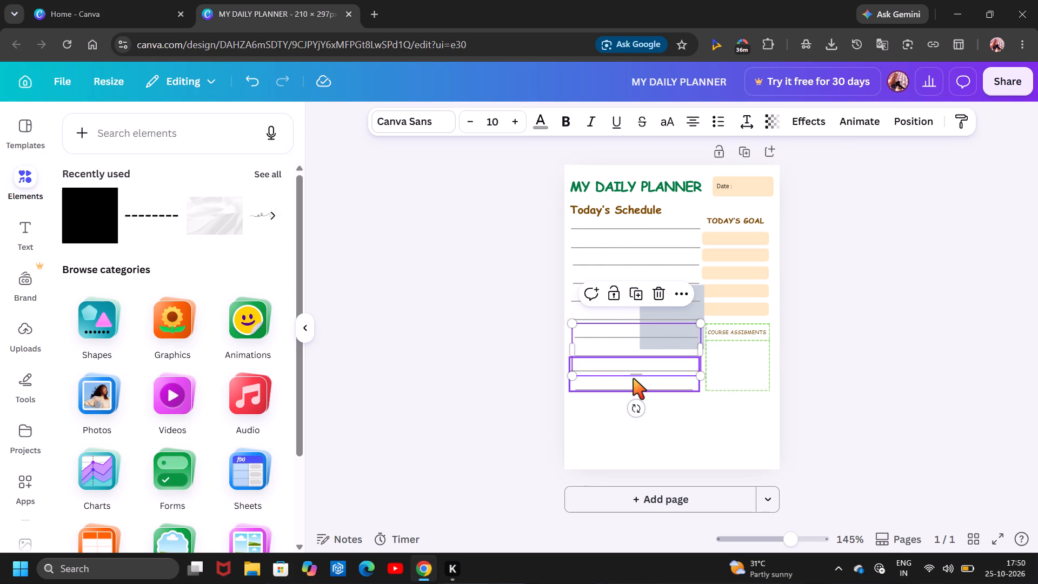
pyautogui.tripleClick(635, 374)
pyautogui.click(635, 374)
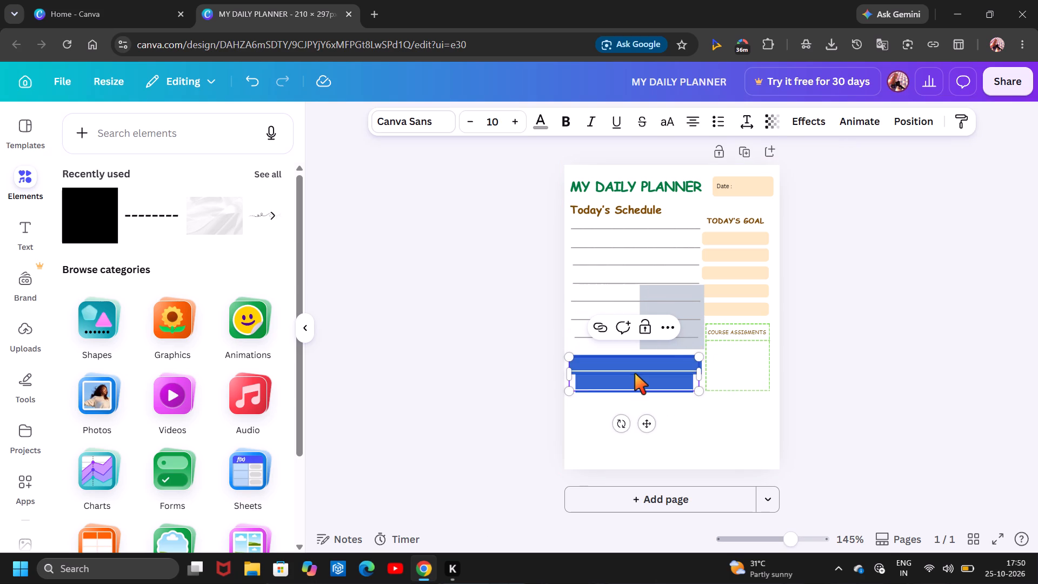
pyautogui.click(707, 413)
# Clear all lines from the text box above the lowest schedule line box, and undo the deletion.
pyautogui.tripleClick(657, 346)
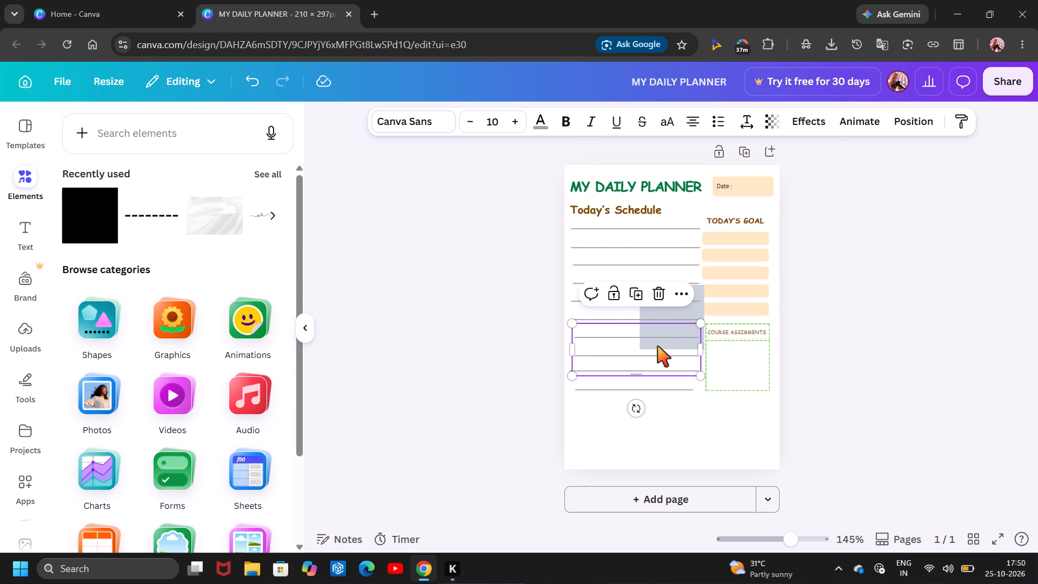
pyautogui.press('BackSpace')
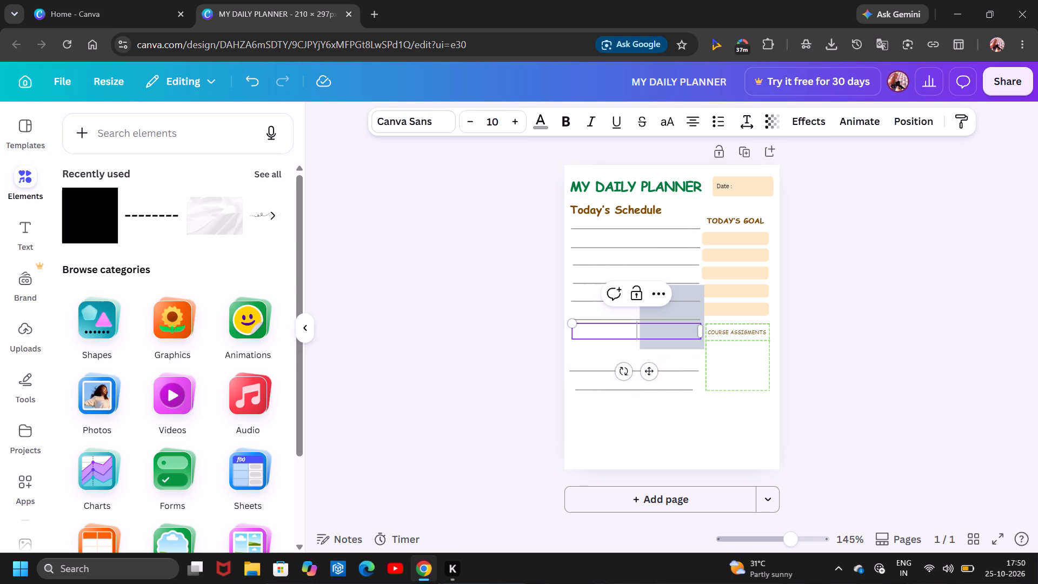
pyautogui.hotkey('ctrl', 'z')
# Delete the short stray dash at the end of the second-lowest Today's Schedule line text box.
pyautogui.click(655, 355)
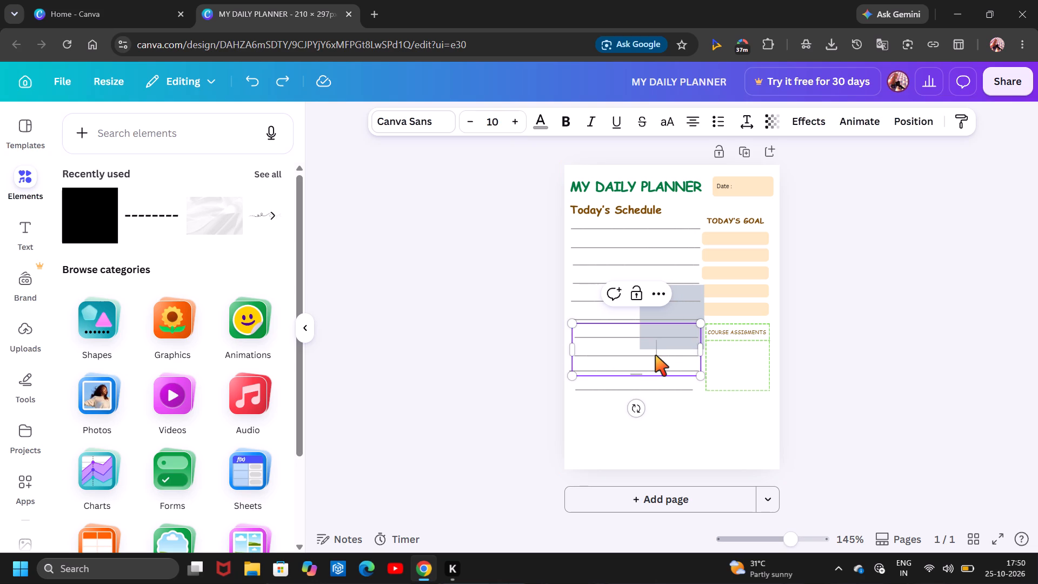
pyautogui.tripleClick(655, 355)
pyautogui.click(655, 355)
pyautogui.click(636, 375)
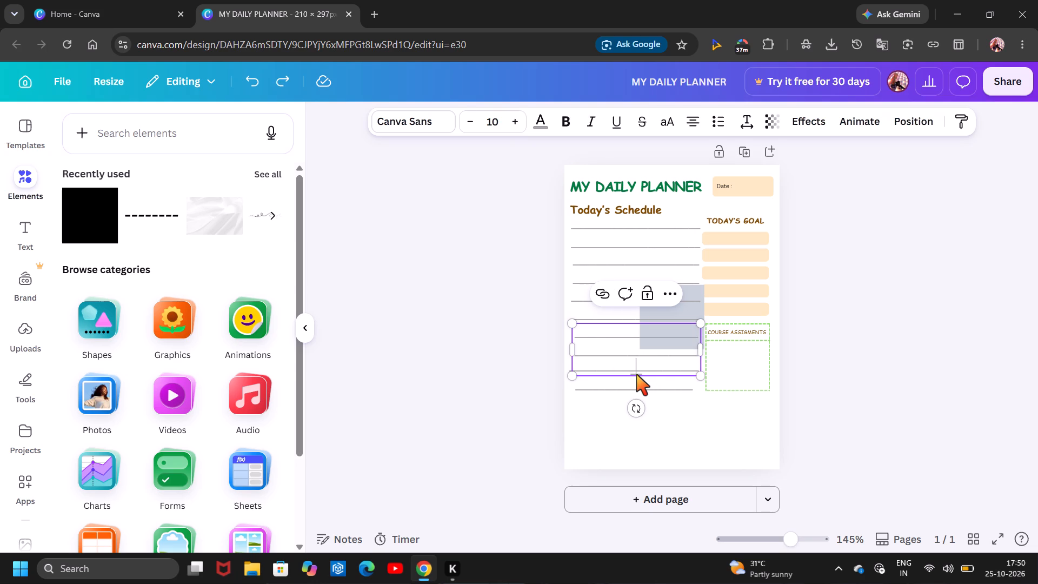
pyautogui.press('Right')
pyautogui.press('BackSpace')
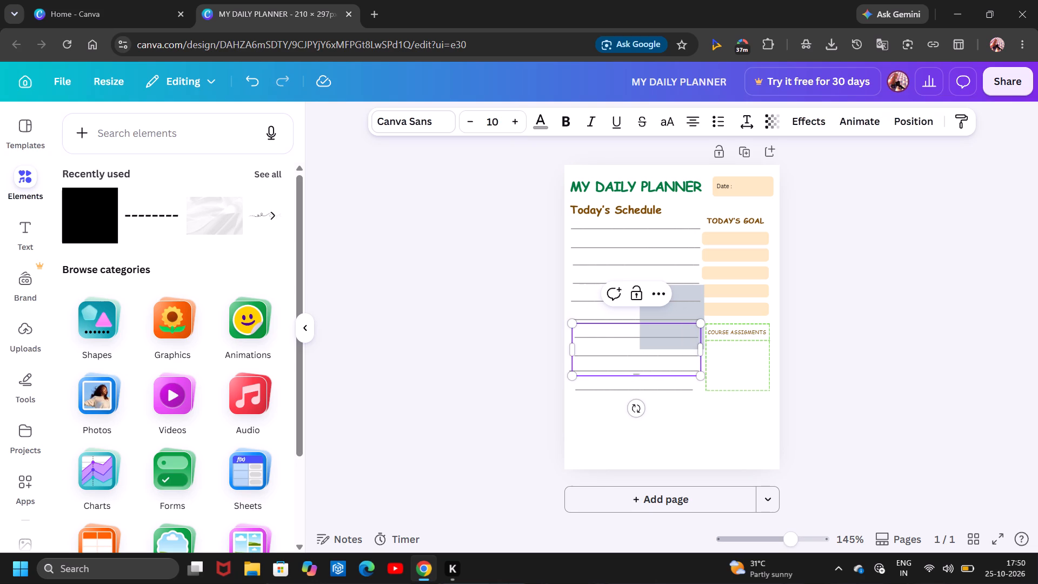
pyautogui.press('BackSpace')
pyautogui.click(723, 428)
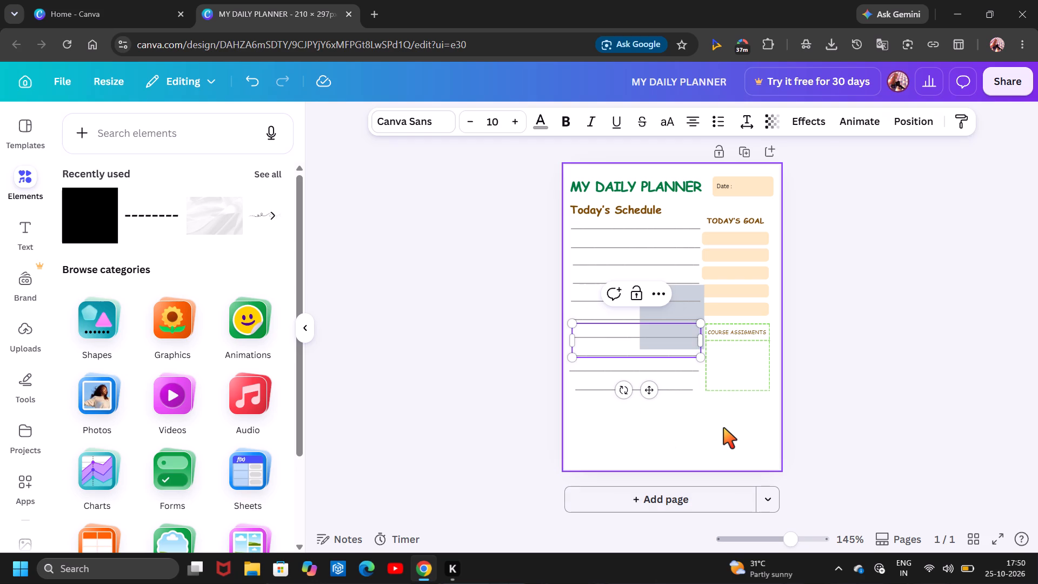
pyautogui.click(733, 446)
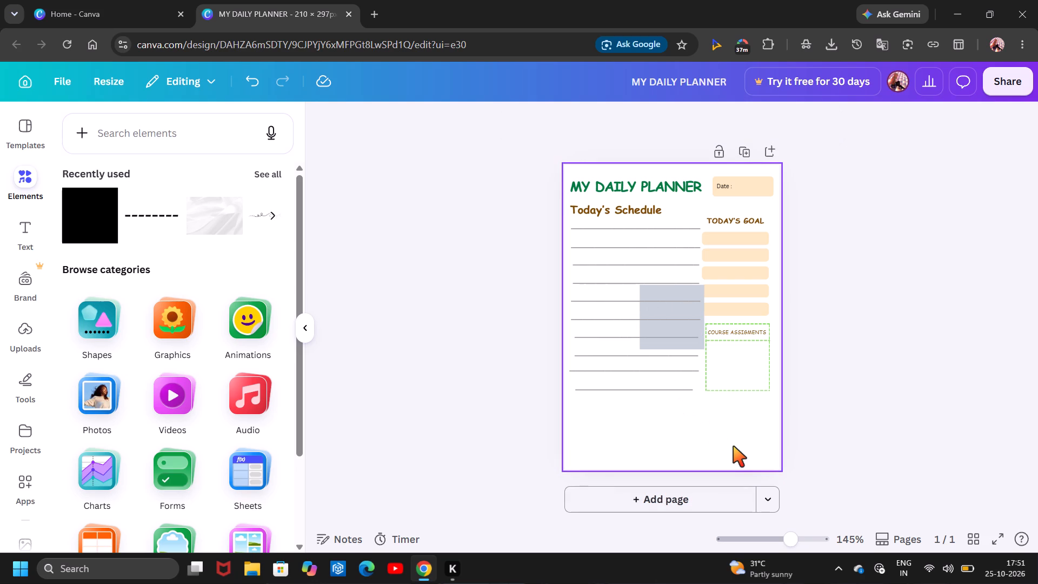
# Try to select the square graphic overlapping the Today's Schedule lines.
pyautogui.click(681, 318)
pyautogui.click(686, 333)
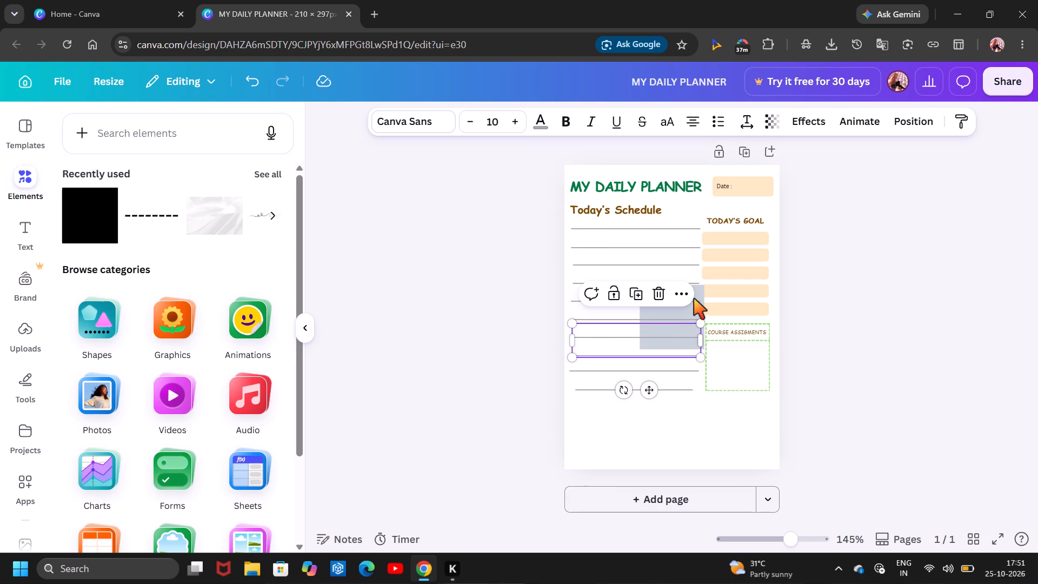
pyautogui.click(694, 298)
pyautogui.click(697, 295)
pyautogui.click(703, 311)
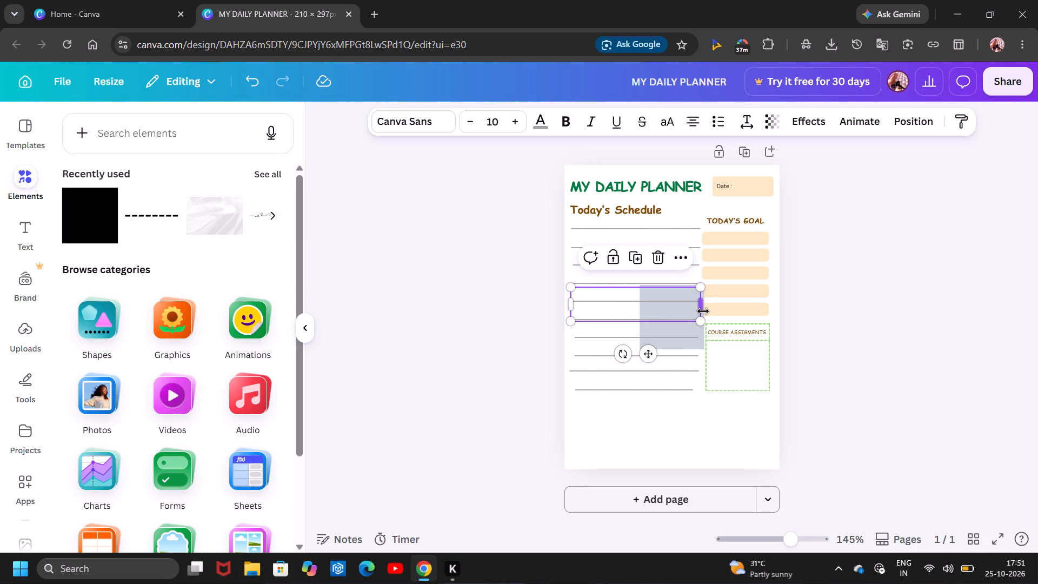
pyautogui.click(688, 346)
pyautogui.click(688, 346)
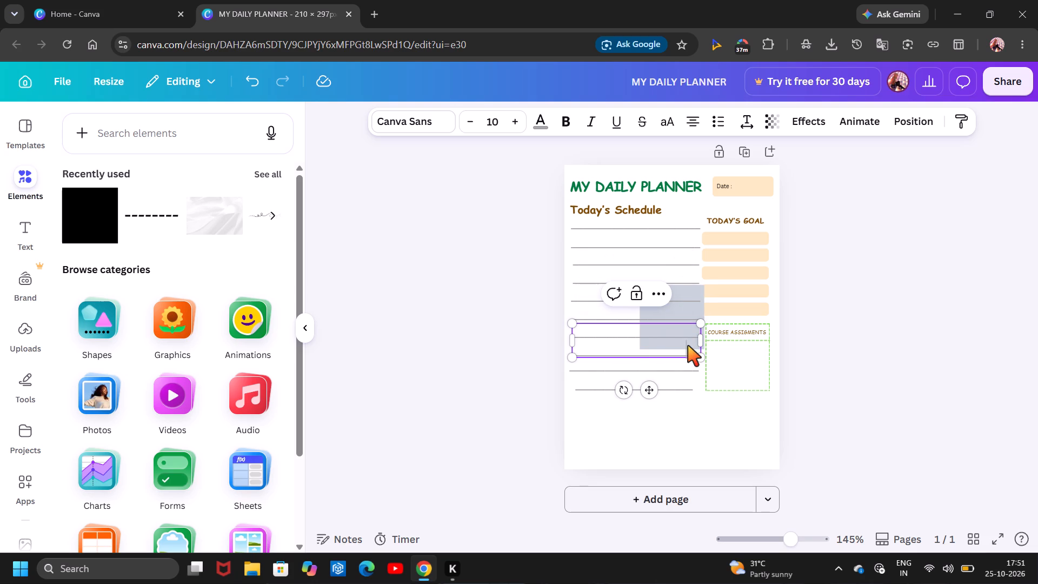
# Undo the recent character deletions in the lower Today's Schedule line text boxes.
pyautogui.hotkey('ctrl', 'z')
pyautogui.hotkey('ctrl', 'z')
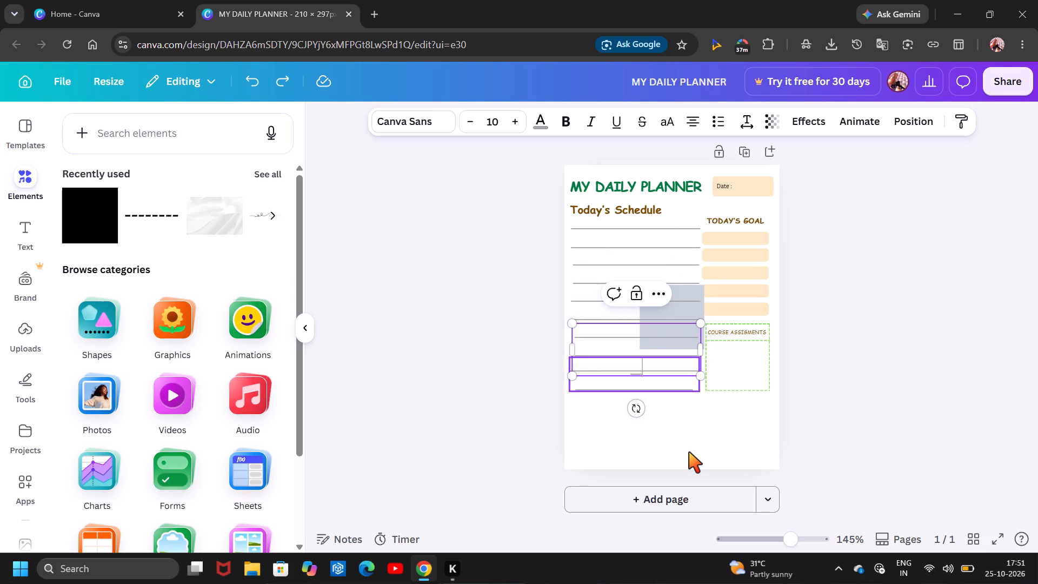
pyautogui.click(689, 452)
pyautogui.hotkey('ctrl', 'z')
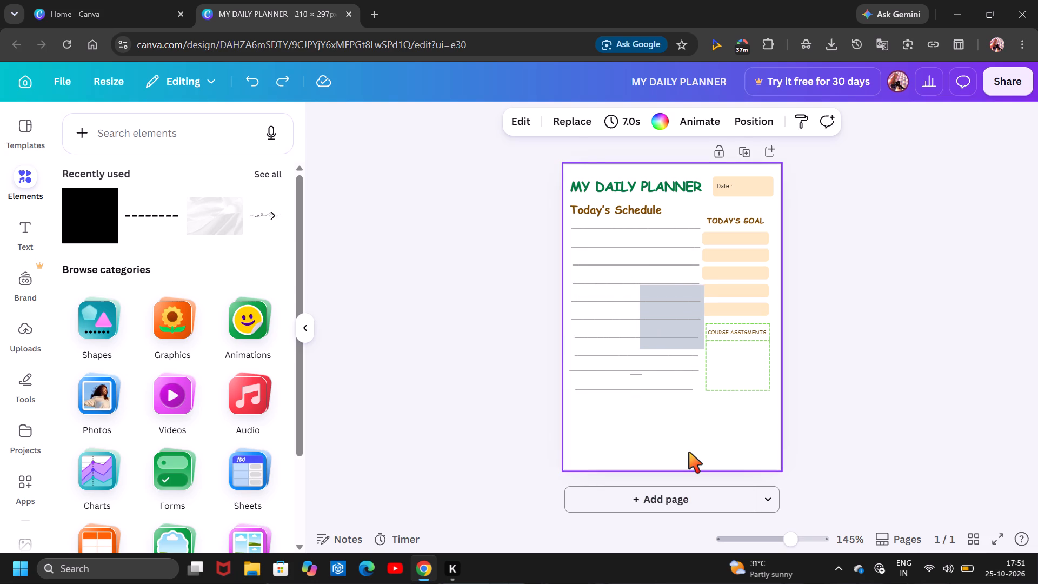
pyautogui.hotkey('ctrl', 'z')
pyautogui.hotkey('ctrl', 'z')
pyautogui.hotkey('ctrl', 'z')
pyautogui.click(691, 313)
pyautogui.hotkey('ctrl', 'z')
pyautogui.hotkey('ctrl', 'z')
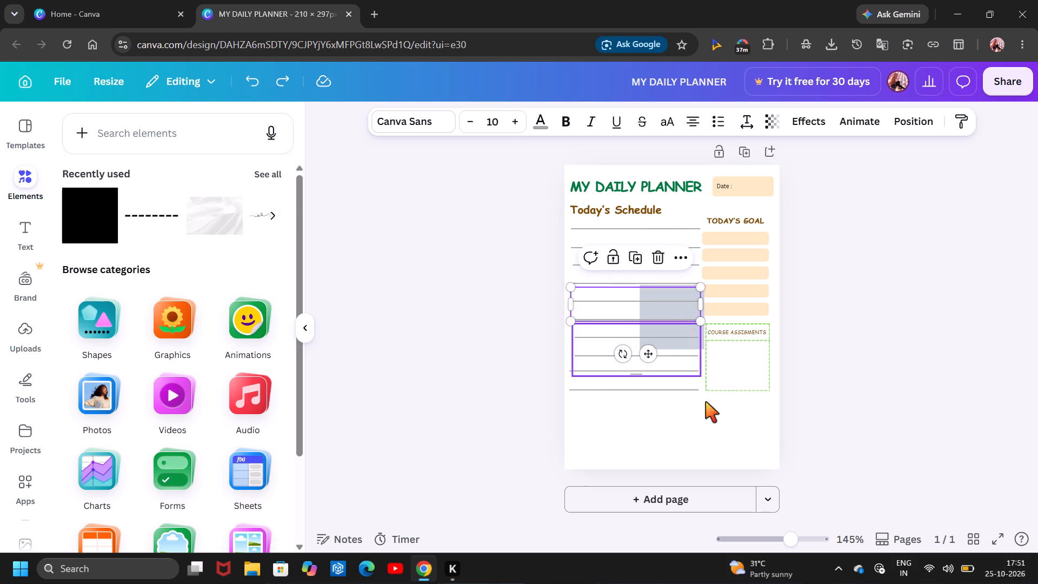
# Undo the recent edits back to before the grey square and the stray ES text were on the schedule lines.
pyautogui.keyDown('ctrl'); pyautogui.click(713, 466); pyautogui.keyUp('ctrl')
pyautogui.click(713, 466)
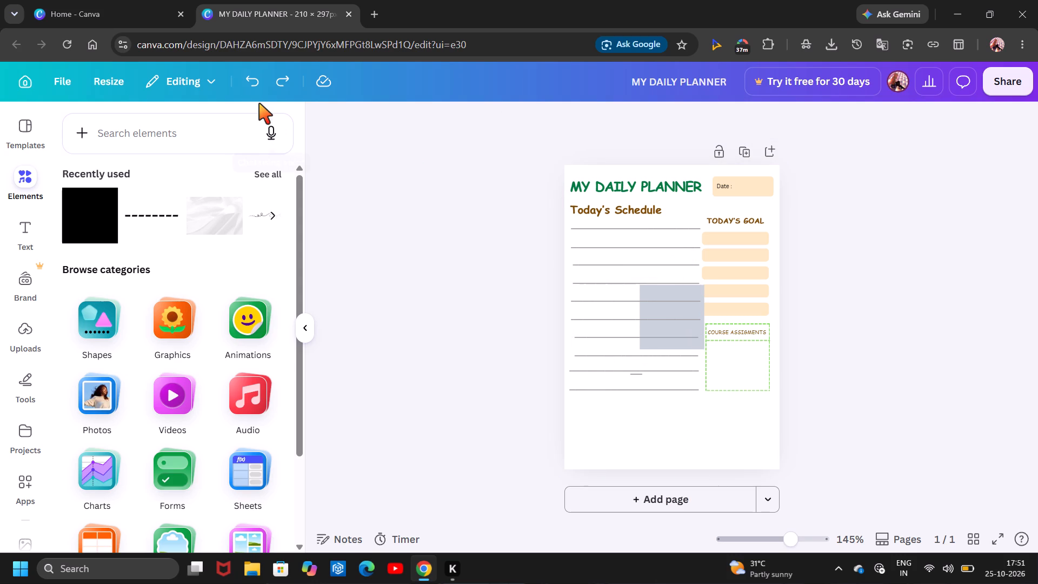
pyautogui.click(253, 82)
pyautogui.click(253, 82)
pyautogui.click(253, 82)
pyautogui.click(253, 82)
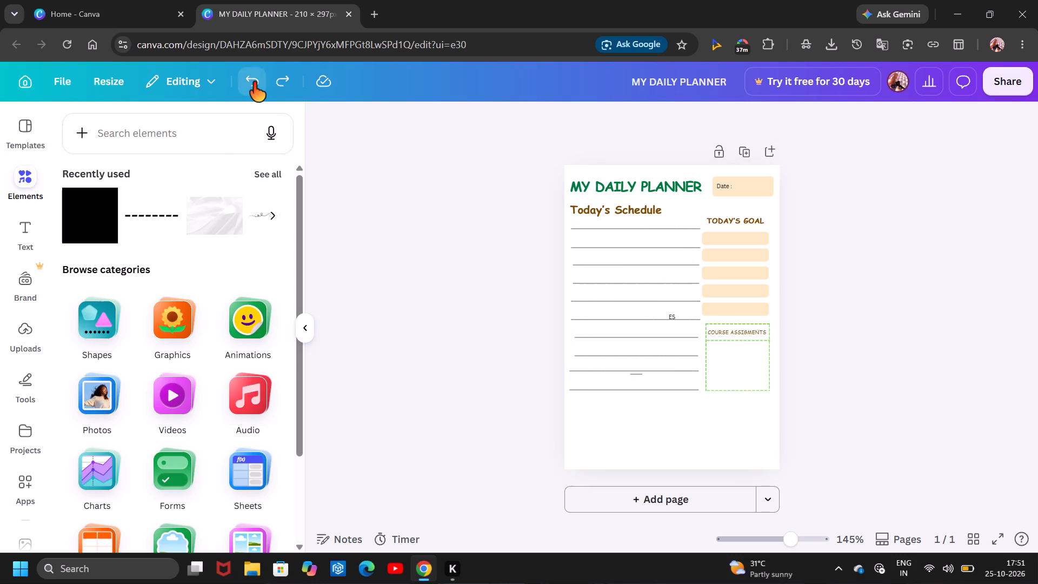
pyautogui.click(253, 82)
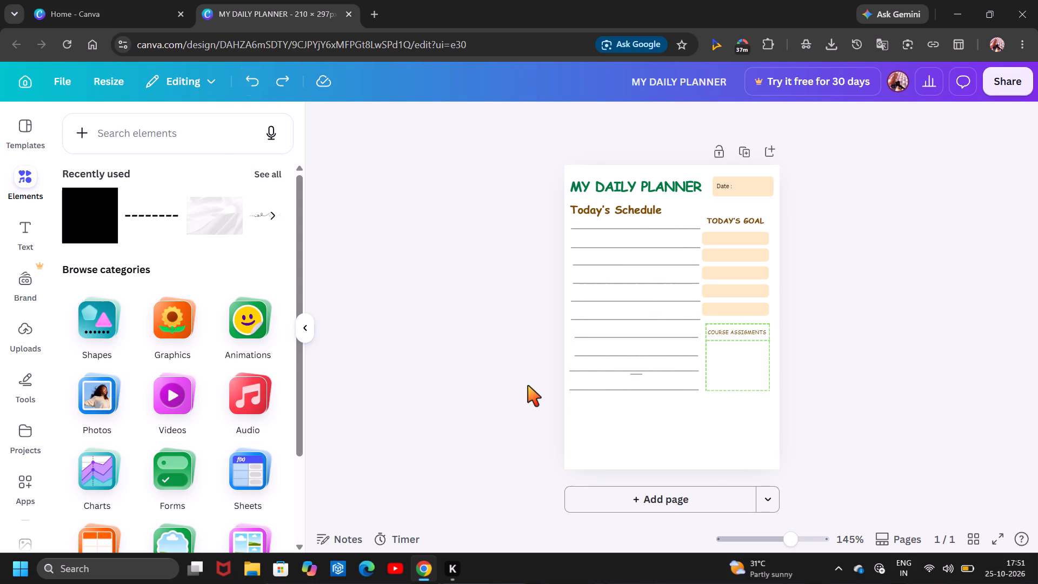
# Nudge the lowest Today's Schedule line text box slightly down.
pyautogui.click(617, 390)
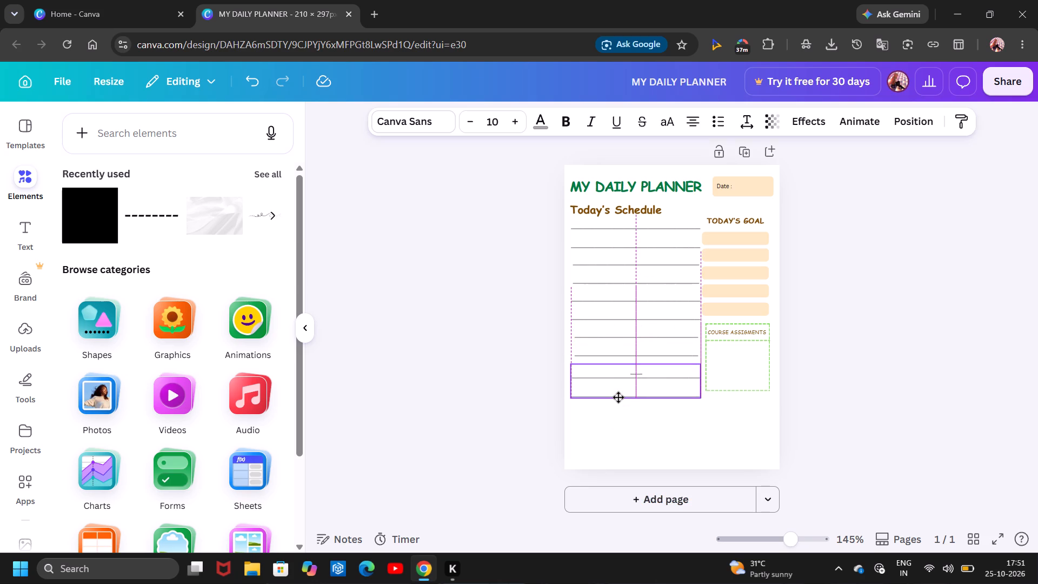
pyautogui.click(771, 473)
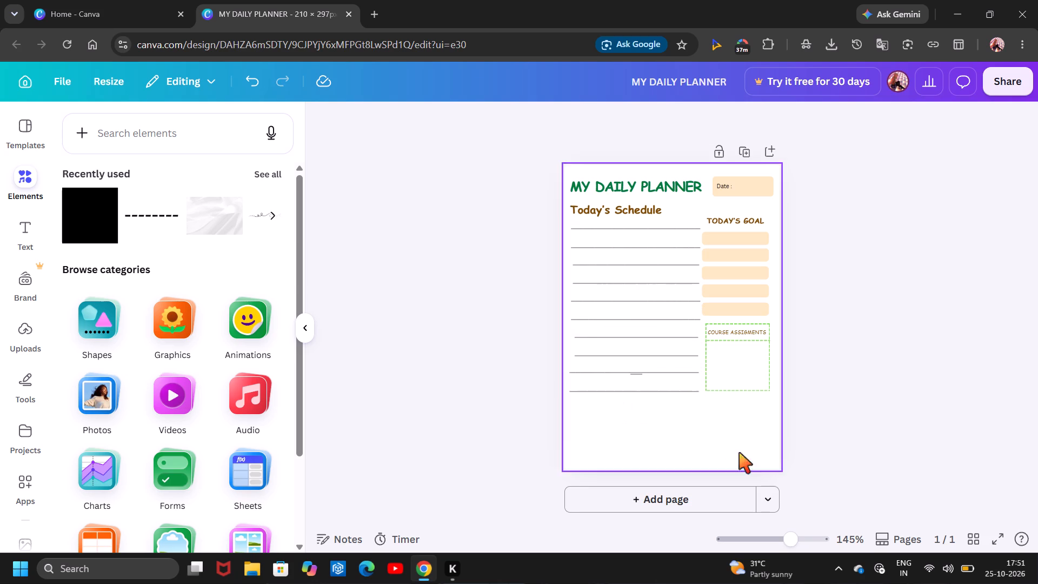
# Widen the Today's Schedule line text box containing the stray short dash so its lines fit without wrapping.
pyautogui.click(651, 342)
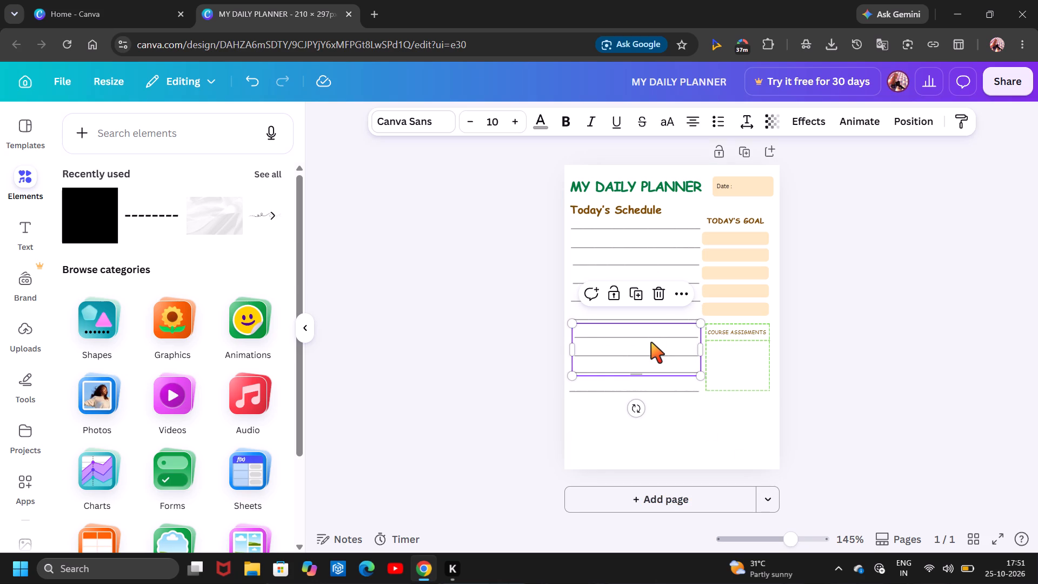
pyautogui.click(570, 350)
pyautogui.click(676, 473)
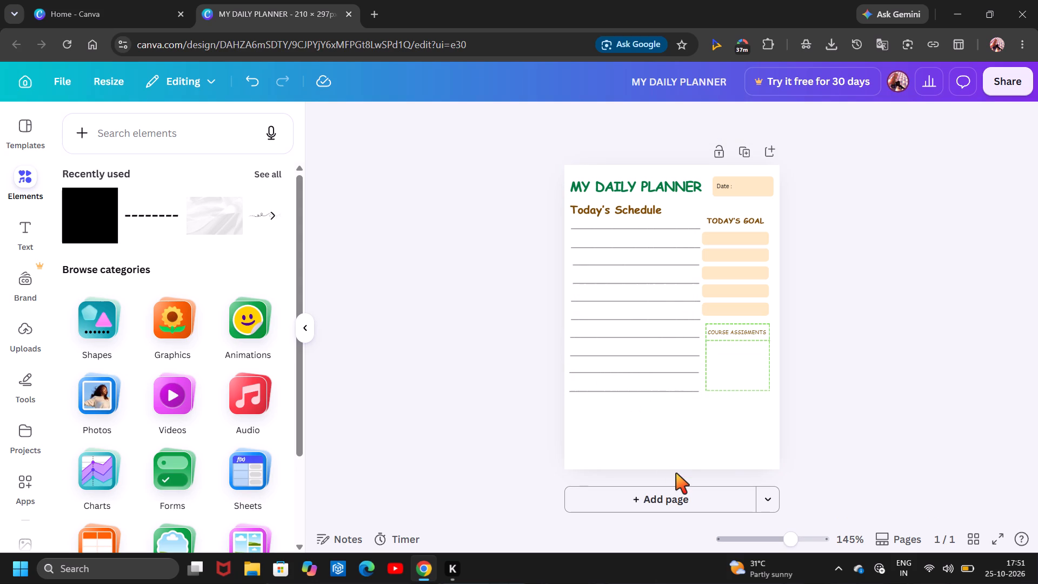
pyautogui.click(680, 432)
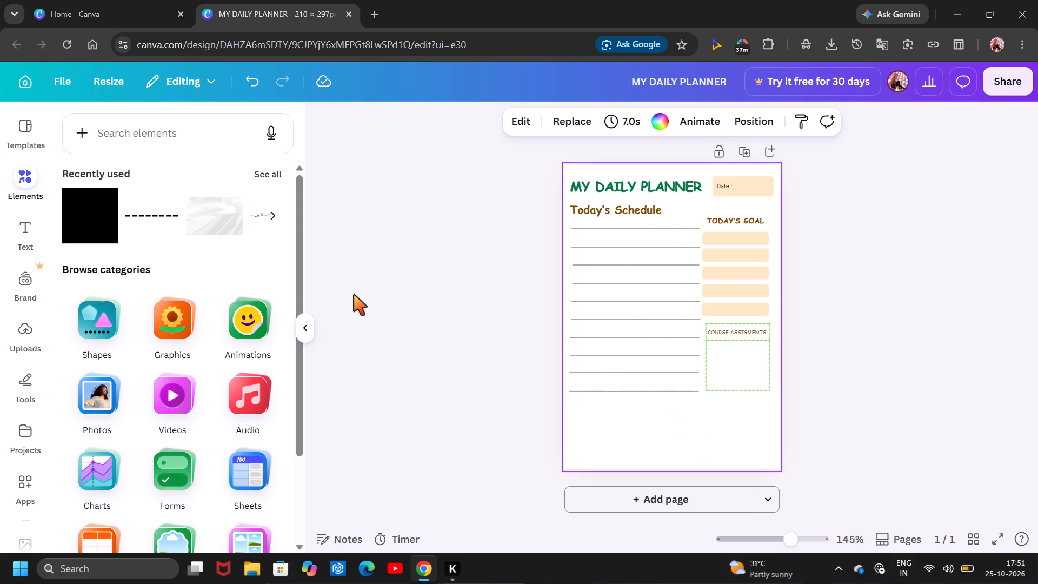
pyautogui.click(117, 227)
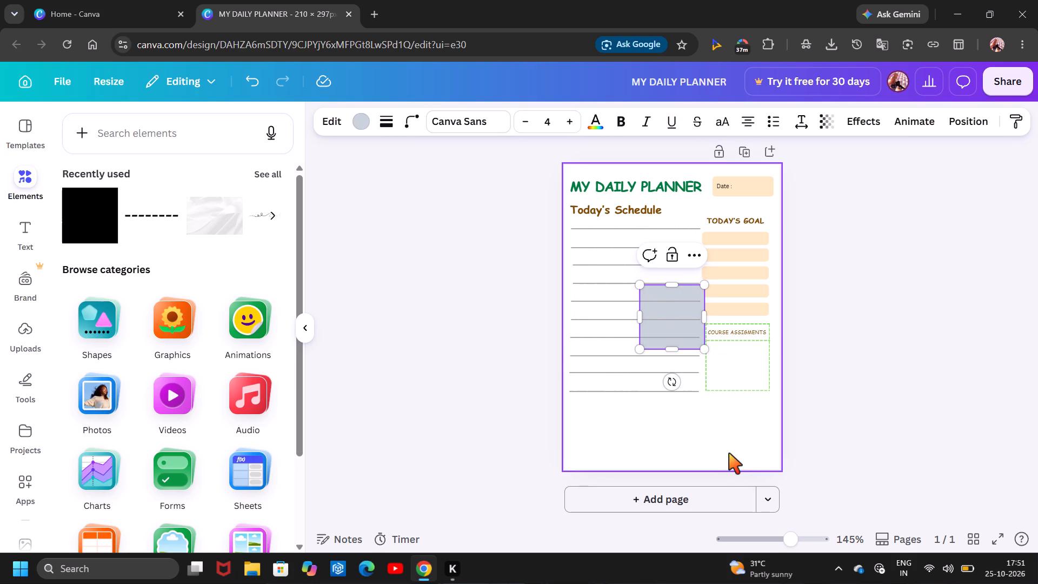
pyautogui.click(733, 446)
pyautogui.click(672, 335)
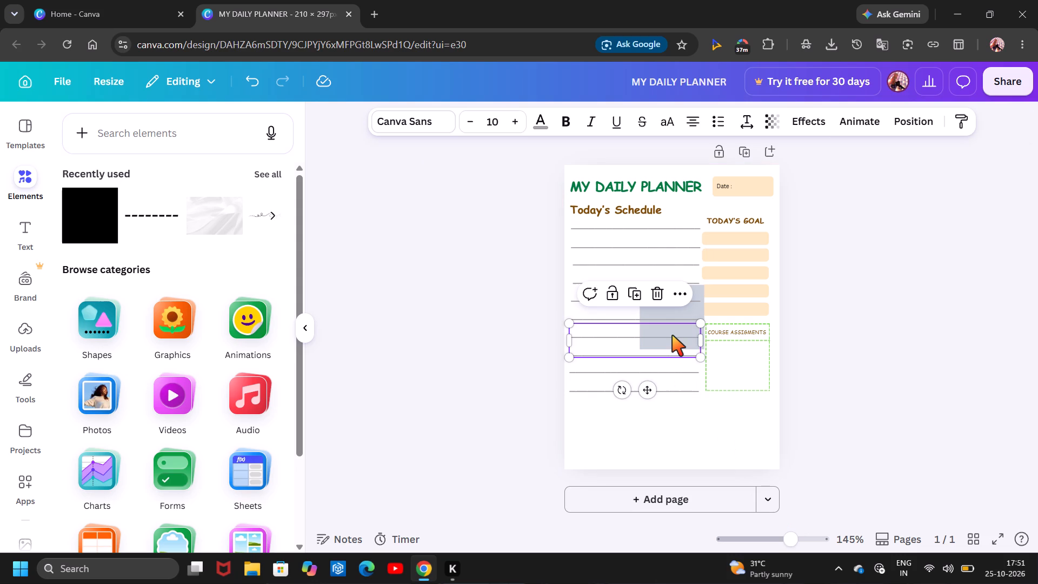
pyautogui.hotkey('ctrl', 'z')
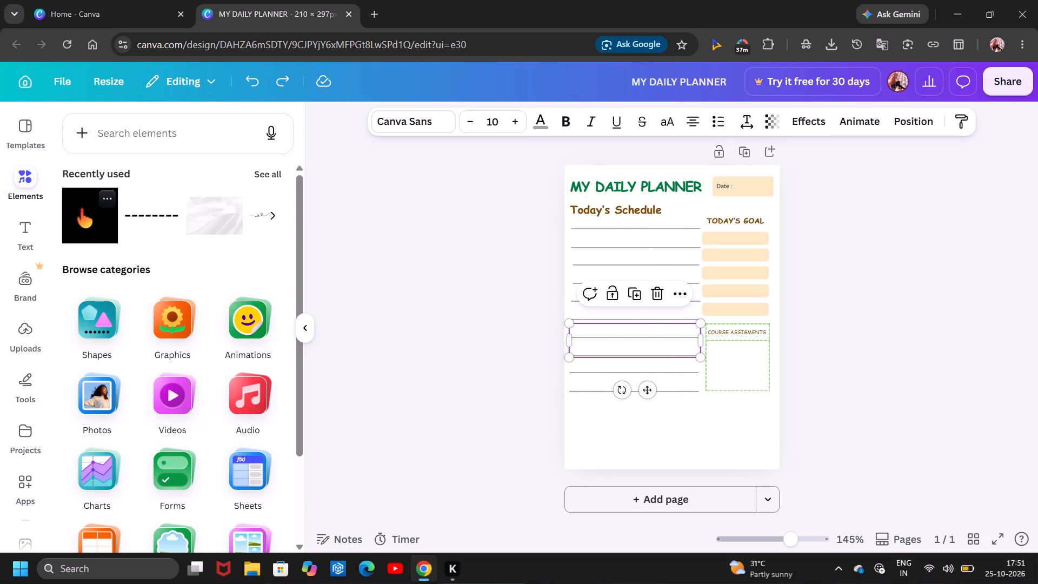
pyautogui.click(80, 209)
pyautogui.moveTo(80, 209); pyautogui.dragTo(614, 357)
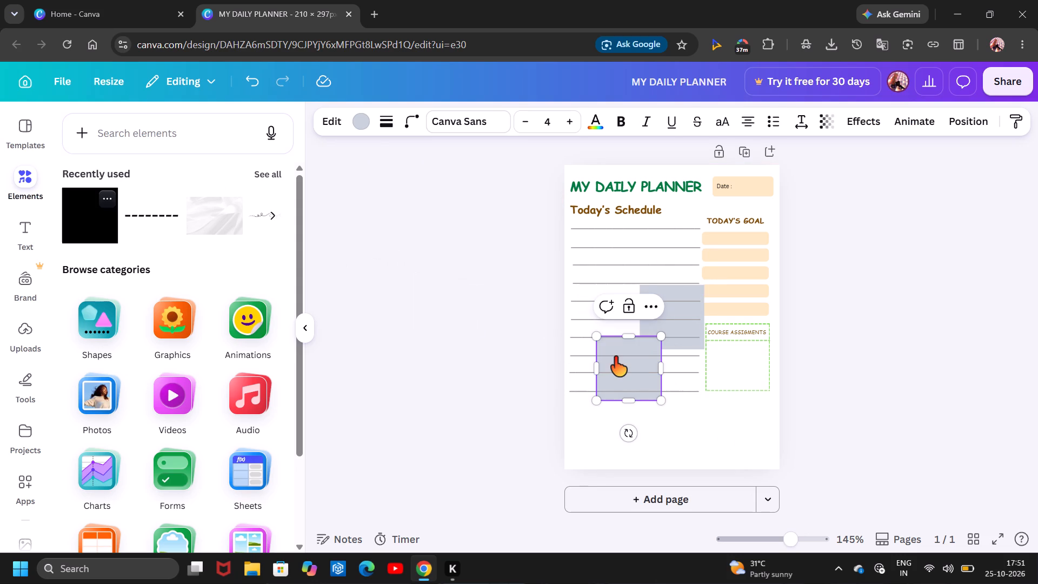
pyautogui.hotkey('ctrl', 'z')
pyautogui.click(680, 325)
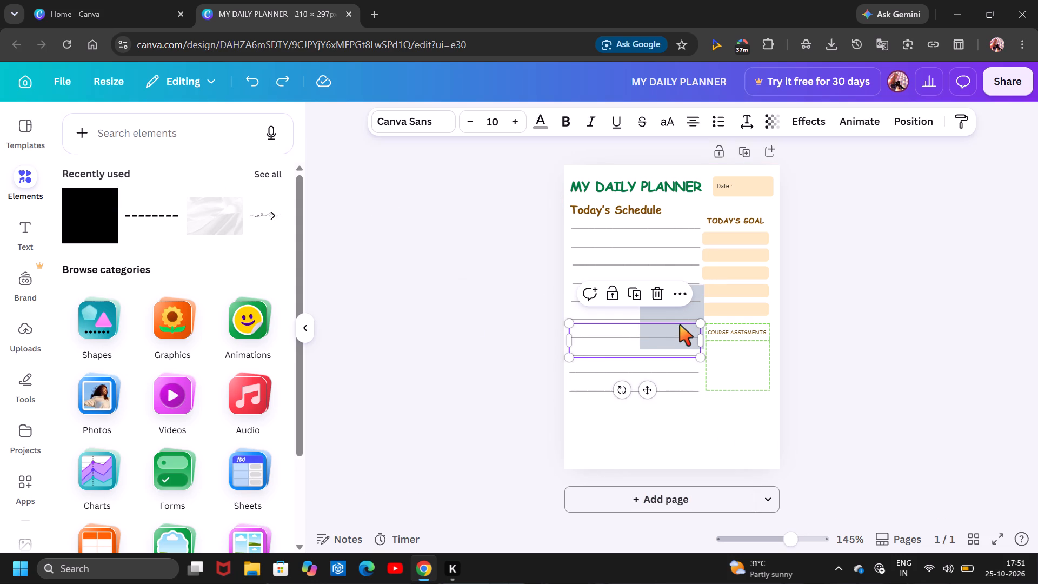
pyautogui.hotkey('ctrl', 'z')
# Add a recently used square below the Today's Schedule lines and stretch it into a wide rectangle about as wide as the lines.
pyautogui.moveTo(77, 218); pyautogui.dragTo(299, 339)
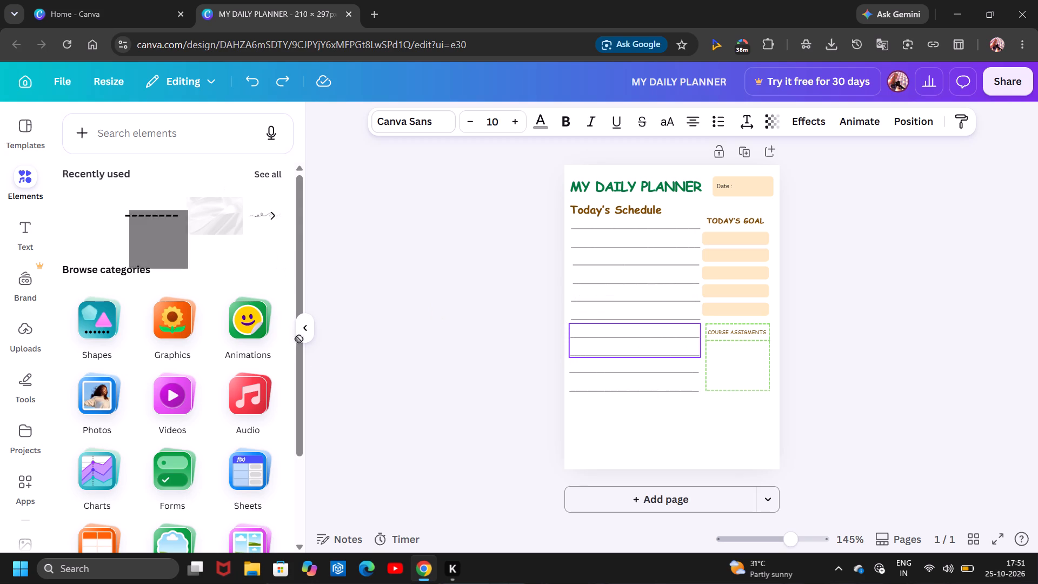
pyautogui.moveTo(299, 339); pyautogui.dragTo(589, 432)
pyautogui.hscroll(2, 378, 453)
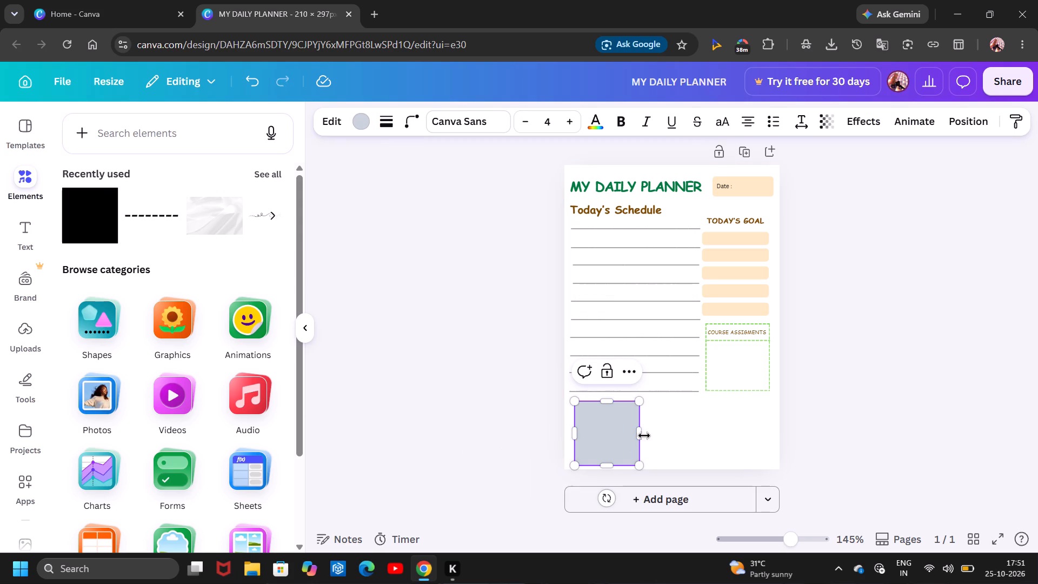
pyautogui.moveTo(639, 434); pyautogui.dragTo(705, 417)
pyautogui.moveTo(653, 420); pyautogui.dragTo(645, 420)
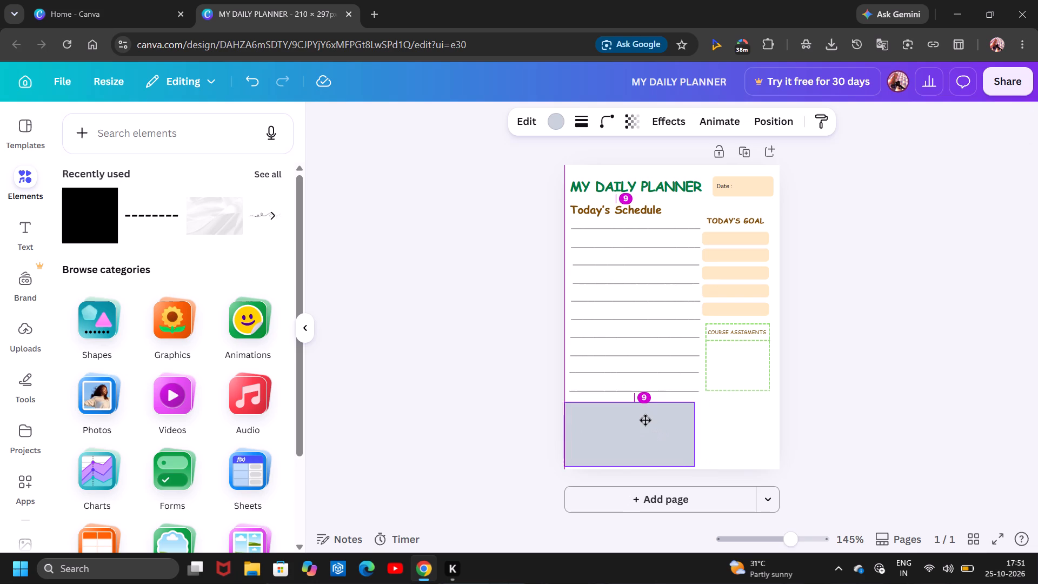
pyautogui.moveTo(645, 420); pyautogui.dragTo(649, 416)
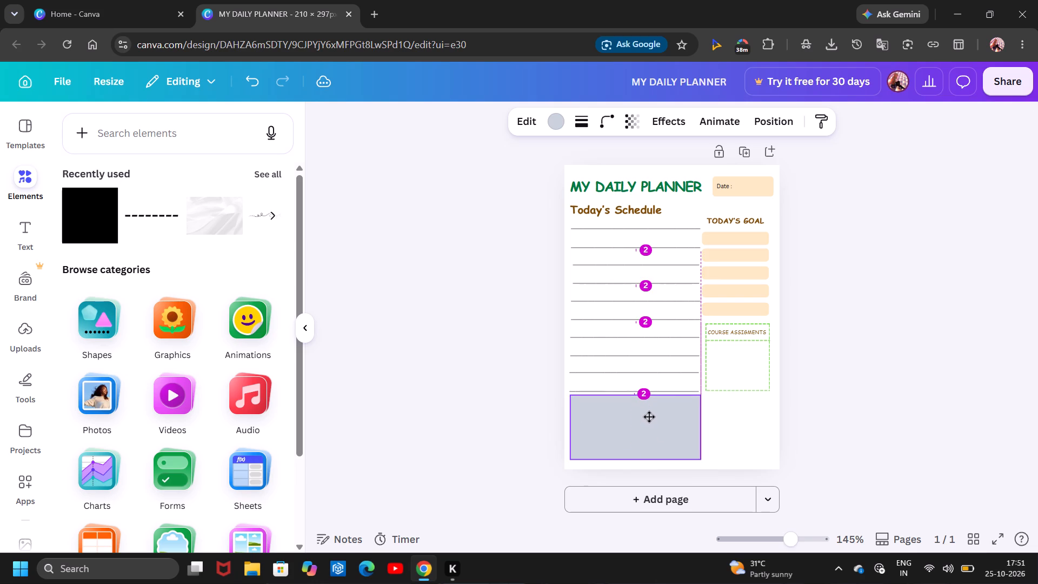
pyautogui.moveTo(649, 416); pyautogui.dragTo(648, 419)
pyautogui.moveTo(702, 468); pyautogui.dragTo(697, 459)
pyautogui.moveTo(637, 434); pyautogui.dragTo(637, 436)
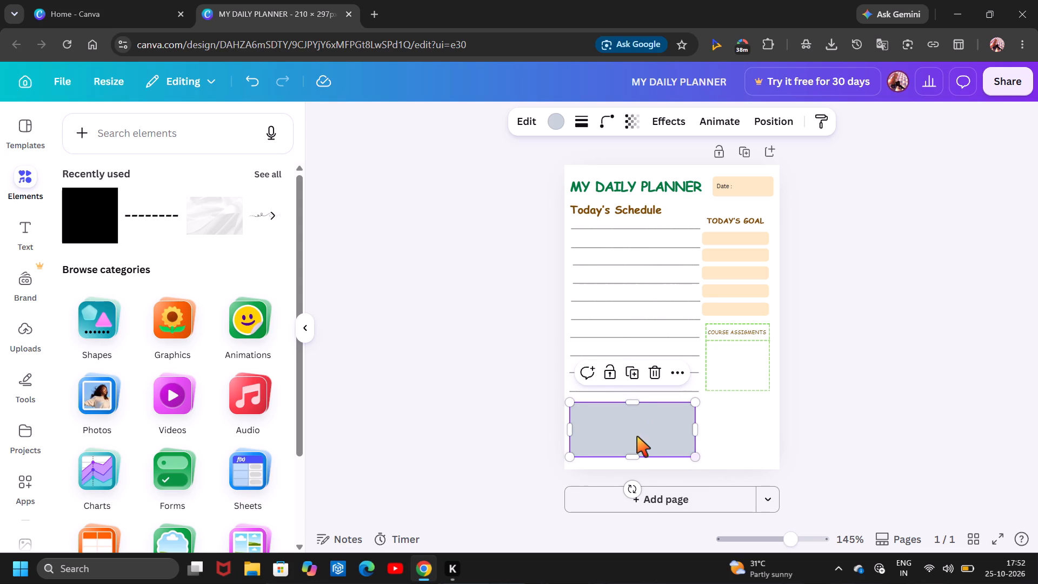
pyautogui.moveTo(637, 436); pyautogui.dragTo(638, 440)
pyautogui.click(731, 449)
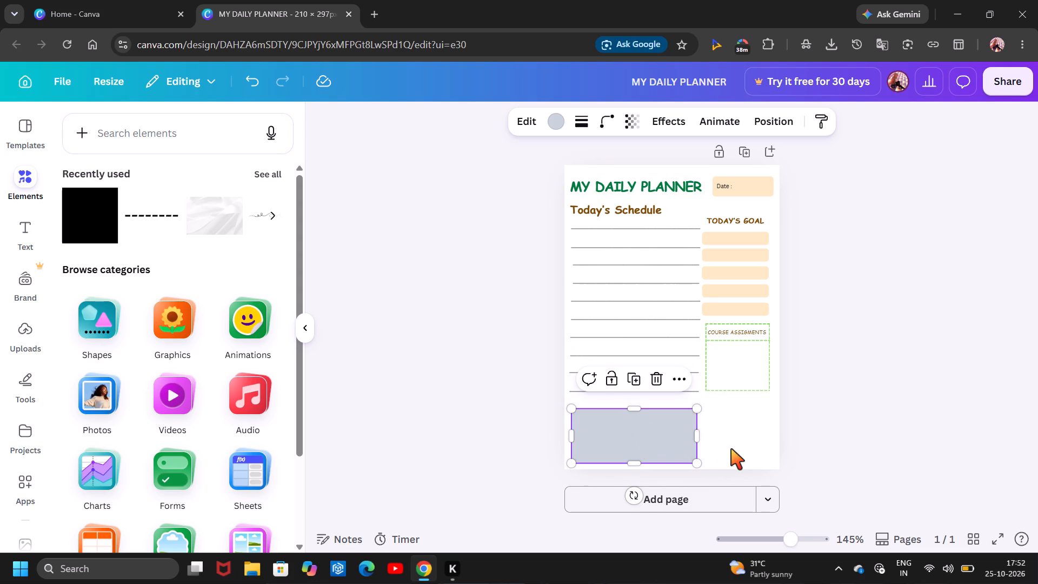
# Fill the wide rectangle below the schedule lines with the light peach colour of the TODAY'S GOAL boxes.
pyautogui.click(621, 420)
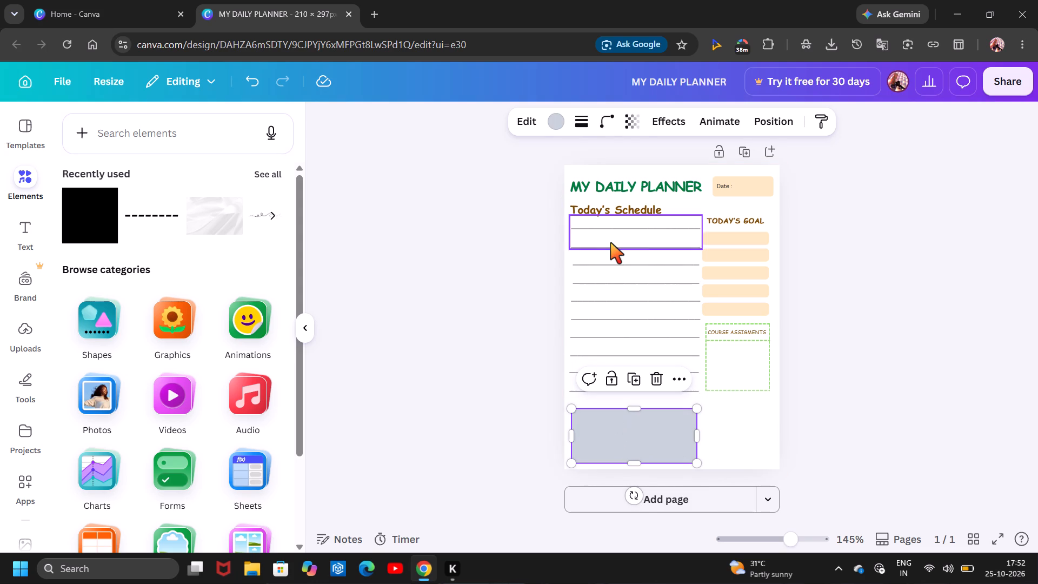
pyautogui.click(549, 117)
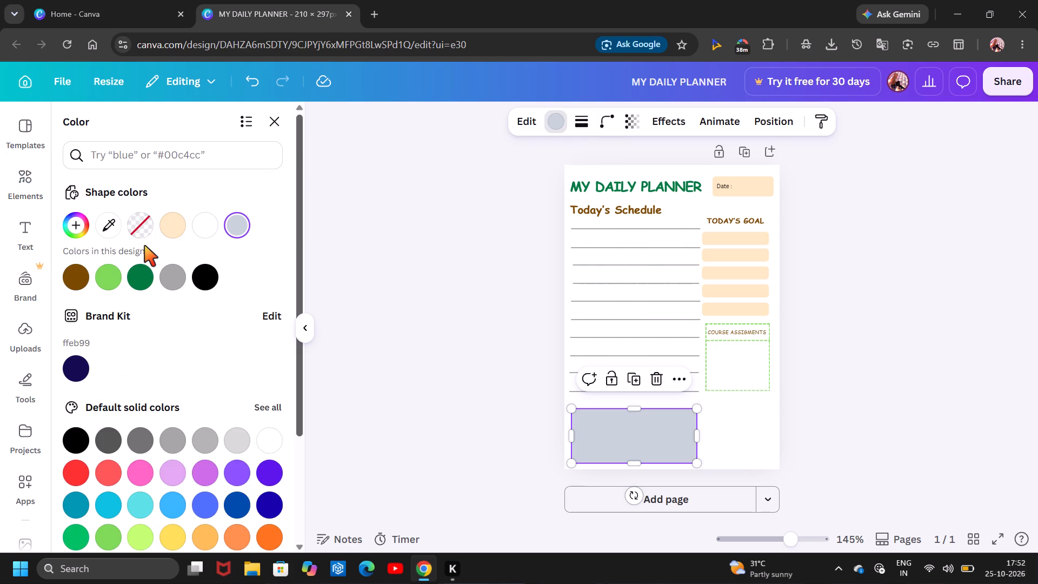
pyautogui.click(169, 224)
pyautogui.click(360, 350)
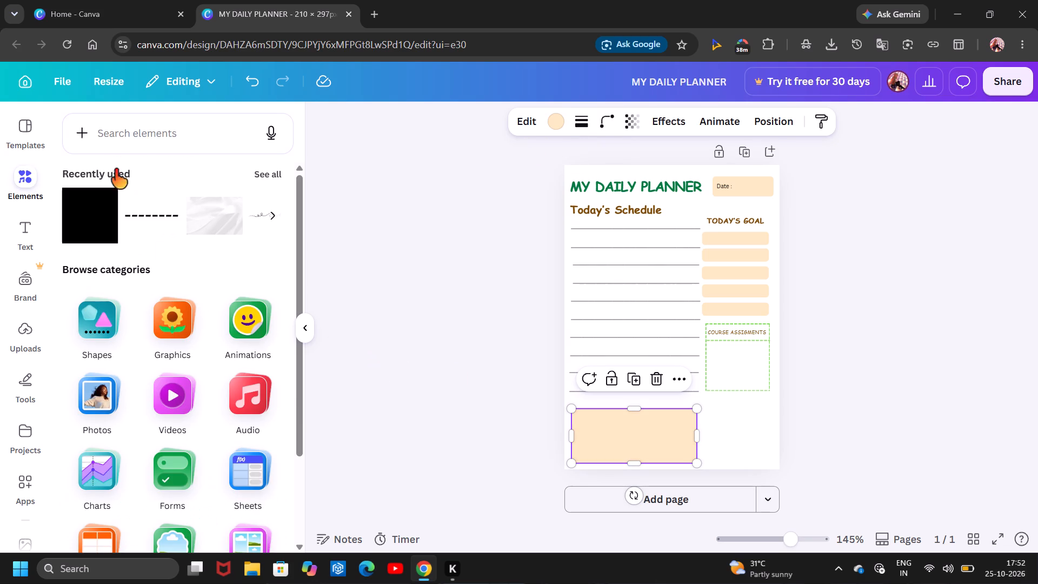
# Add another recently used square and move it over the peach rectangle at the bottom of the page.
pyautogui.click(98, 184)
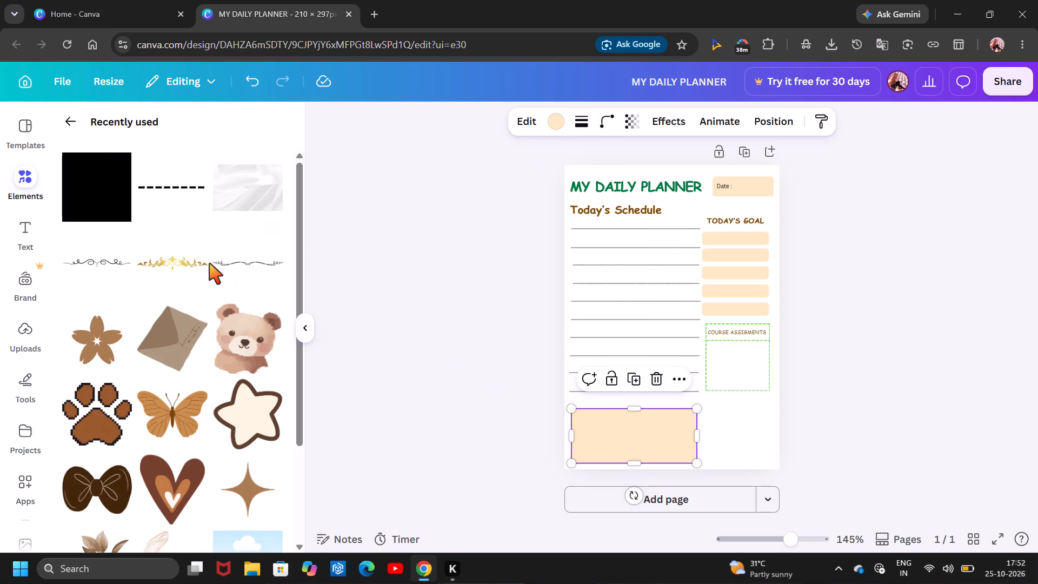
pyautogui.doubleClick(100, 245)
pyautogui.click(80, 195)
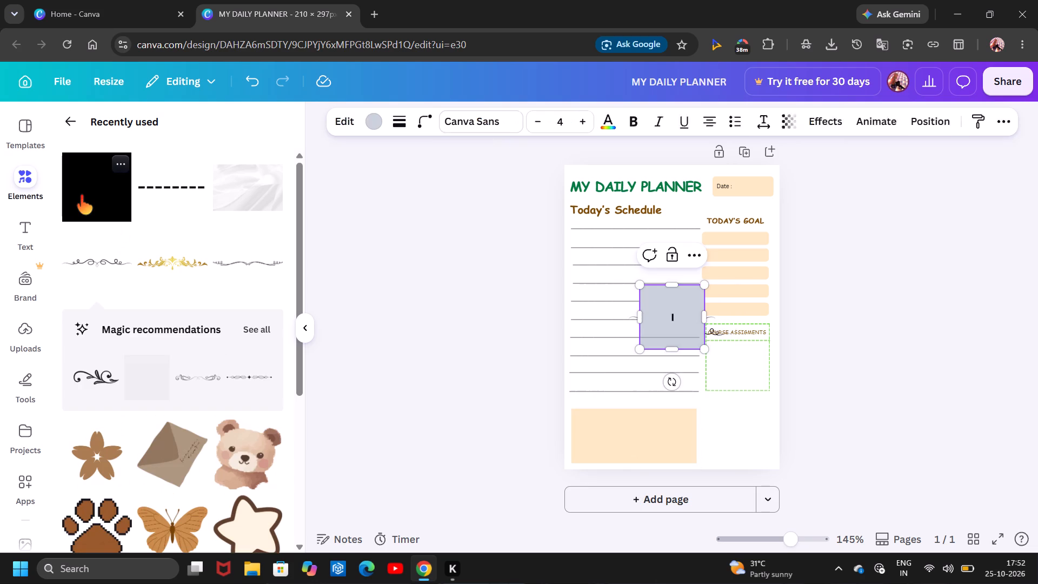
pyautogui.moveTo(671, 322); pyautogui.dragTo(670, 395)
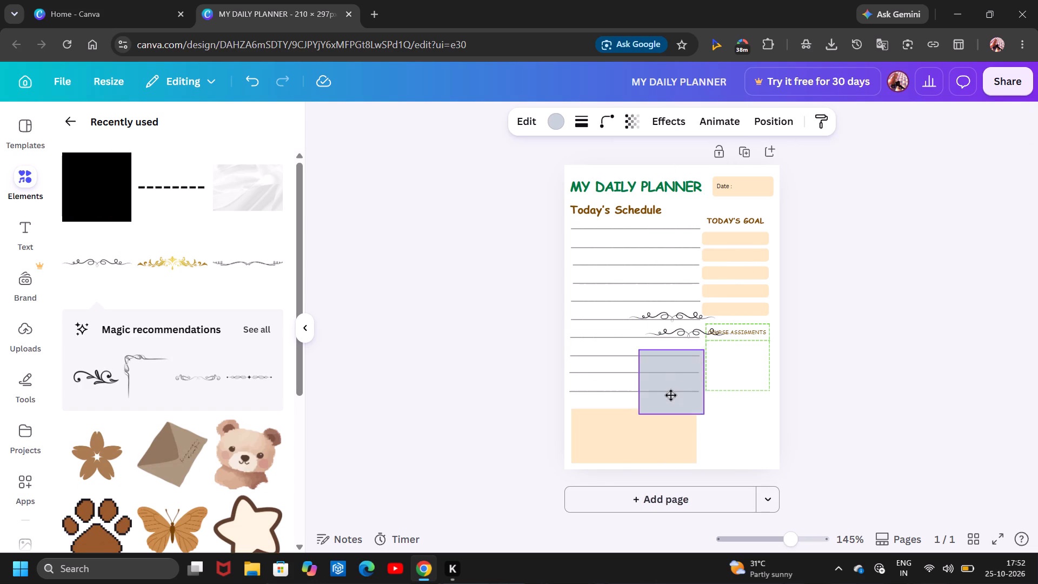
pyautogui.moveTo(670, 395); pyautogui.dragTo(661, 433)
# Delete the two flourish divider graphics overlapping the Today's Schedule lines and the COURSE ASSIGMENTS heading.
pyautogui.click(700, 311)
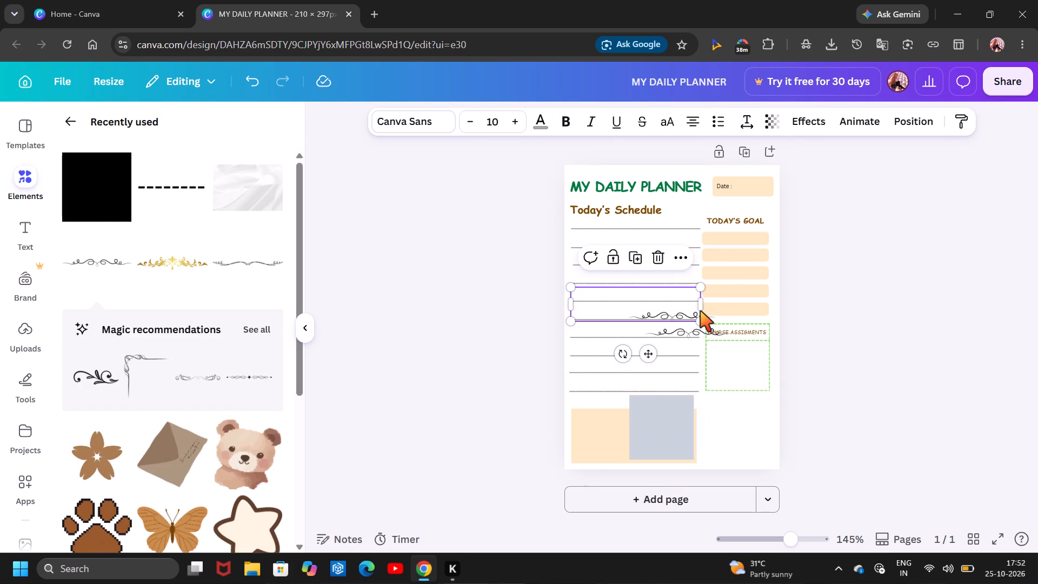
pyautogui.click(695, 317)
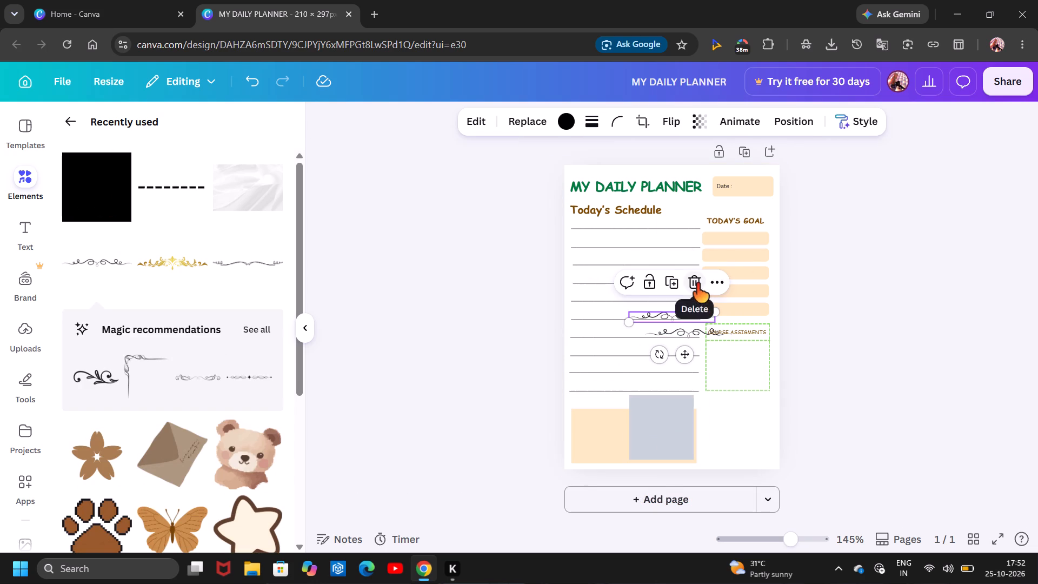
pyautogui.click(696, 283)
pyautogui.click(699, 333)
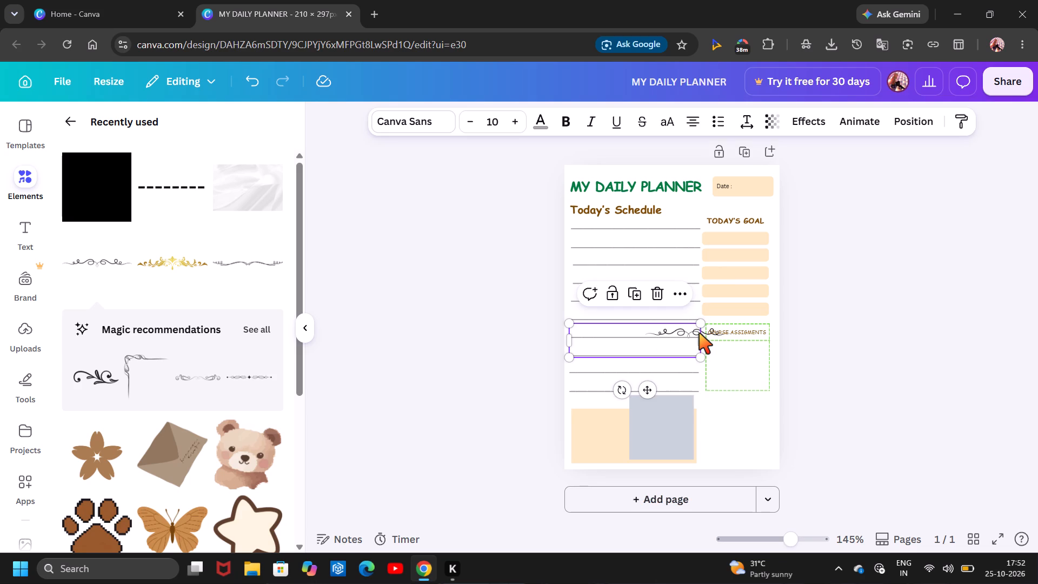
pyautogui.click(690, 330)
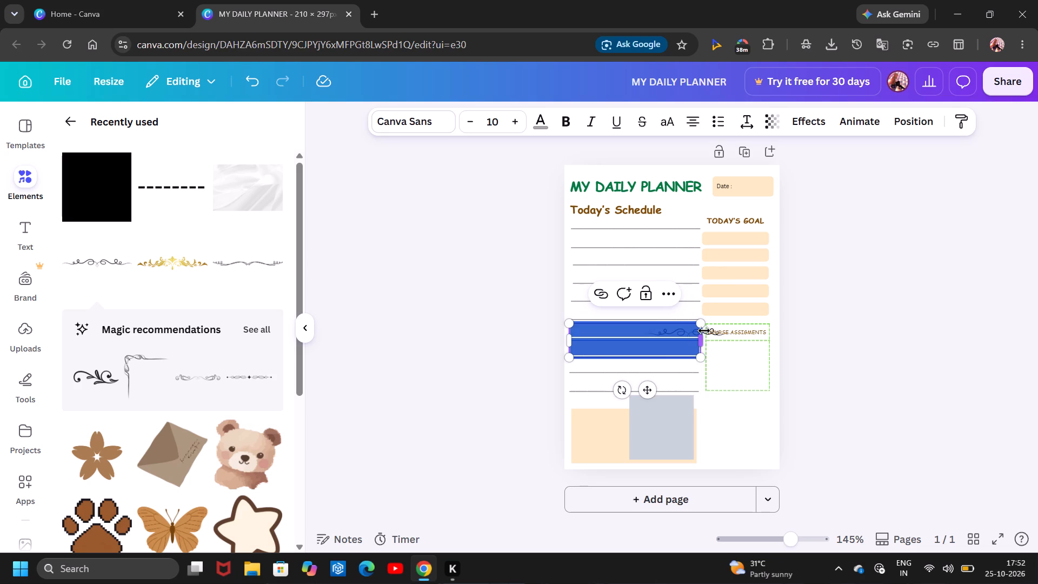
pyautogui.click(704, 330)
pyautogui.click(715, 333)
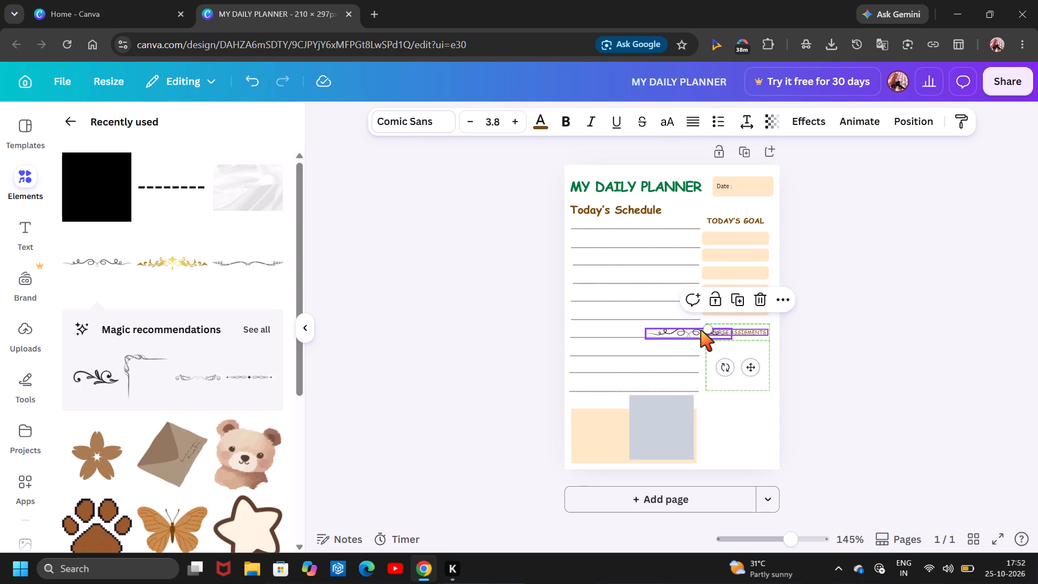
pyautogui.click(701, 330)
pyautogui.click(710, 305)
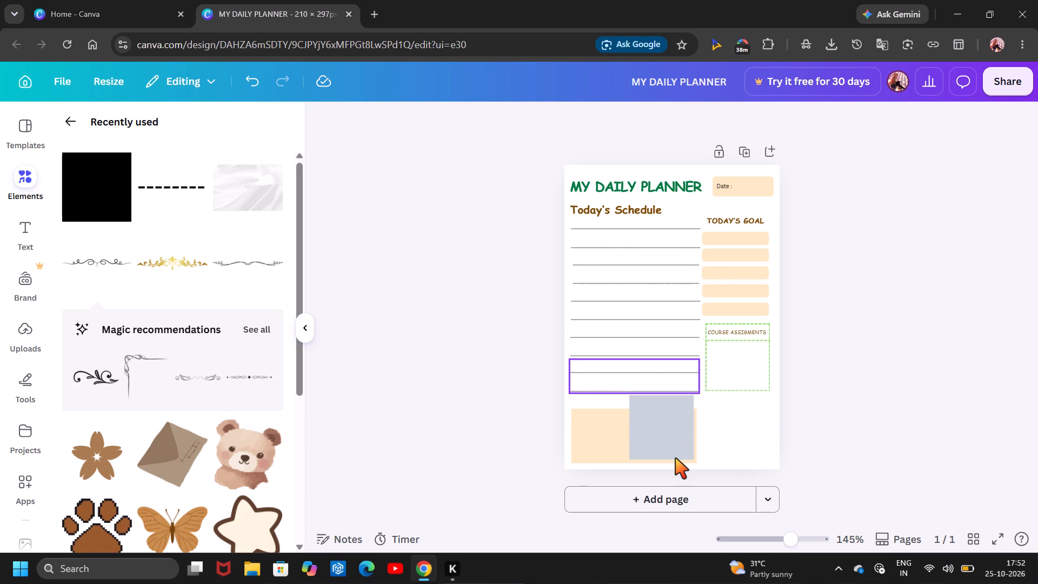
# Shrink the grey square into a small flat rectangle and centre it over the peach rectangle's top edge.
pyautogui.click(675, 458)
pyautogui.moveTo(695, 432); pyautogui.dragTo(661, 429)
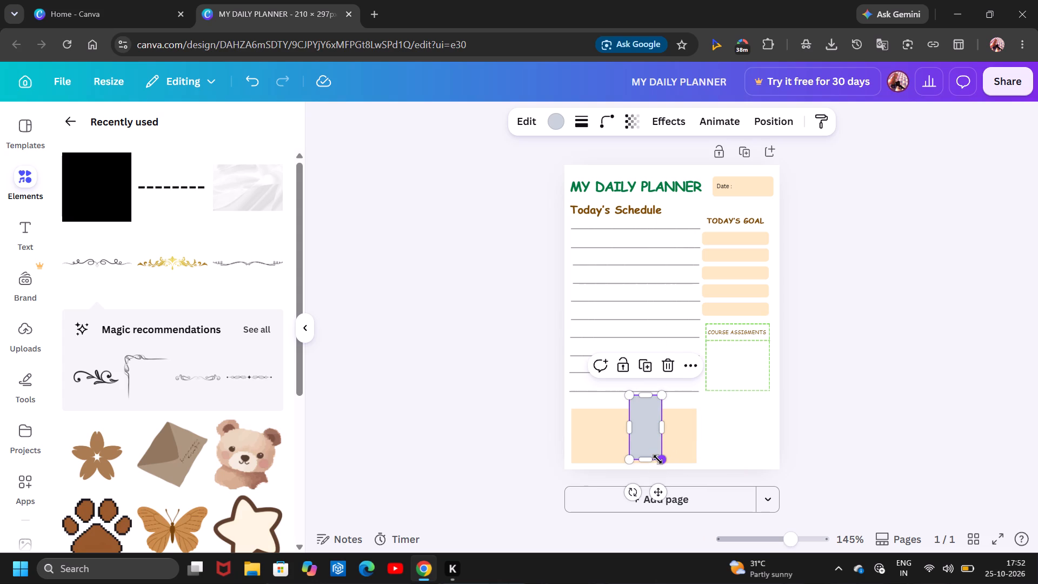
pyautogui.moveTo(657, 459); pyautogui.dragTo(647, 405)
pyautogui.moveTo(658, 442); pyautogui.dragTo(647, 452)
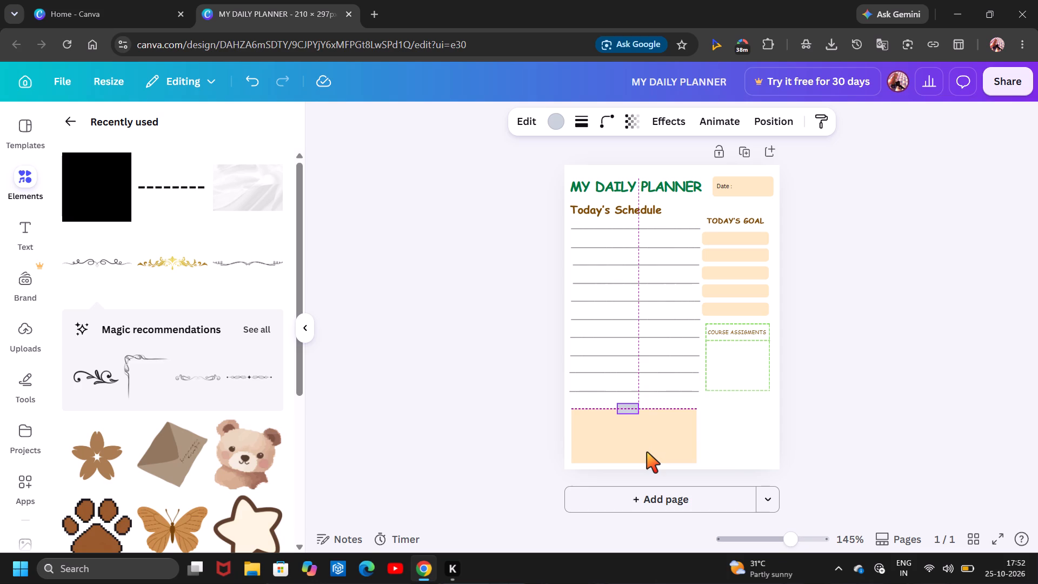
pyautogui.moveTo(647, 452); pyautogui.dragTo(644, 453)
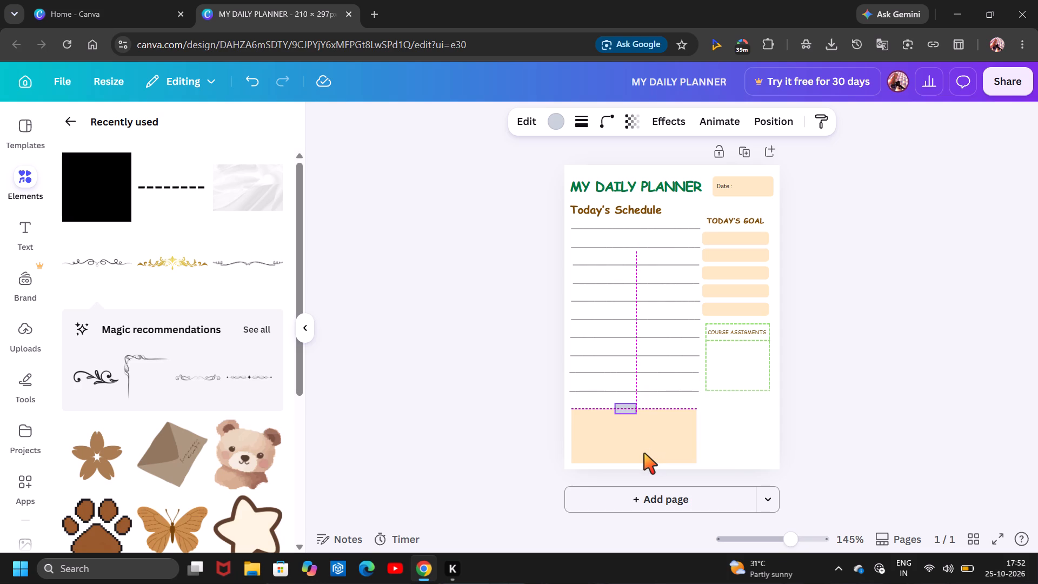
pyautogui.moveTo(644, 453); pyautogui.dragTo(646, 449)
# Enlarge the small grey rectangle on the peach rectangle's top edge to about 27 wide by 14 high.
pyautogui.click(693, 417)
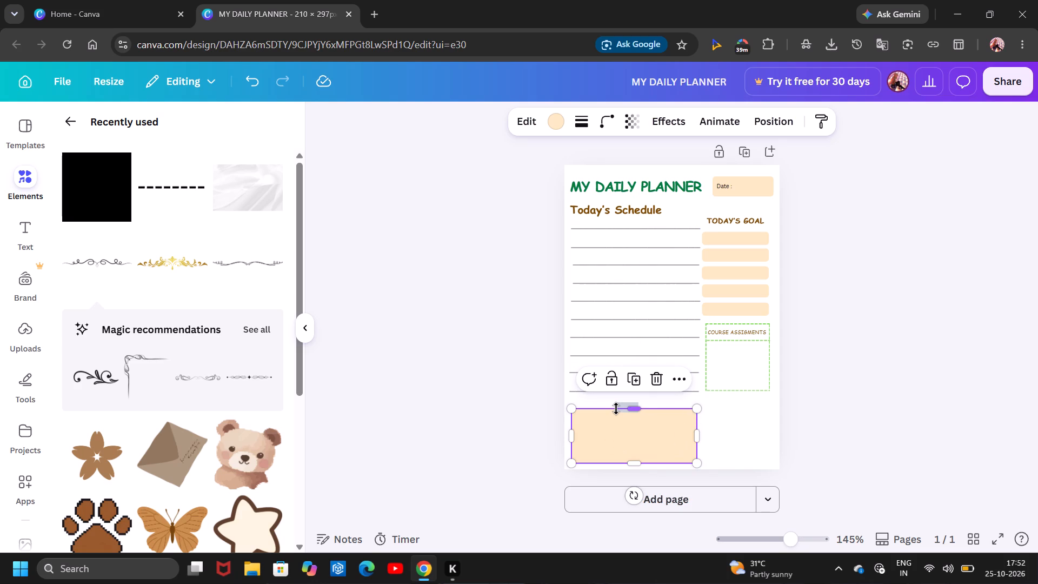
pyautogui.click(616, 408)
pyautogui.click(628, 407)
pyautogui.click(719, 432)
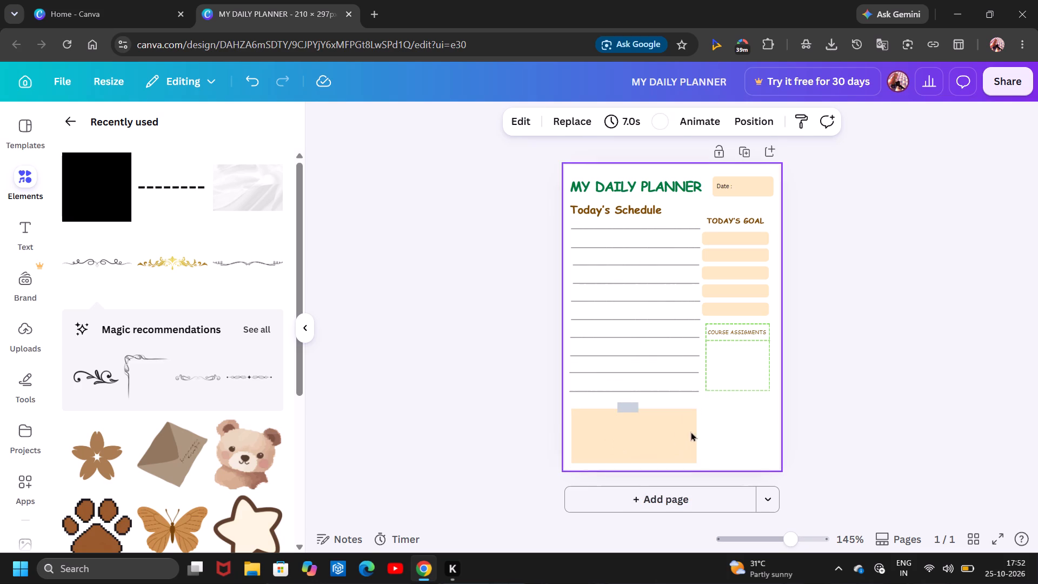
pyautogui.click(628, 410)
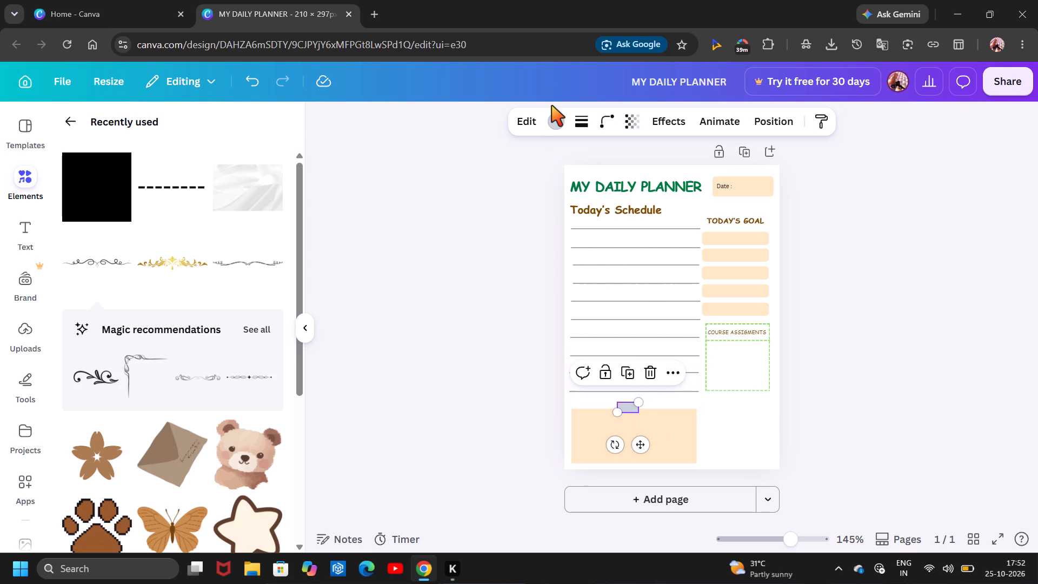
pyautogui.click(551, 106)
pyautogui.click(553, 115)
pyautogui.click(532, 200)
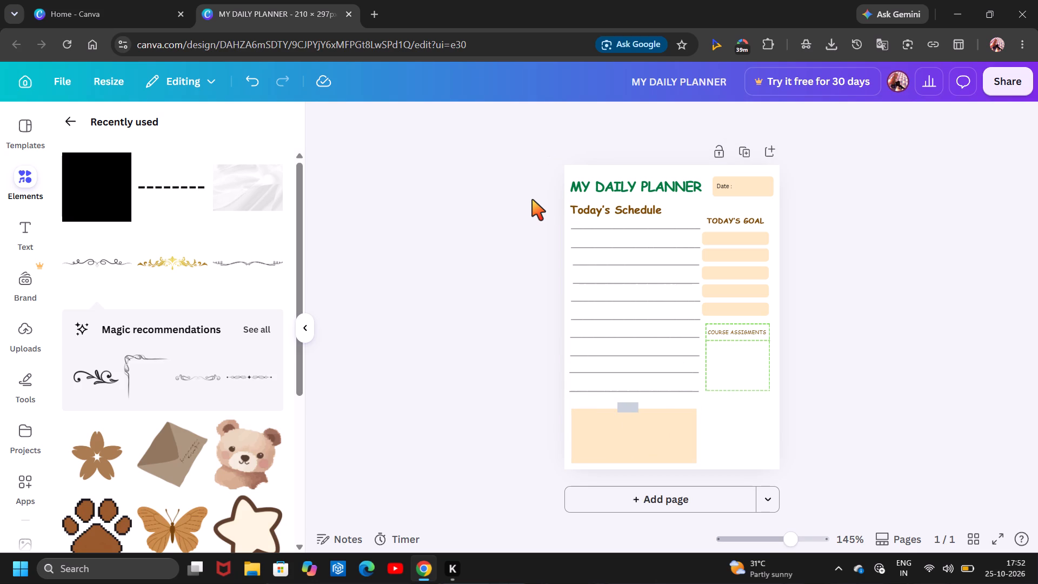
pyautogui.click(628, 409)
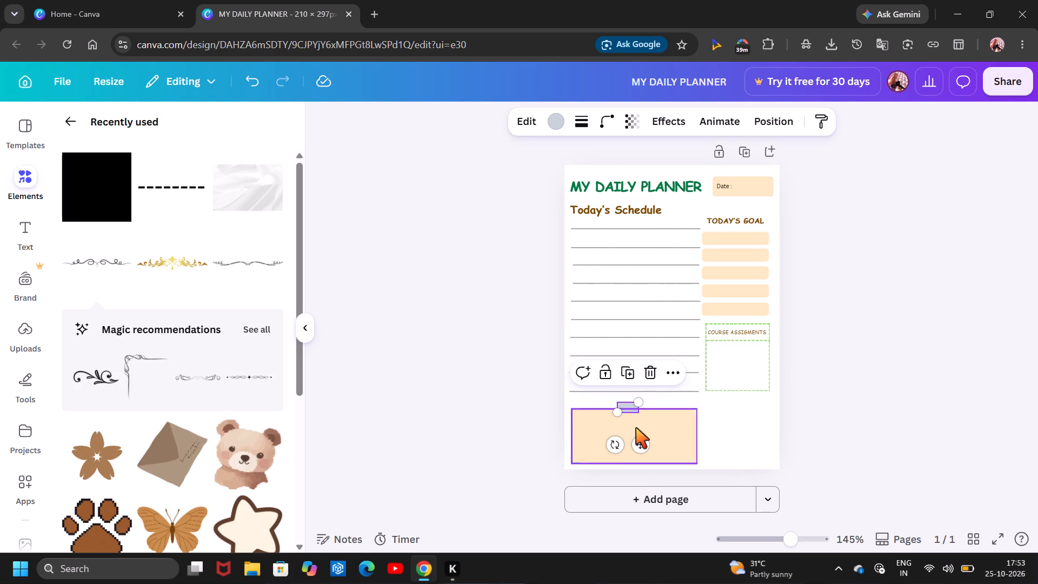
pyautogui.moveTo(629, 413); pyautogui.dragTo(630, 419)
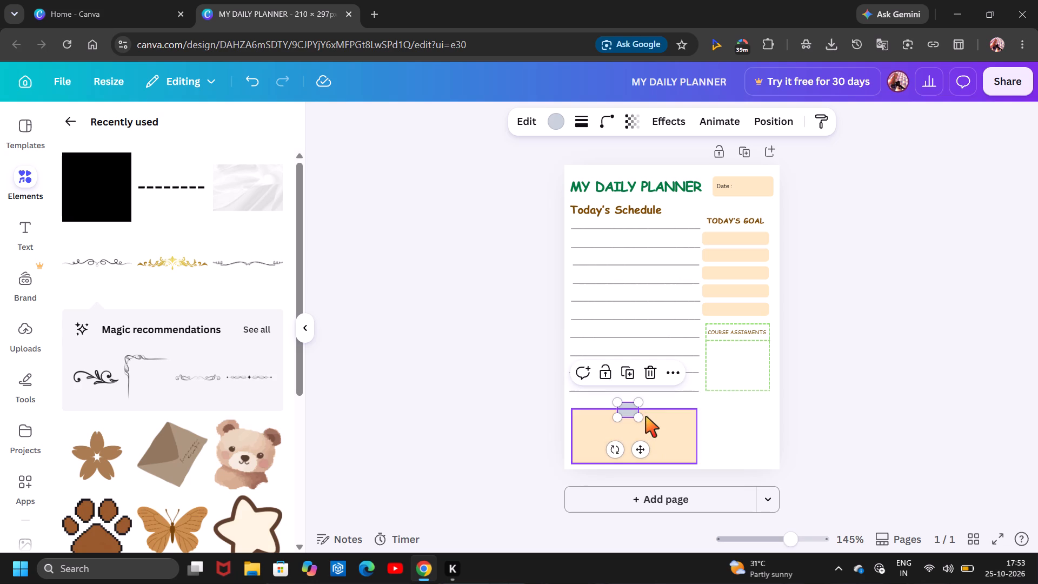
pyautogui.moveTo(638, 416); pyautogui.dragTo(645, 415)
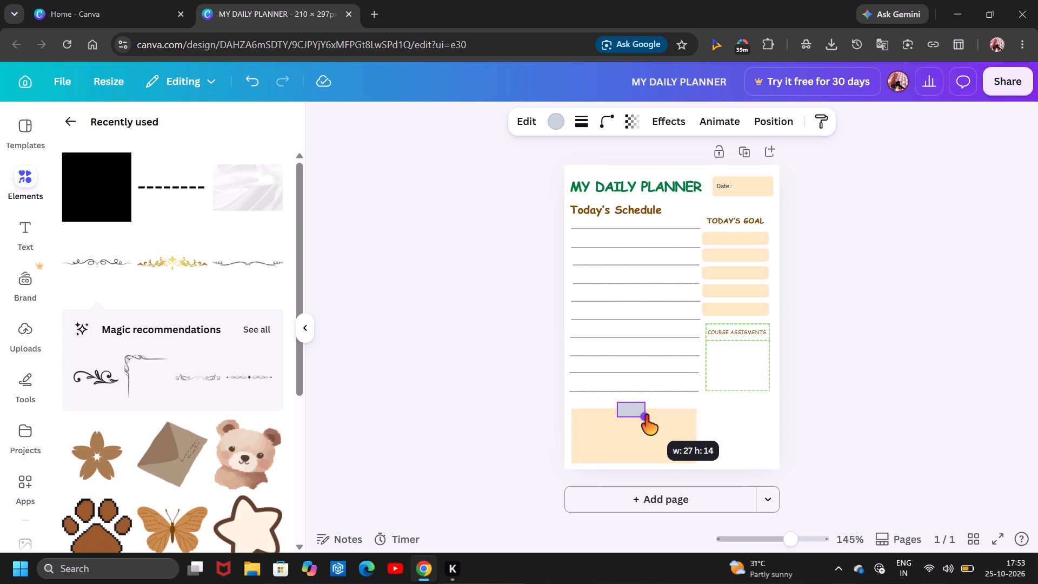
pyautogui.moveTo(645, 415); pyautogui.dragTo(646, 415)
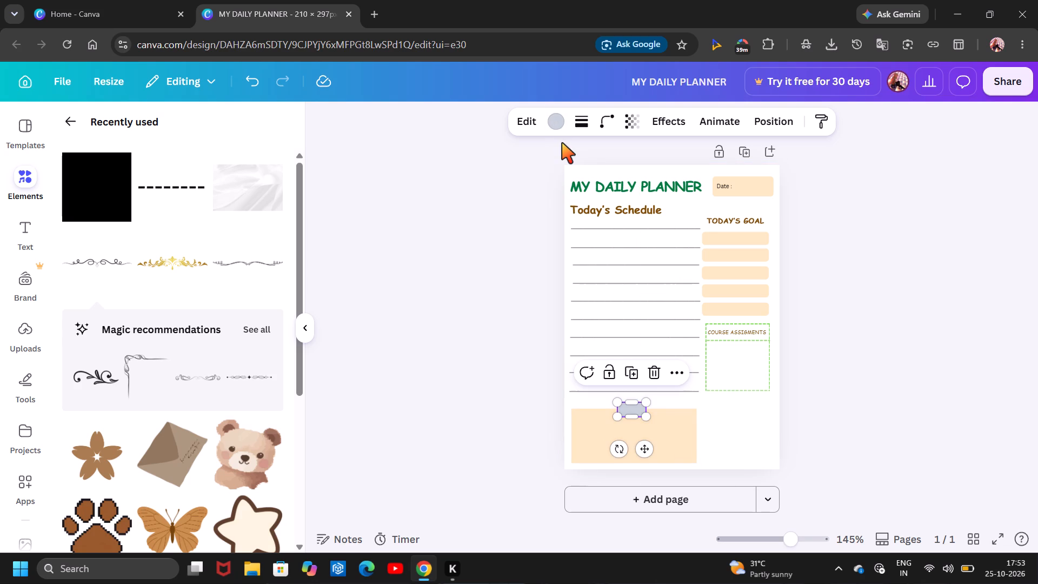
# Fill the small grey rectangle with the dark brown of the Today's Schedule heading.
pyautogui.click(558, 114)
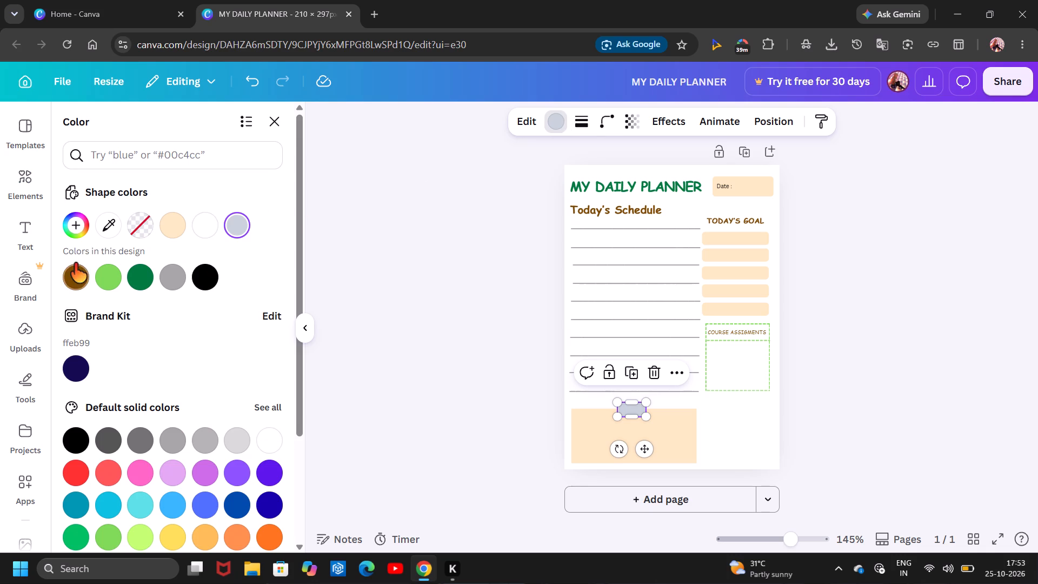
pyautogui.click(74, 271)
pyautogui.click(417, 393)
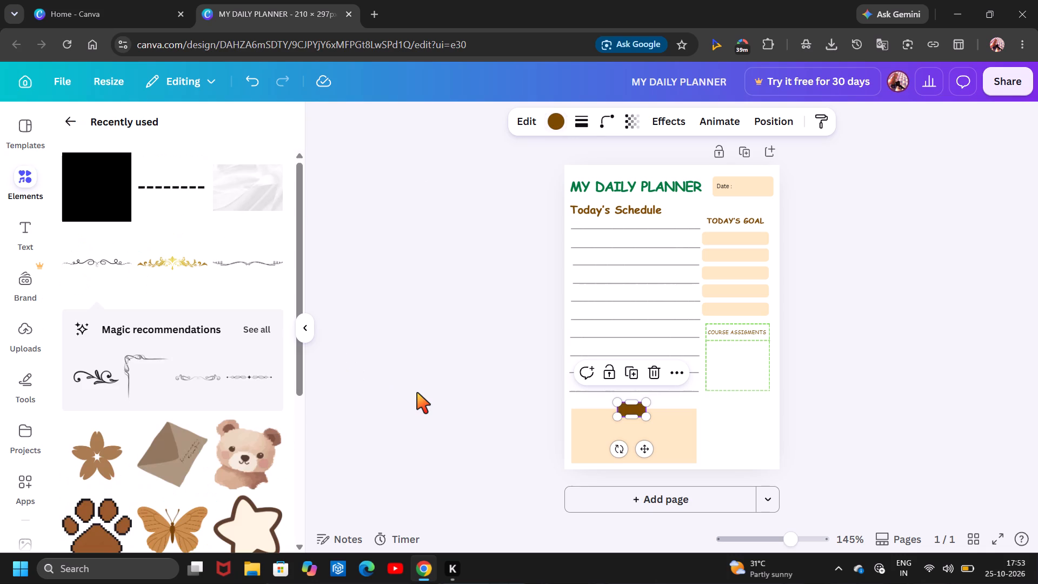
pyautogui.doubleClick(417, 393)
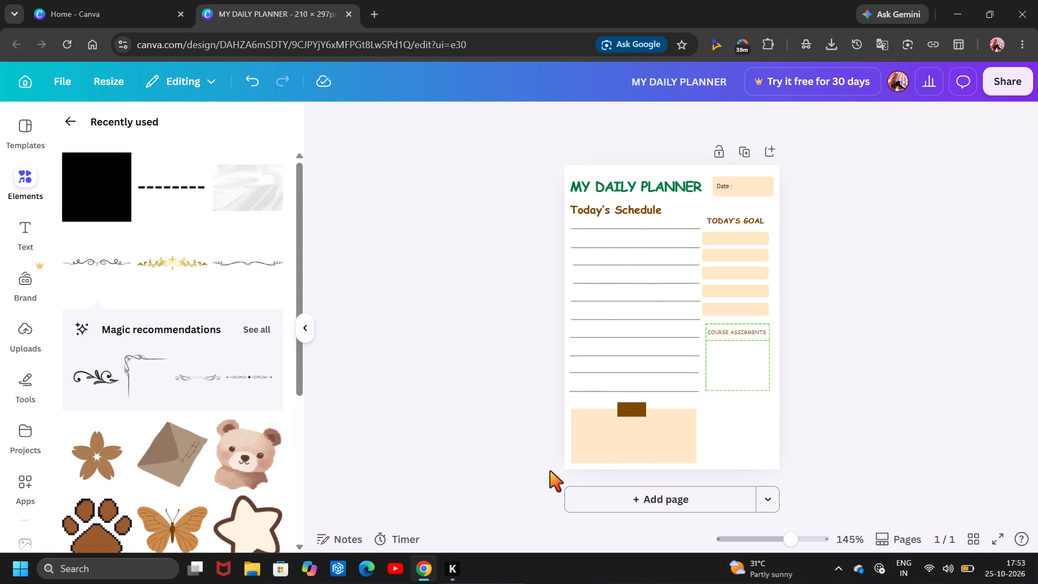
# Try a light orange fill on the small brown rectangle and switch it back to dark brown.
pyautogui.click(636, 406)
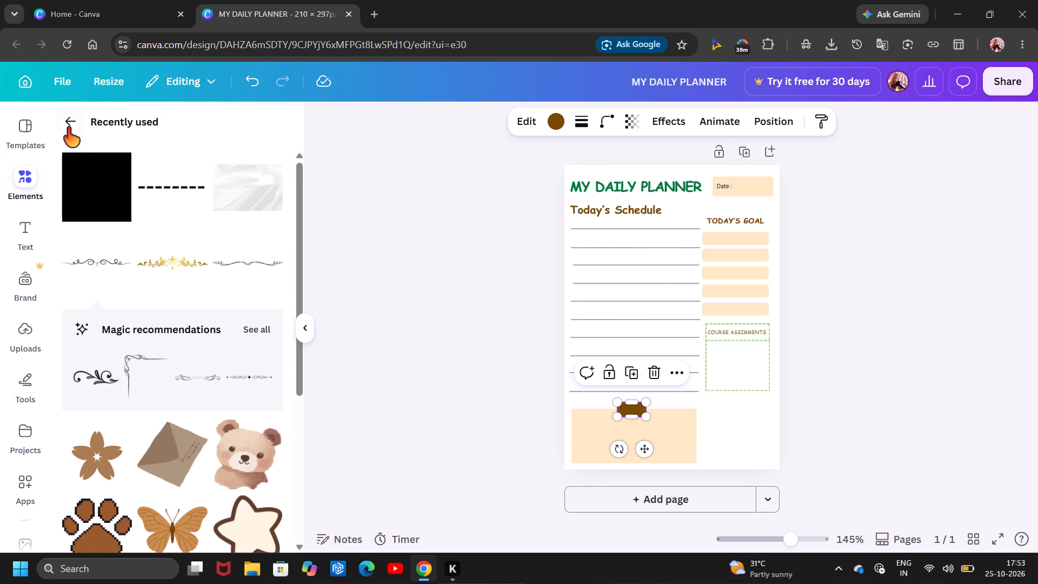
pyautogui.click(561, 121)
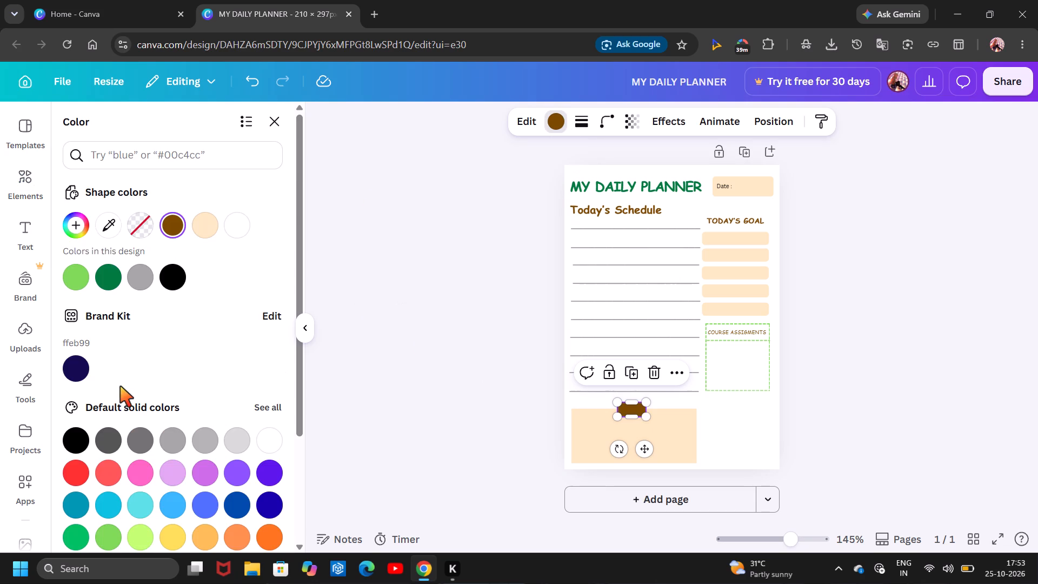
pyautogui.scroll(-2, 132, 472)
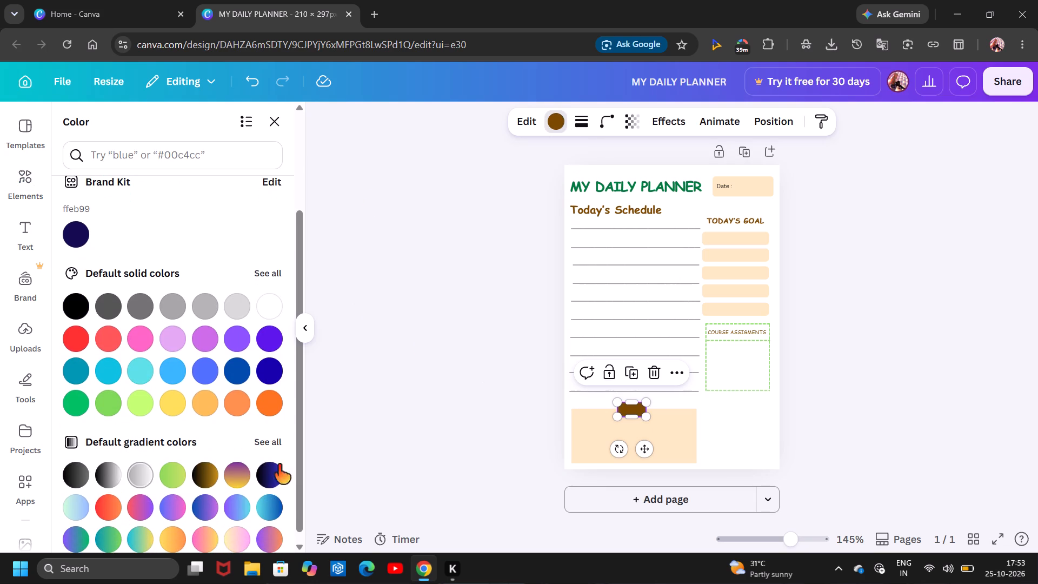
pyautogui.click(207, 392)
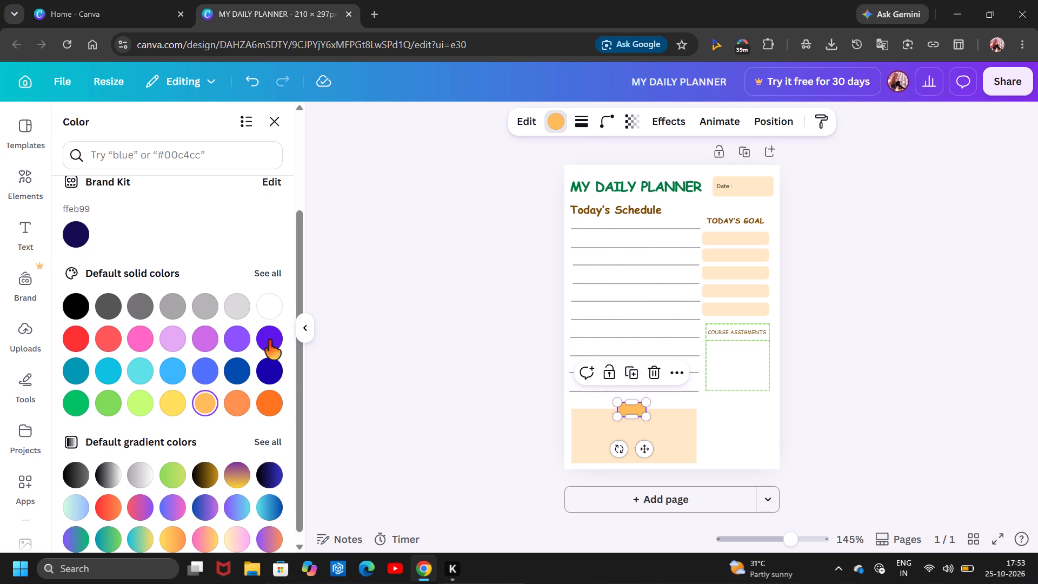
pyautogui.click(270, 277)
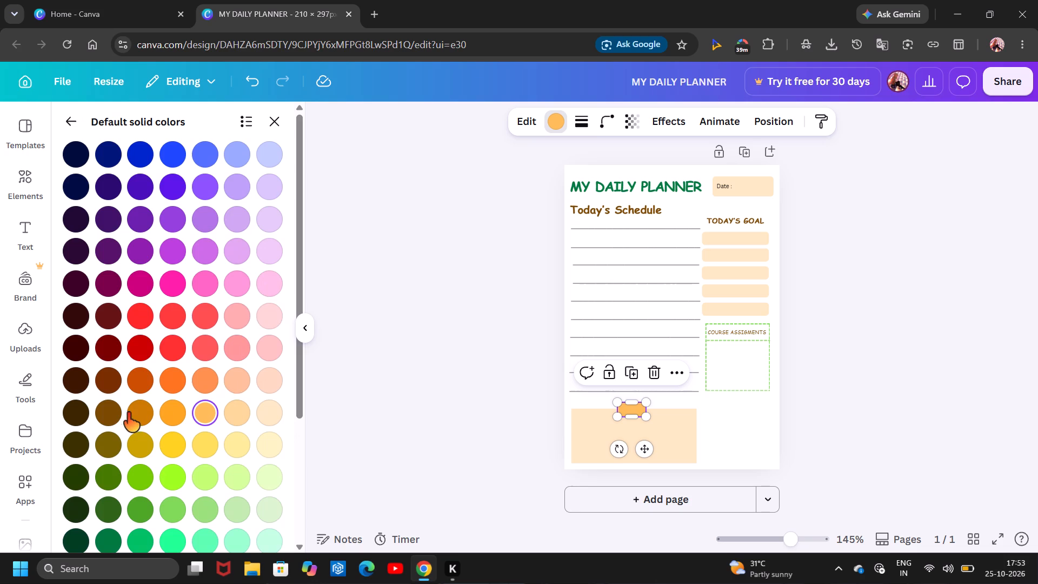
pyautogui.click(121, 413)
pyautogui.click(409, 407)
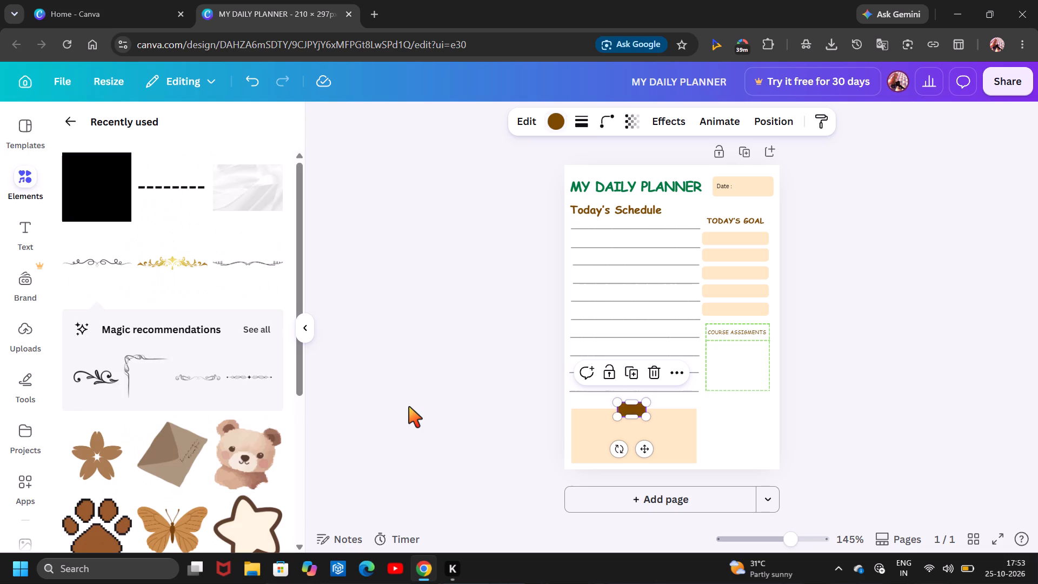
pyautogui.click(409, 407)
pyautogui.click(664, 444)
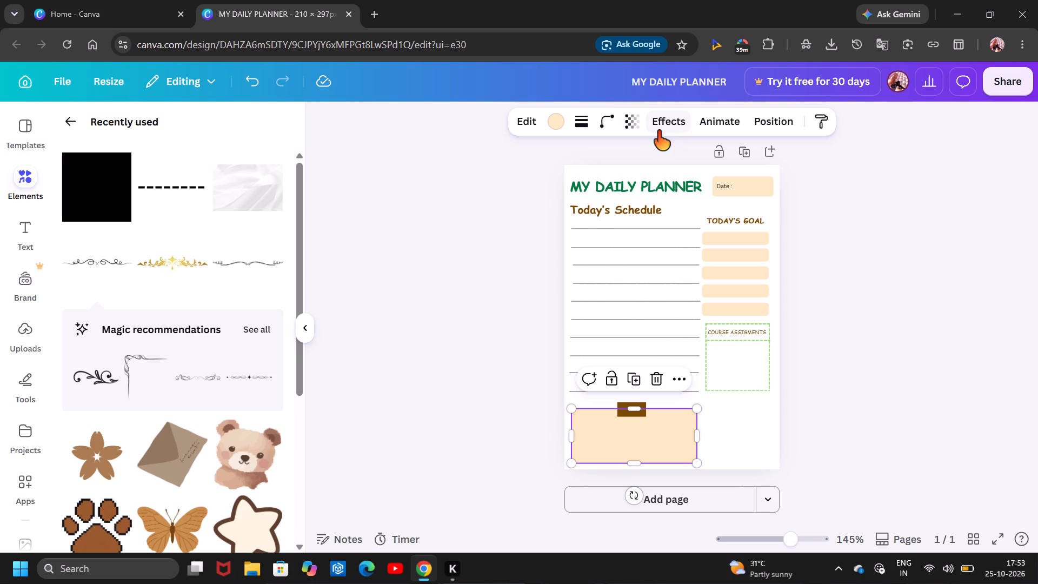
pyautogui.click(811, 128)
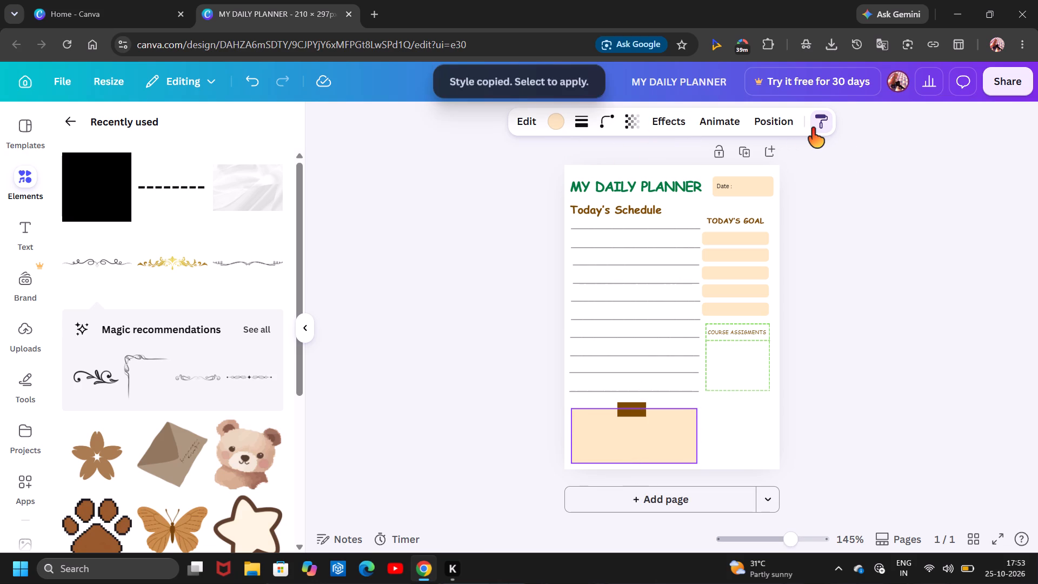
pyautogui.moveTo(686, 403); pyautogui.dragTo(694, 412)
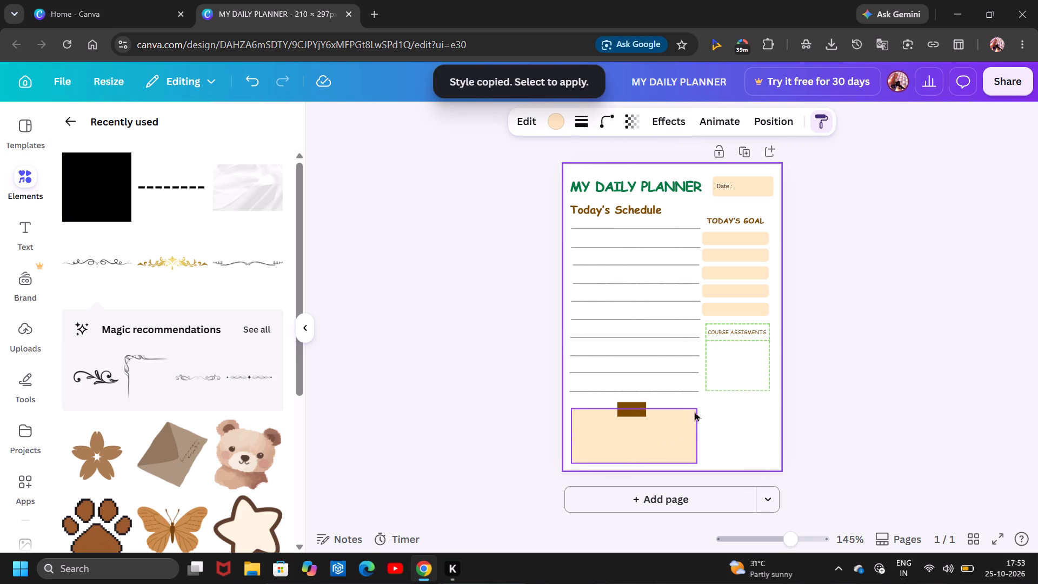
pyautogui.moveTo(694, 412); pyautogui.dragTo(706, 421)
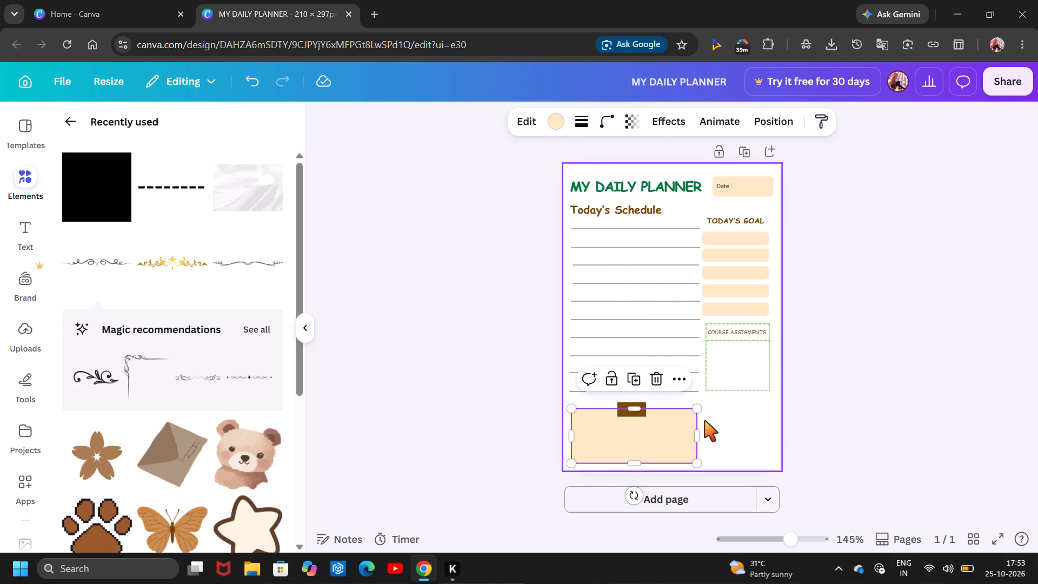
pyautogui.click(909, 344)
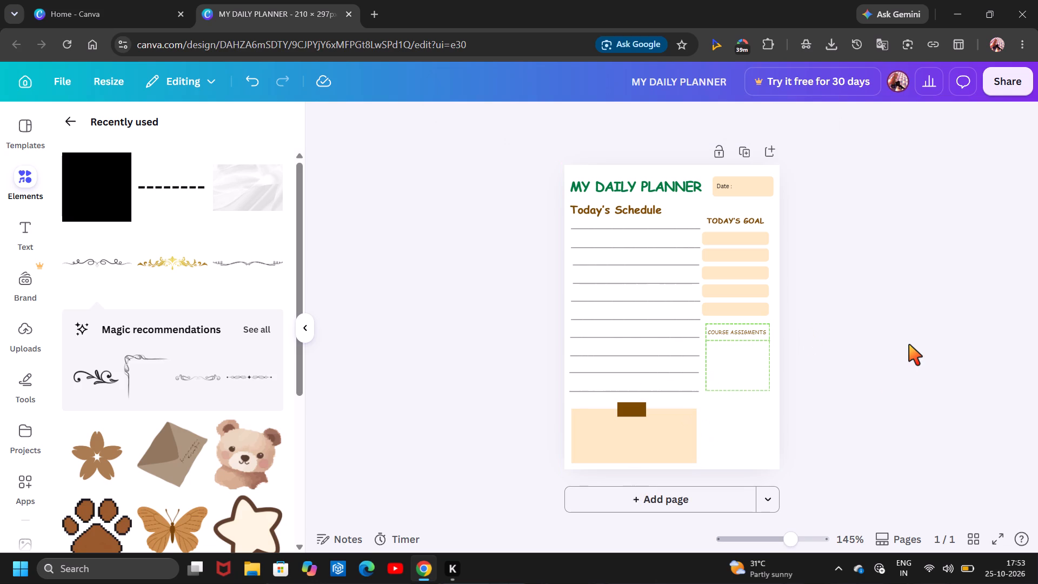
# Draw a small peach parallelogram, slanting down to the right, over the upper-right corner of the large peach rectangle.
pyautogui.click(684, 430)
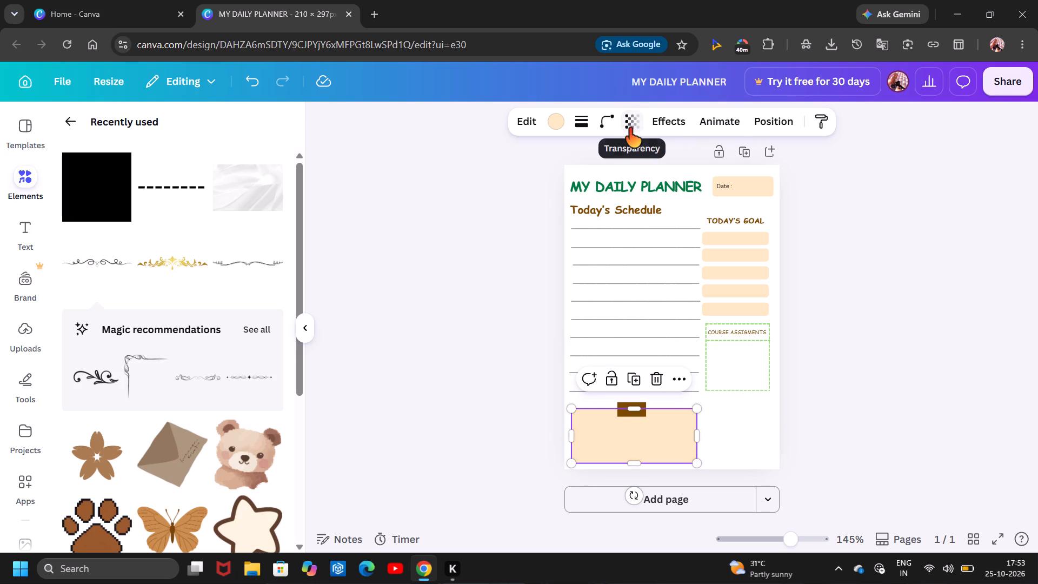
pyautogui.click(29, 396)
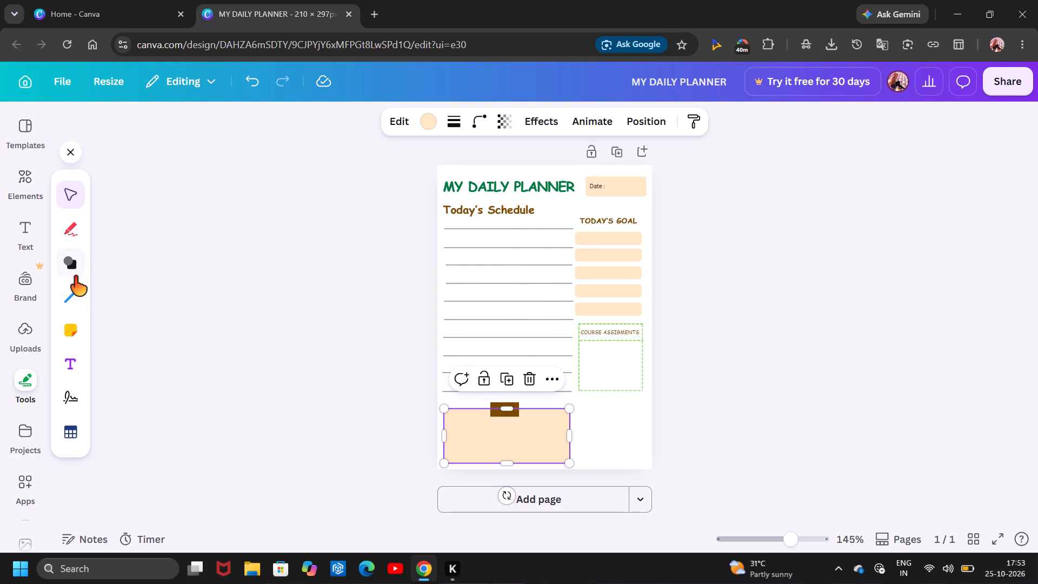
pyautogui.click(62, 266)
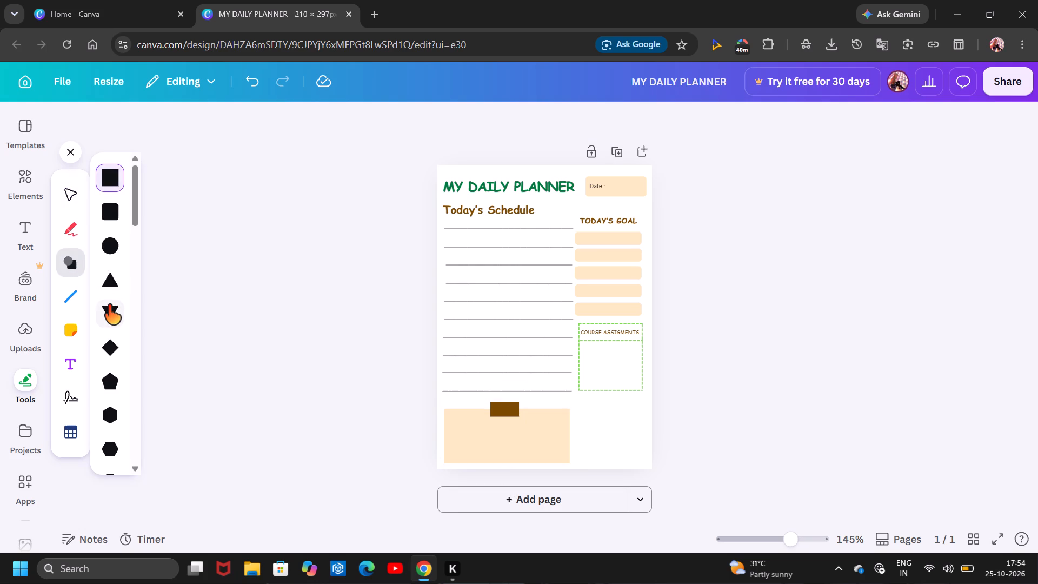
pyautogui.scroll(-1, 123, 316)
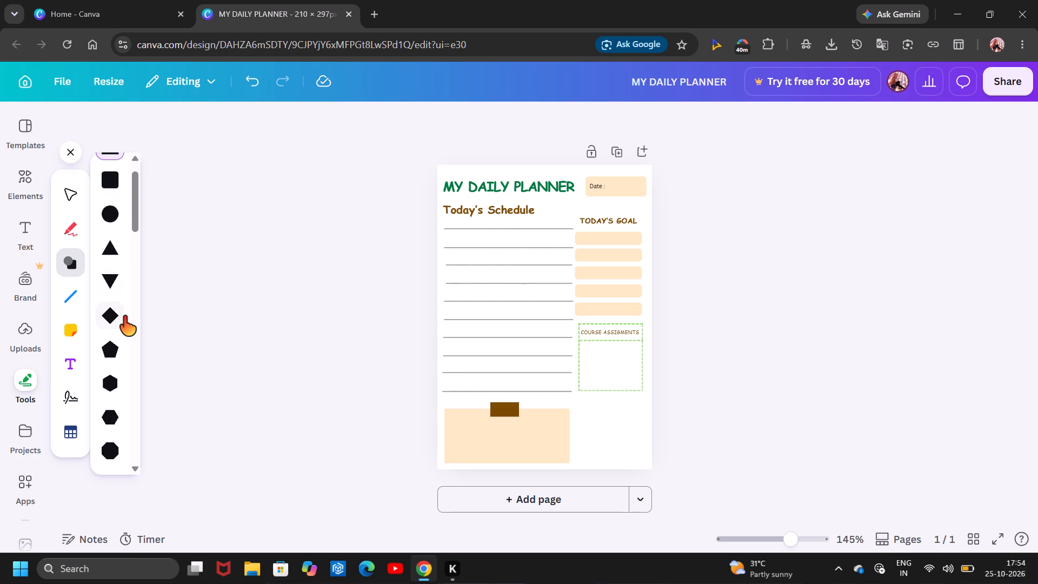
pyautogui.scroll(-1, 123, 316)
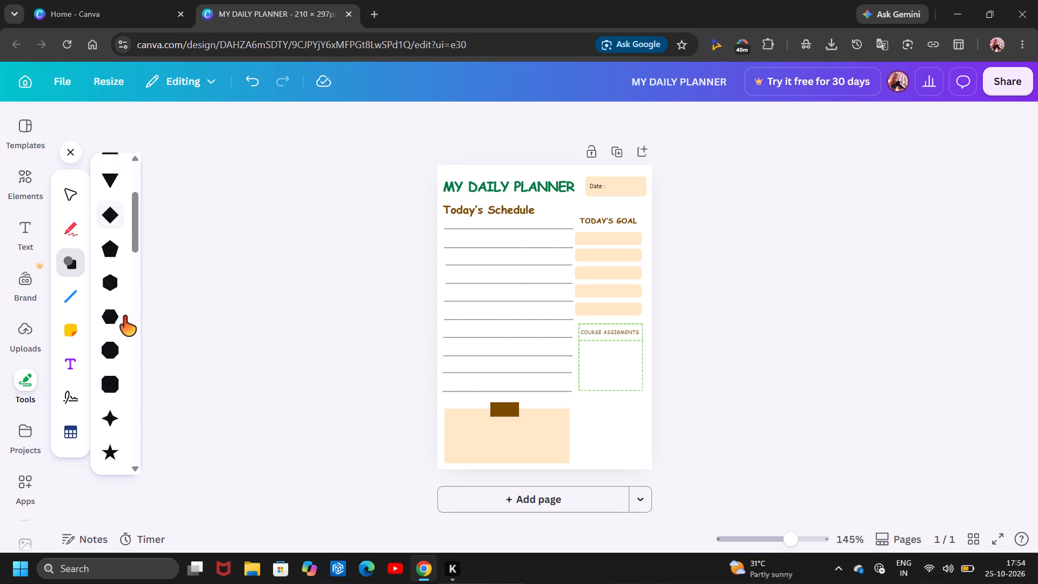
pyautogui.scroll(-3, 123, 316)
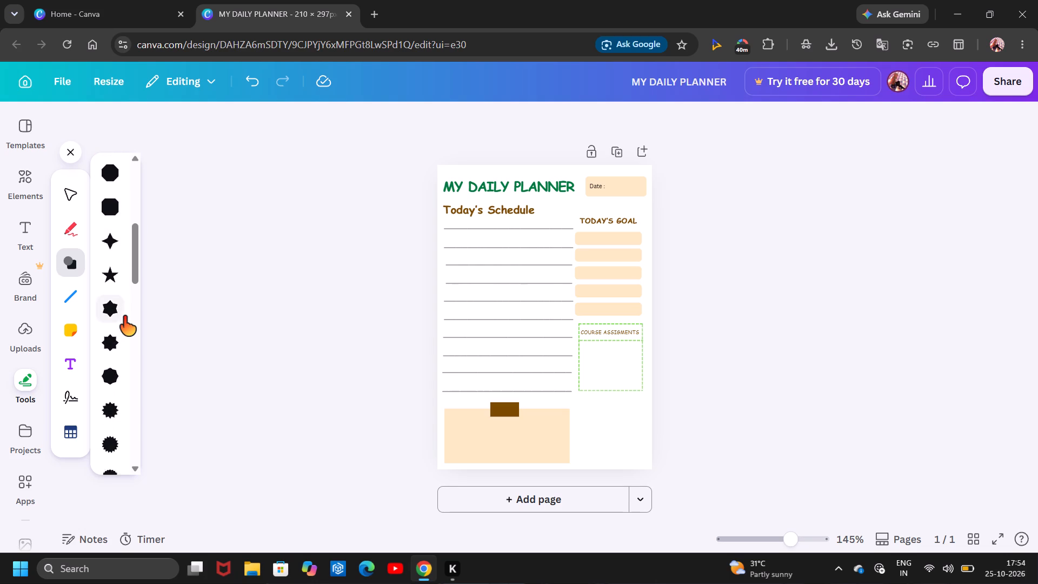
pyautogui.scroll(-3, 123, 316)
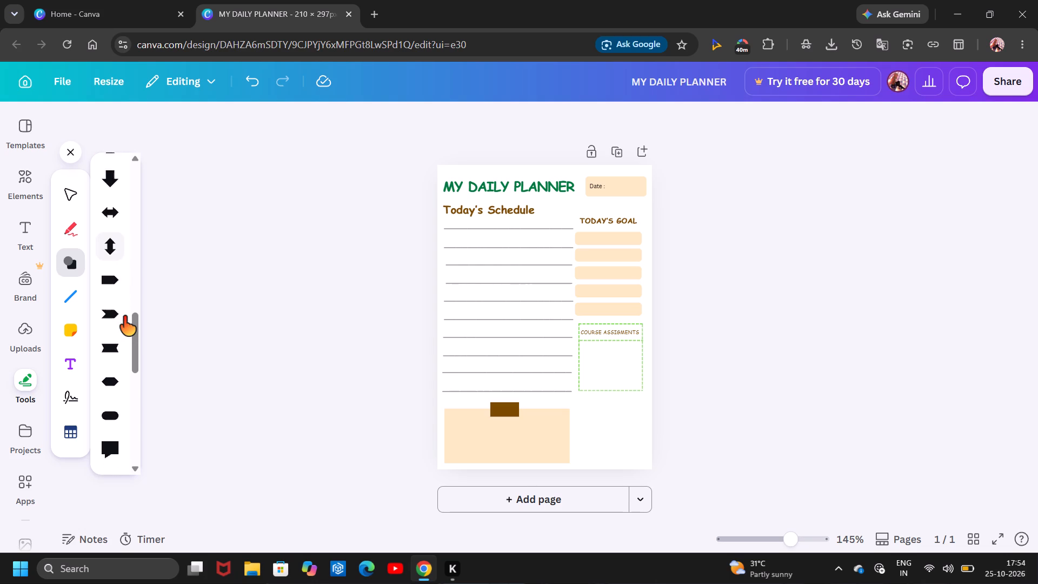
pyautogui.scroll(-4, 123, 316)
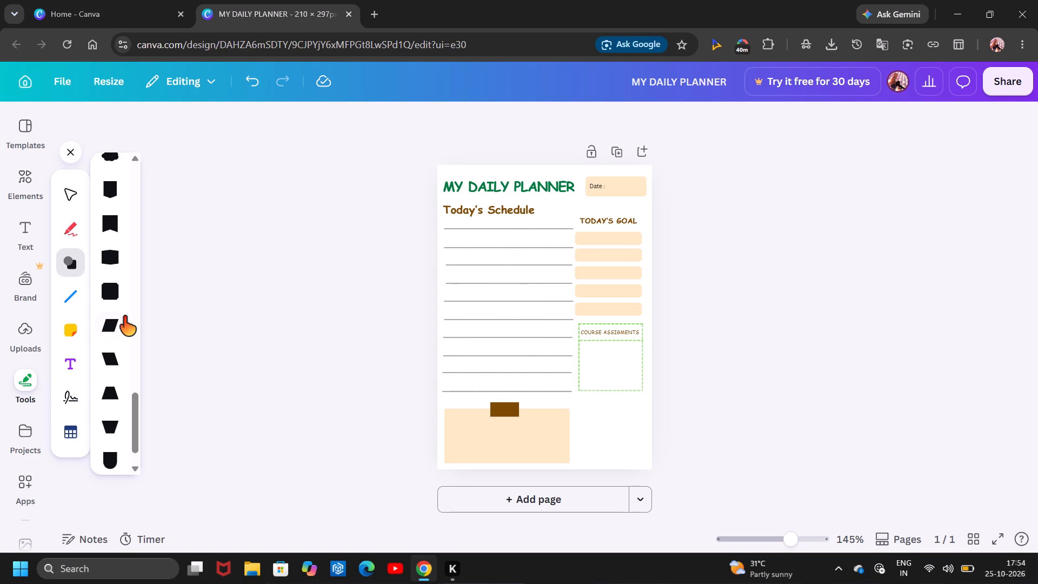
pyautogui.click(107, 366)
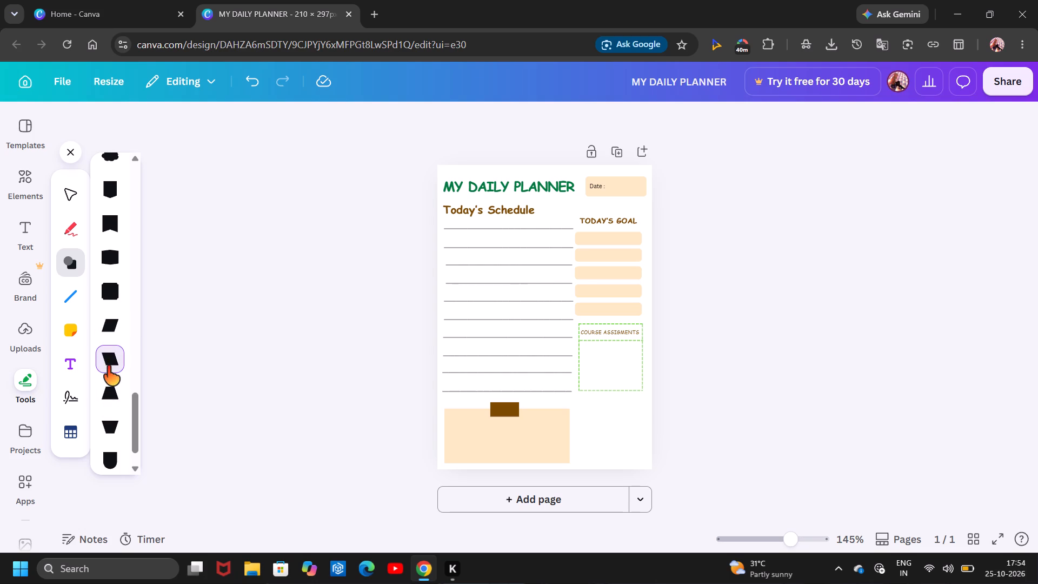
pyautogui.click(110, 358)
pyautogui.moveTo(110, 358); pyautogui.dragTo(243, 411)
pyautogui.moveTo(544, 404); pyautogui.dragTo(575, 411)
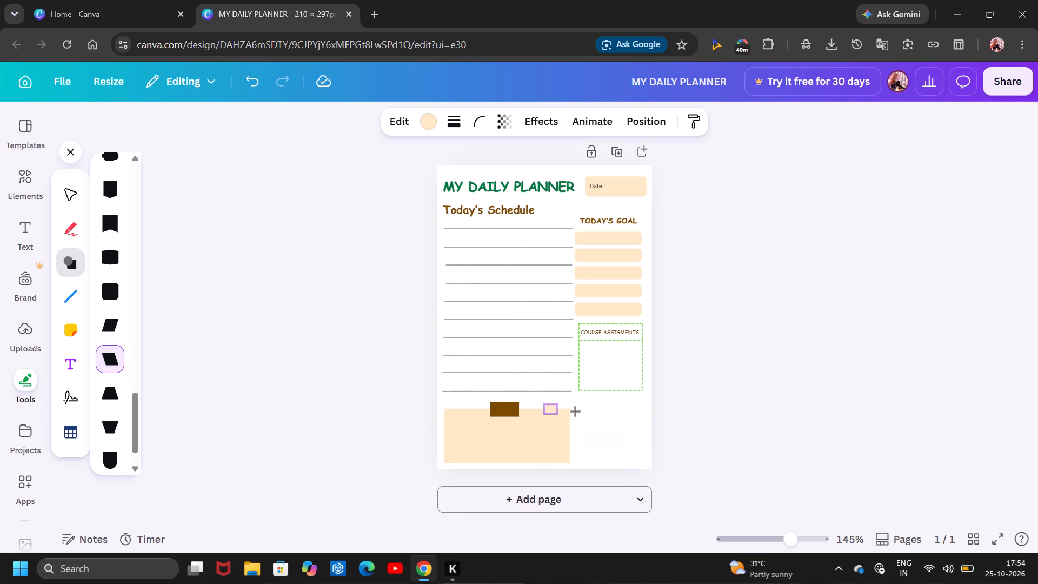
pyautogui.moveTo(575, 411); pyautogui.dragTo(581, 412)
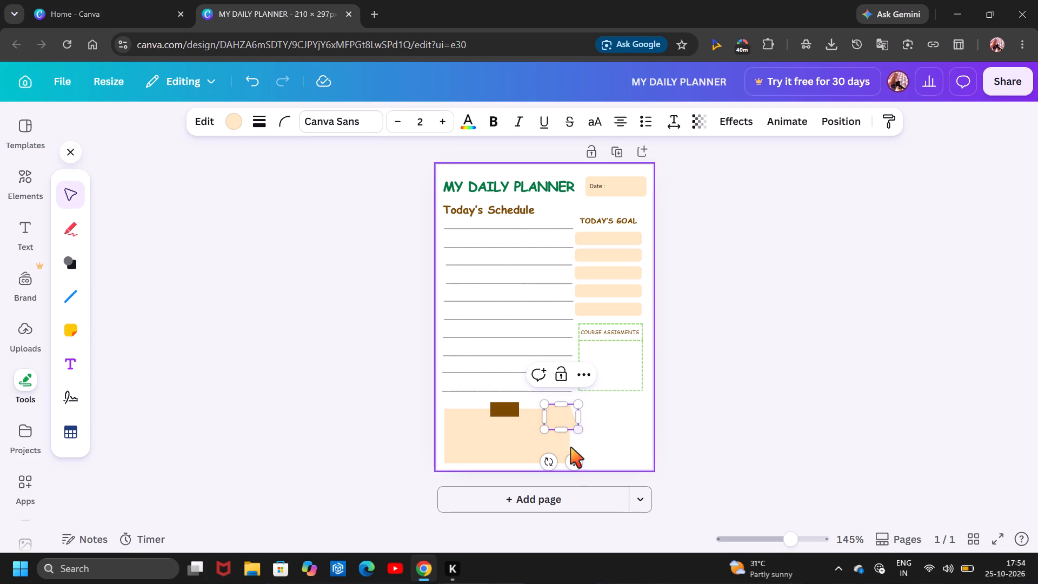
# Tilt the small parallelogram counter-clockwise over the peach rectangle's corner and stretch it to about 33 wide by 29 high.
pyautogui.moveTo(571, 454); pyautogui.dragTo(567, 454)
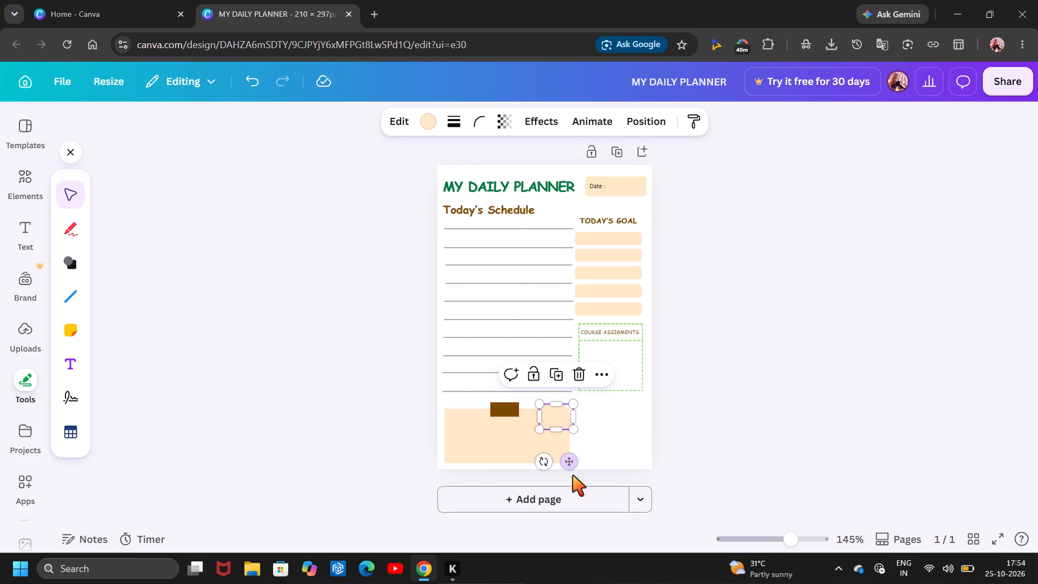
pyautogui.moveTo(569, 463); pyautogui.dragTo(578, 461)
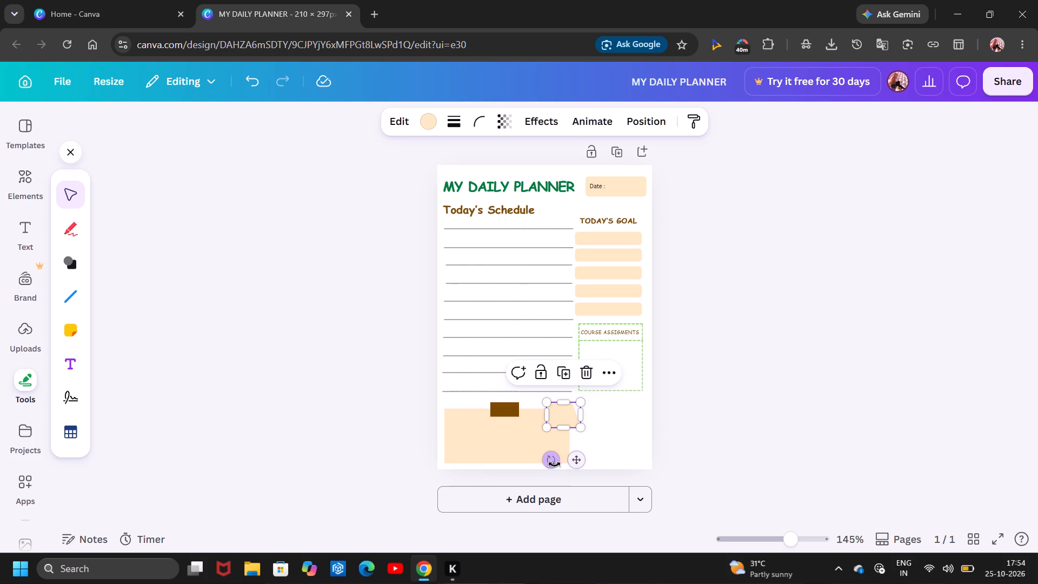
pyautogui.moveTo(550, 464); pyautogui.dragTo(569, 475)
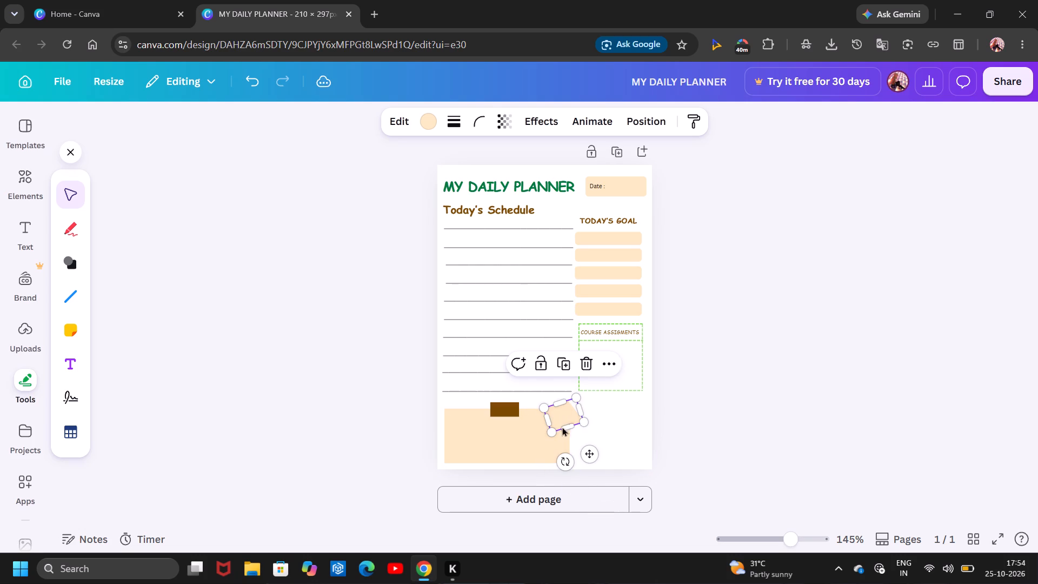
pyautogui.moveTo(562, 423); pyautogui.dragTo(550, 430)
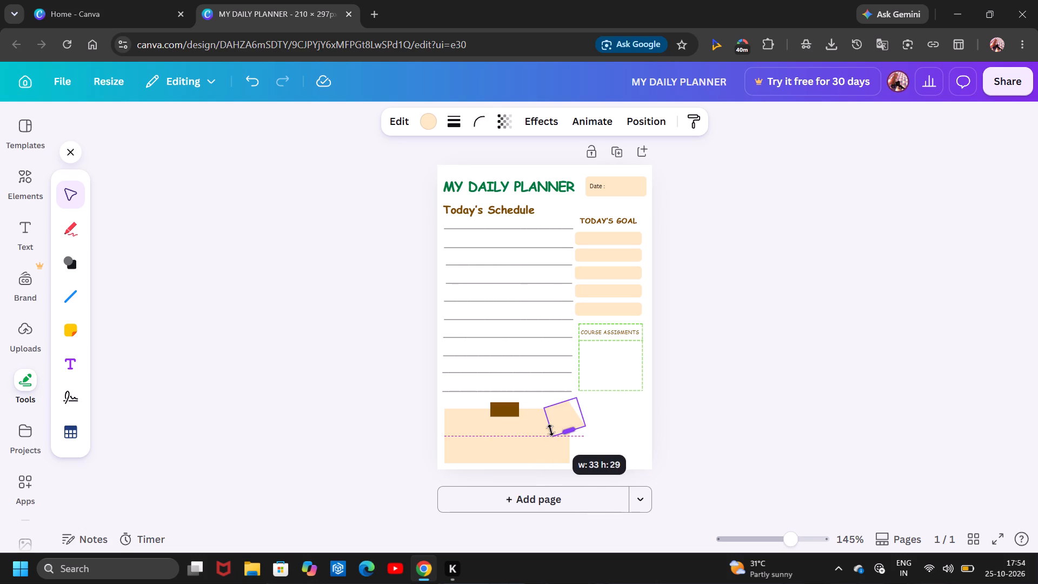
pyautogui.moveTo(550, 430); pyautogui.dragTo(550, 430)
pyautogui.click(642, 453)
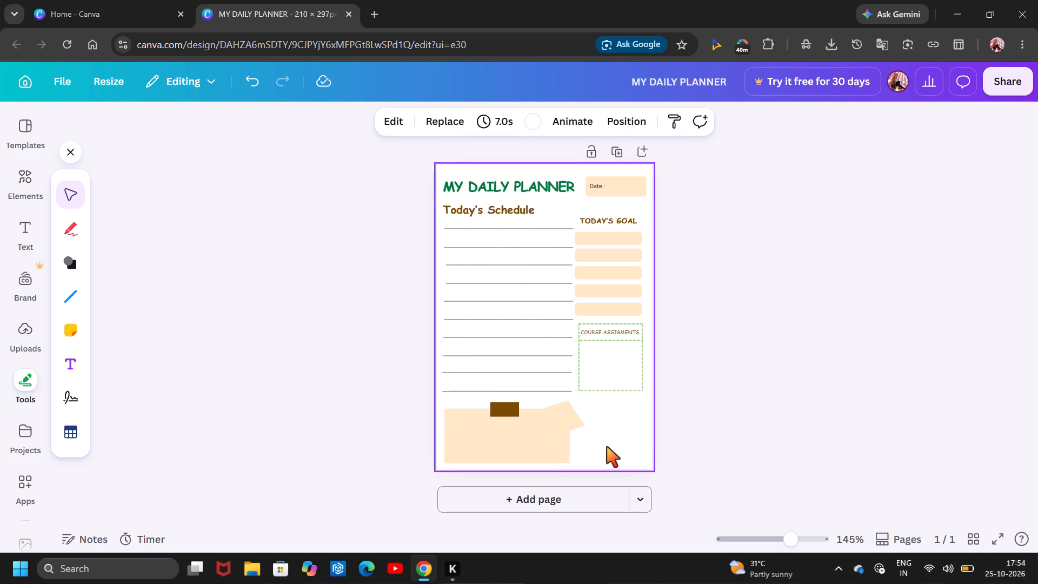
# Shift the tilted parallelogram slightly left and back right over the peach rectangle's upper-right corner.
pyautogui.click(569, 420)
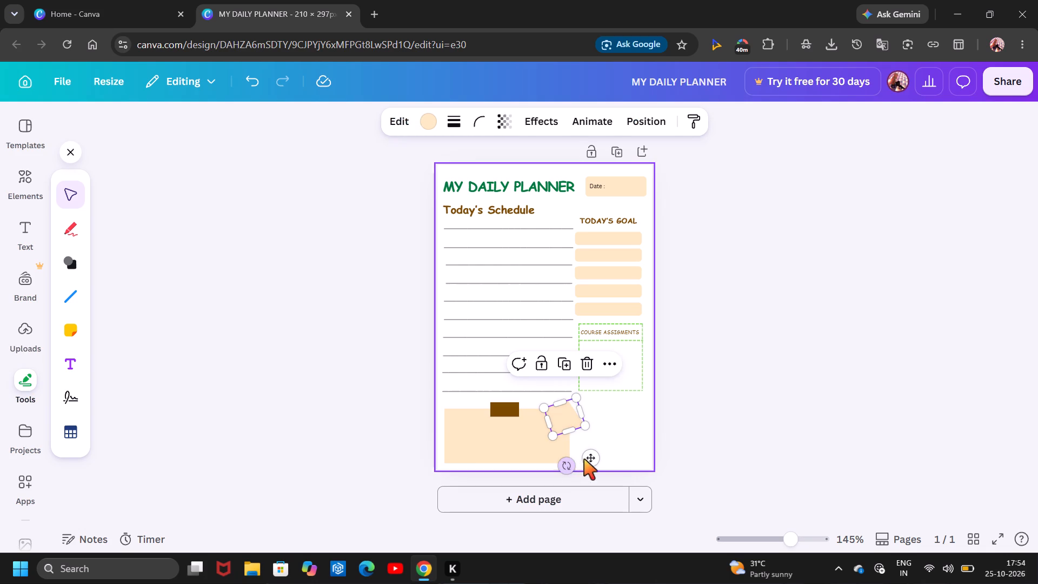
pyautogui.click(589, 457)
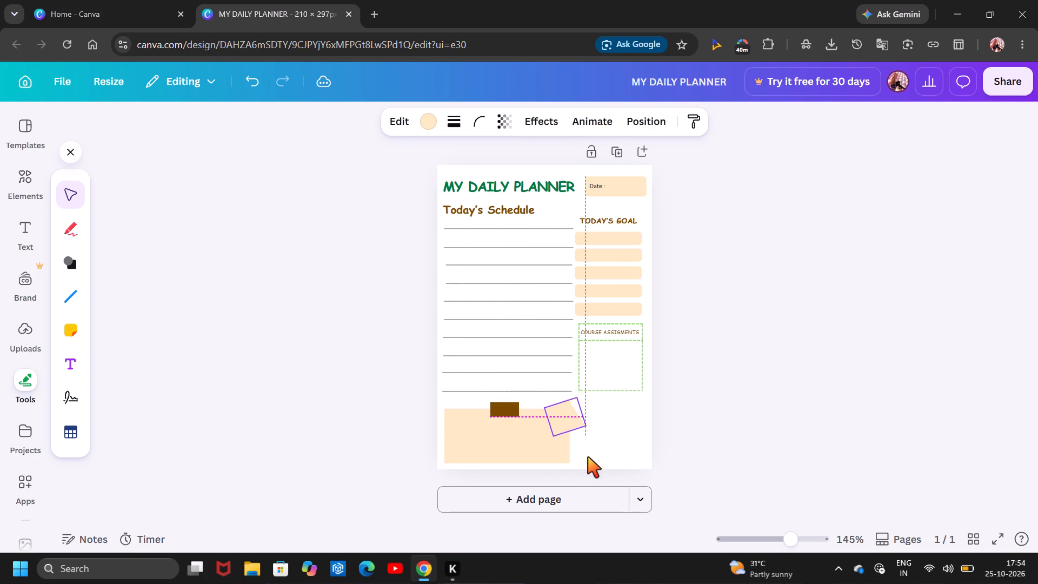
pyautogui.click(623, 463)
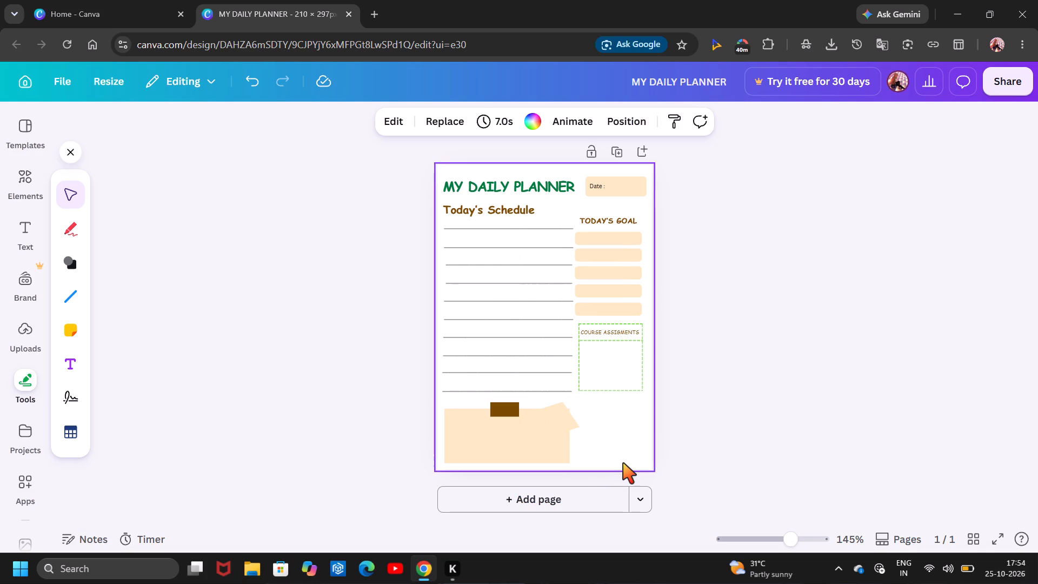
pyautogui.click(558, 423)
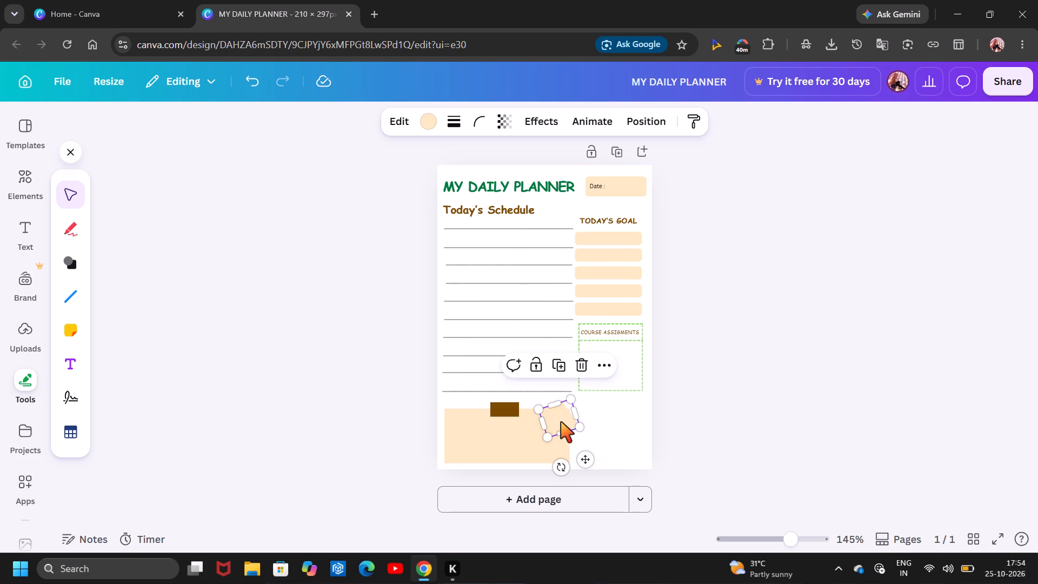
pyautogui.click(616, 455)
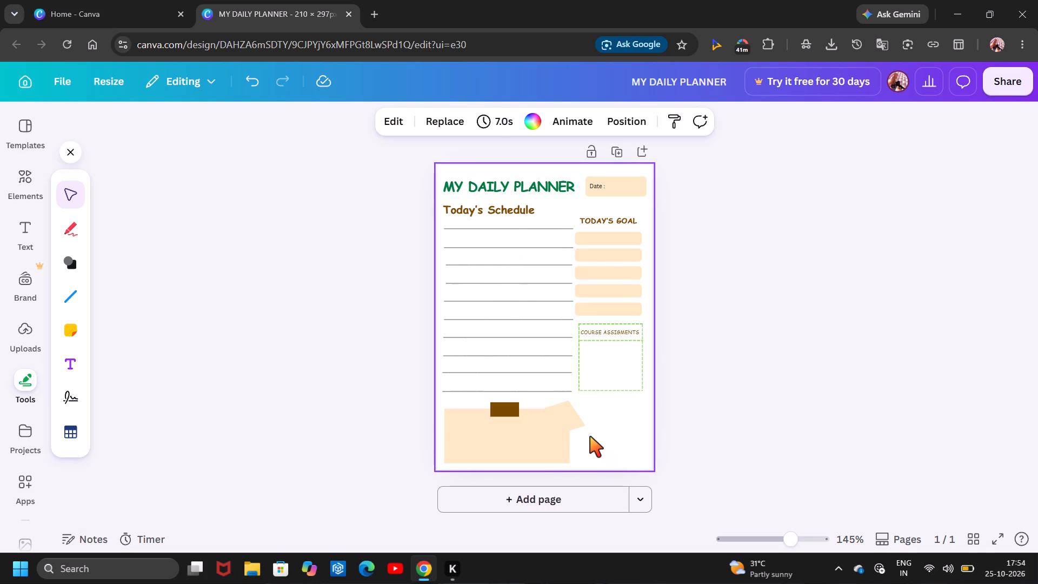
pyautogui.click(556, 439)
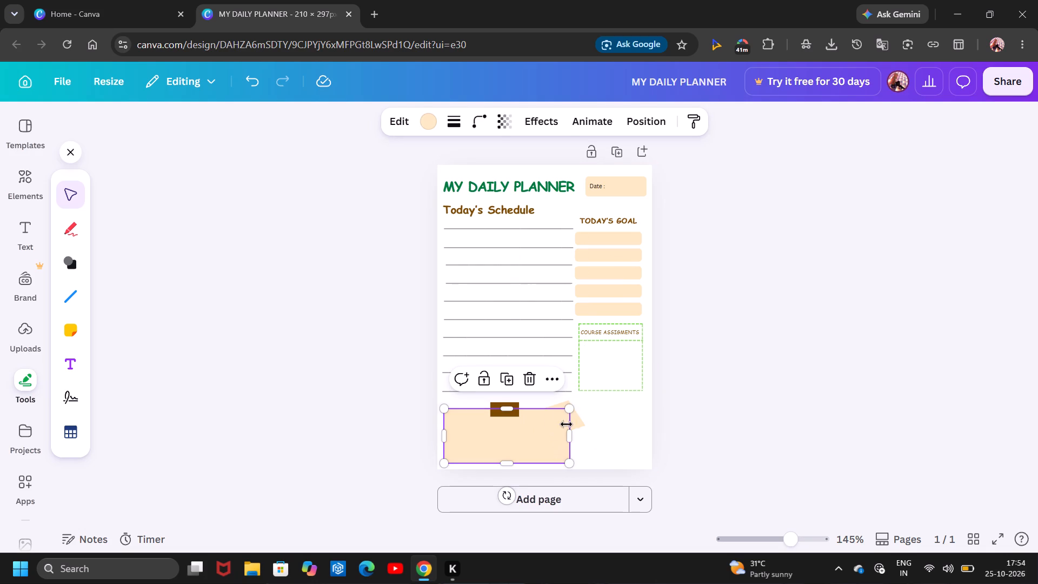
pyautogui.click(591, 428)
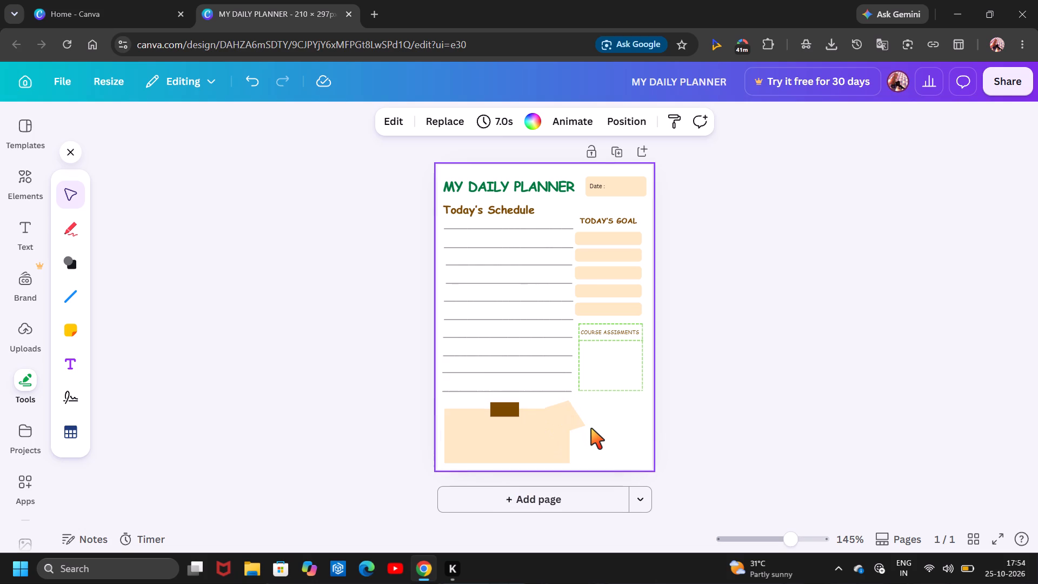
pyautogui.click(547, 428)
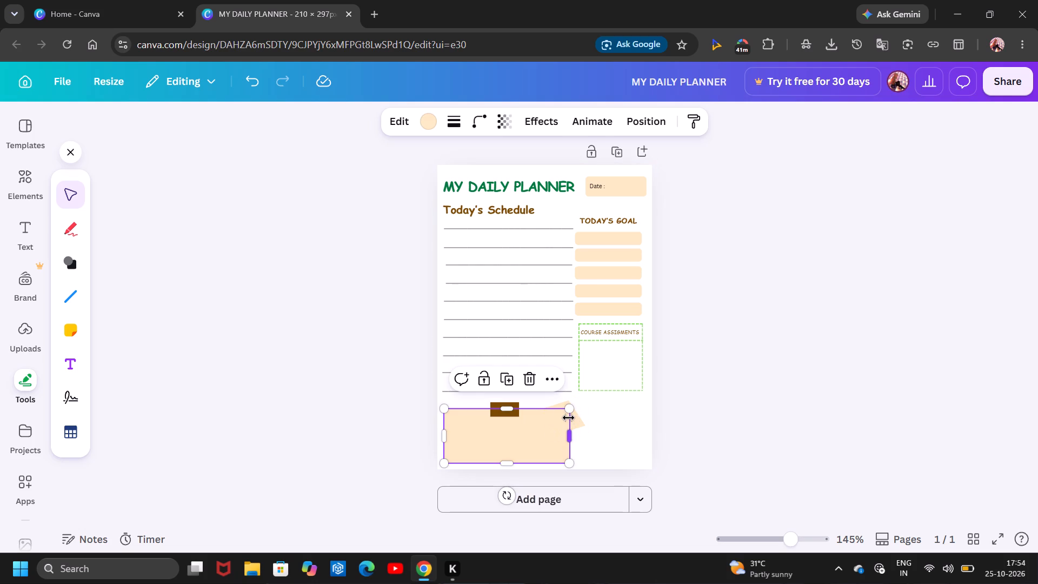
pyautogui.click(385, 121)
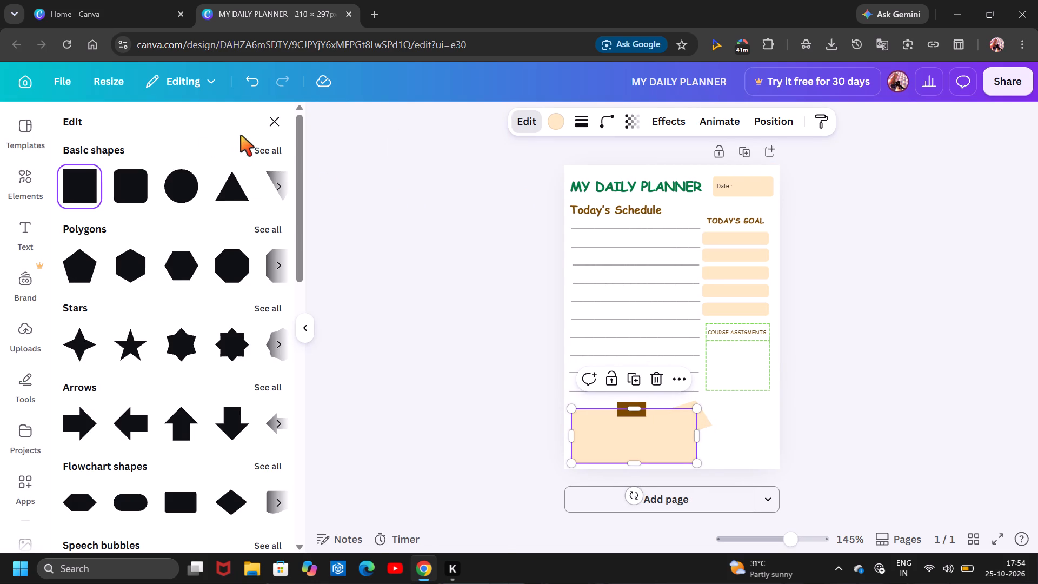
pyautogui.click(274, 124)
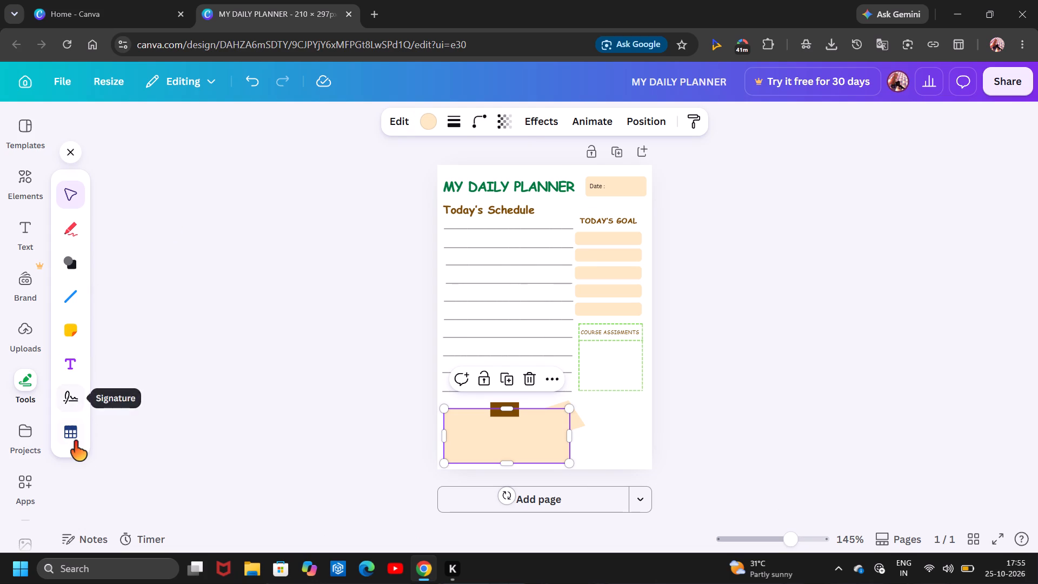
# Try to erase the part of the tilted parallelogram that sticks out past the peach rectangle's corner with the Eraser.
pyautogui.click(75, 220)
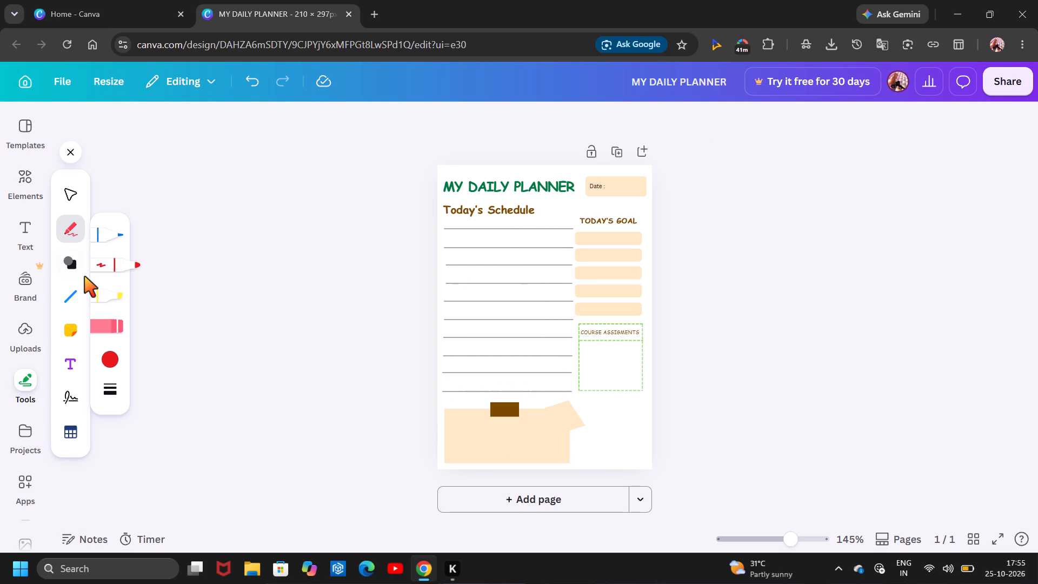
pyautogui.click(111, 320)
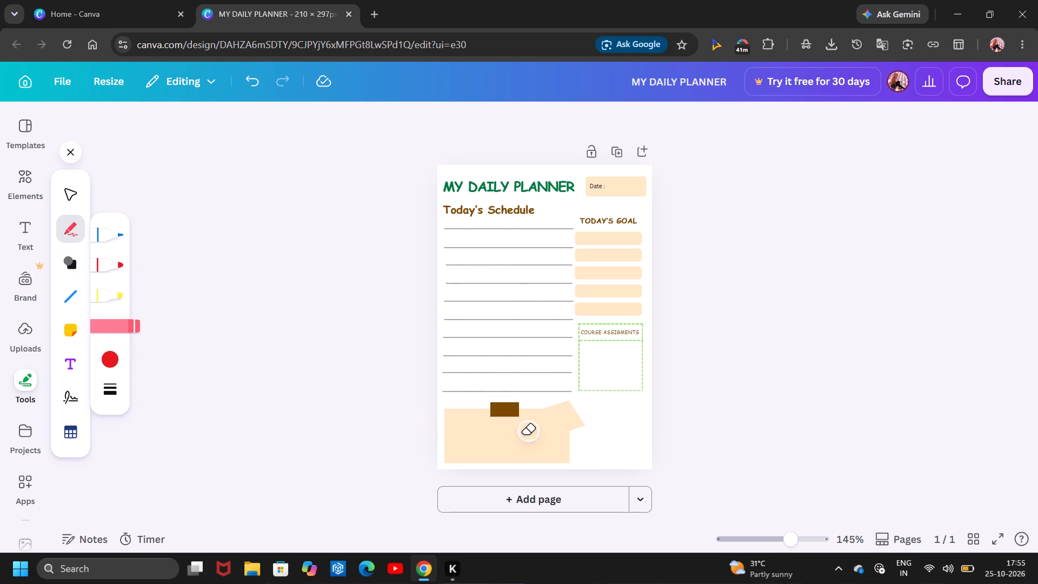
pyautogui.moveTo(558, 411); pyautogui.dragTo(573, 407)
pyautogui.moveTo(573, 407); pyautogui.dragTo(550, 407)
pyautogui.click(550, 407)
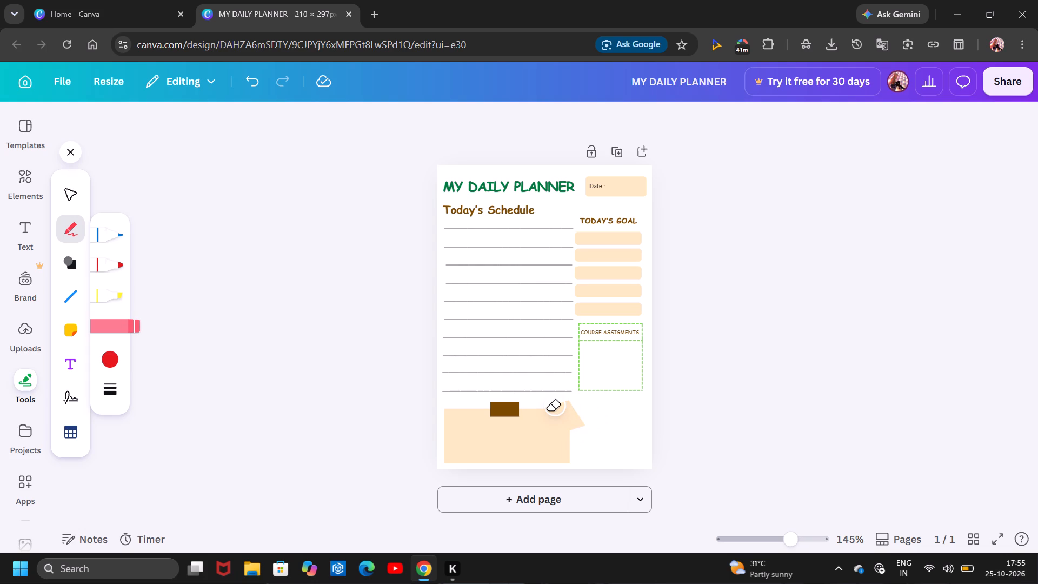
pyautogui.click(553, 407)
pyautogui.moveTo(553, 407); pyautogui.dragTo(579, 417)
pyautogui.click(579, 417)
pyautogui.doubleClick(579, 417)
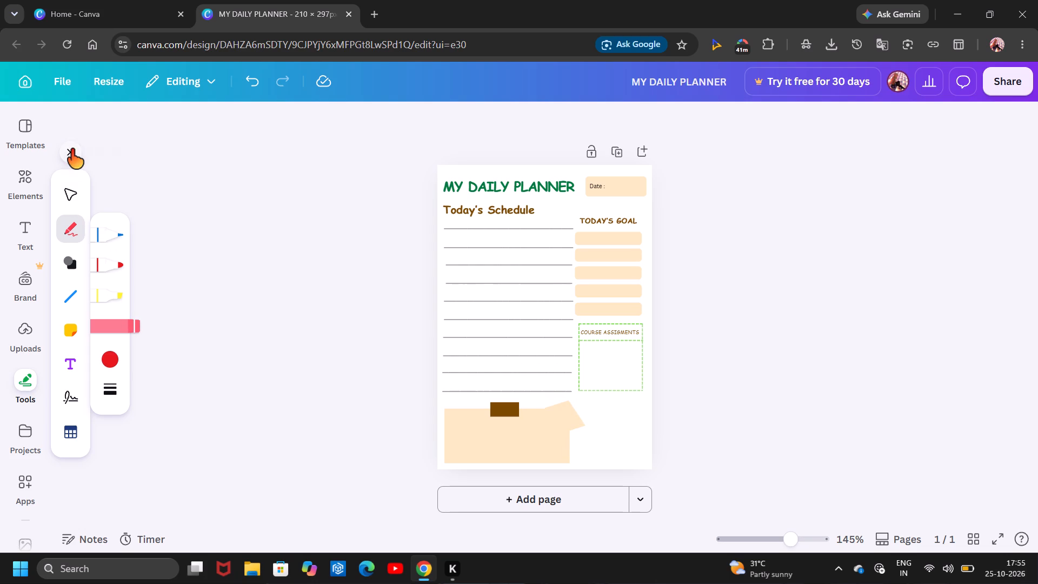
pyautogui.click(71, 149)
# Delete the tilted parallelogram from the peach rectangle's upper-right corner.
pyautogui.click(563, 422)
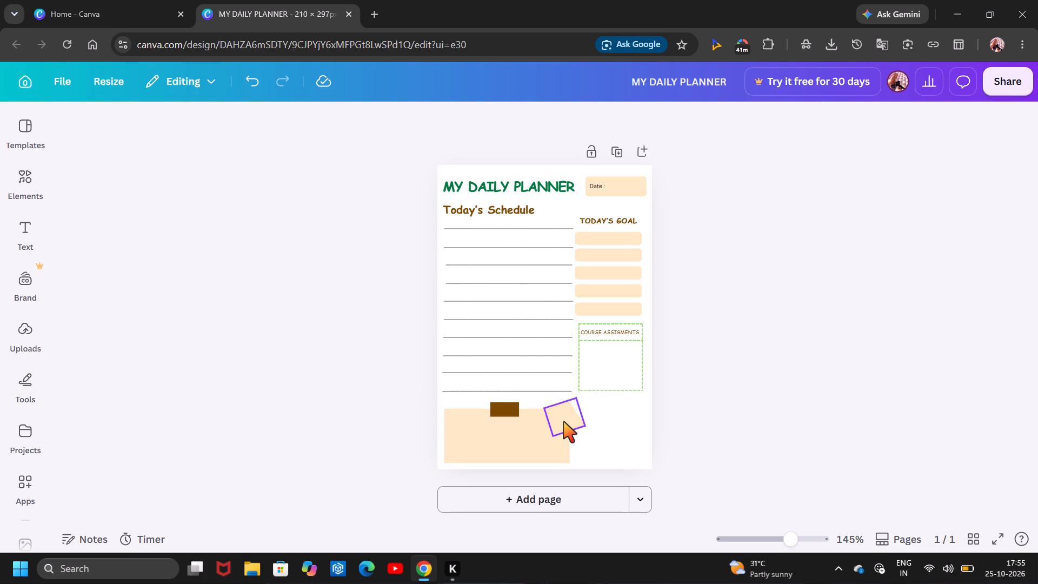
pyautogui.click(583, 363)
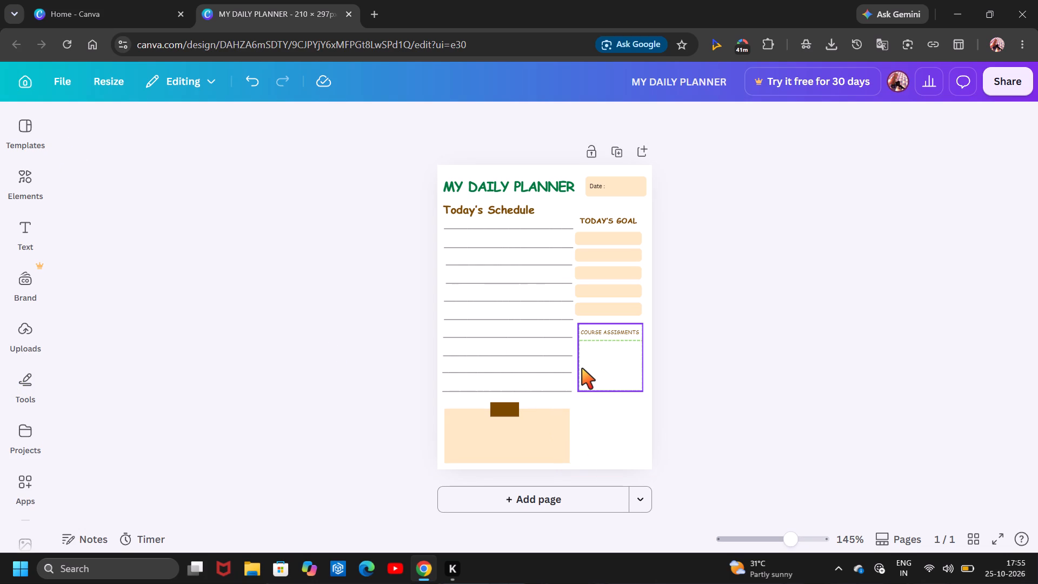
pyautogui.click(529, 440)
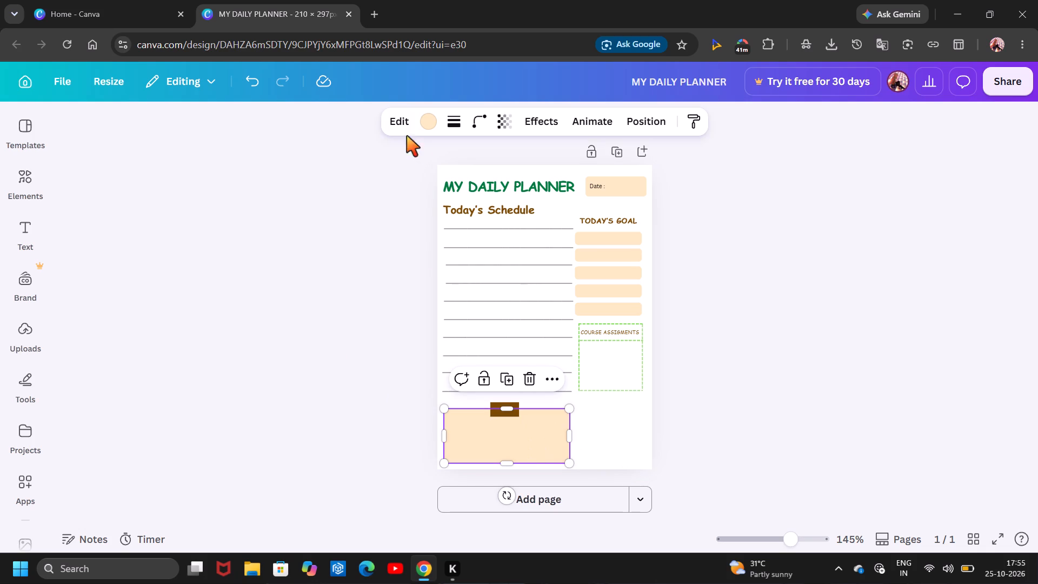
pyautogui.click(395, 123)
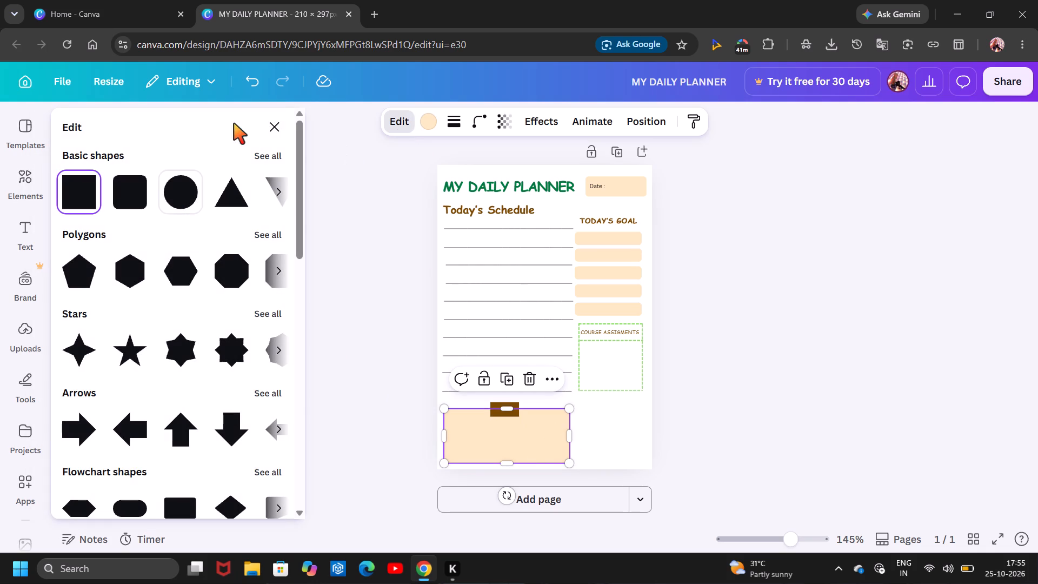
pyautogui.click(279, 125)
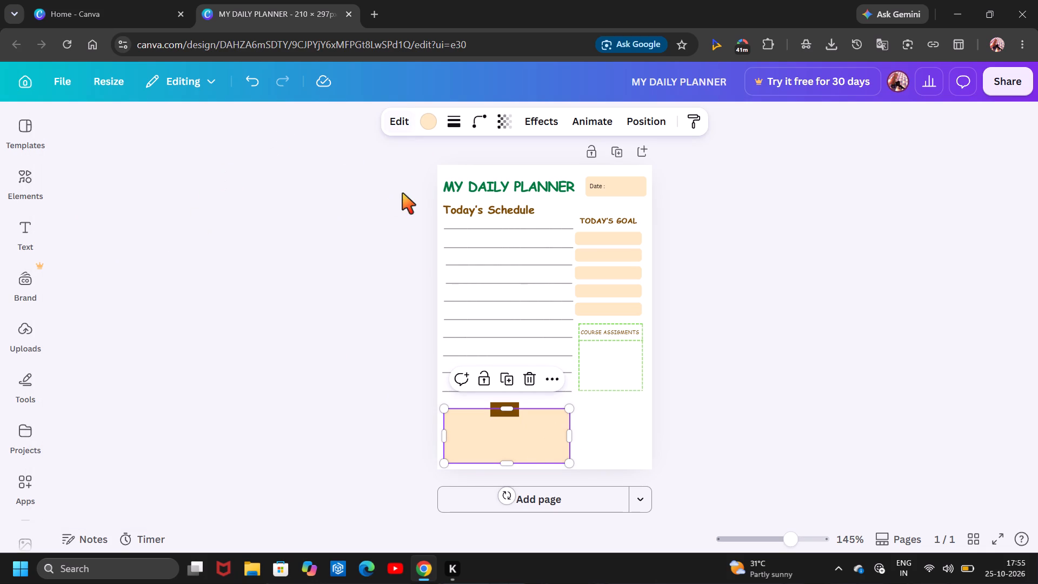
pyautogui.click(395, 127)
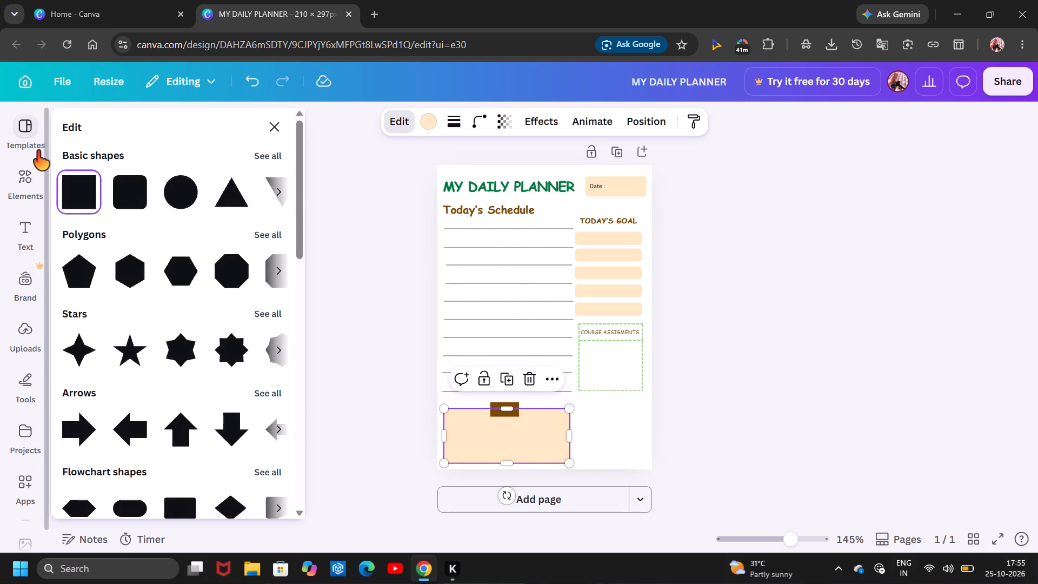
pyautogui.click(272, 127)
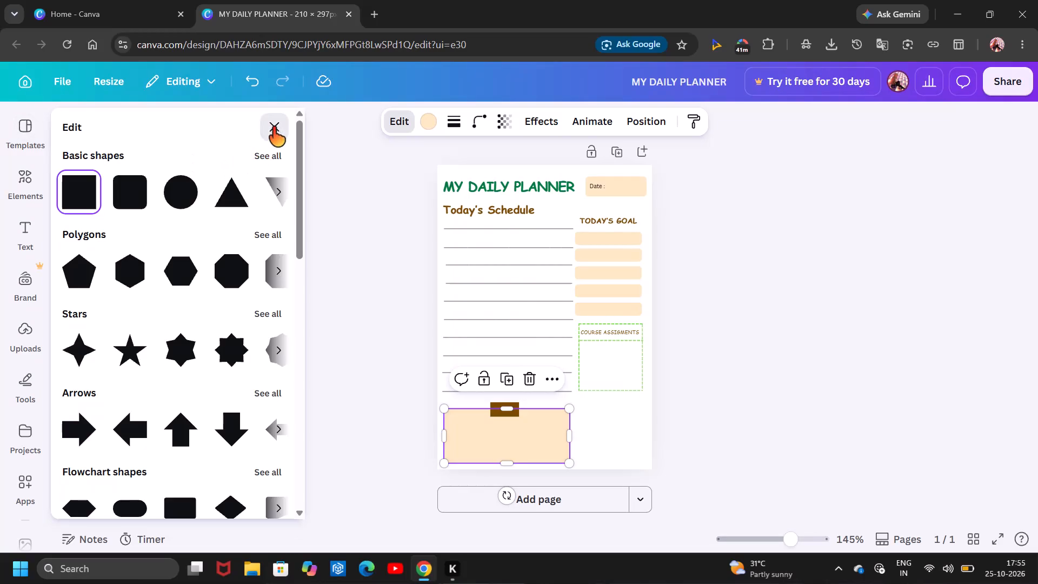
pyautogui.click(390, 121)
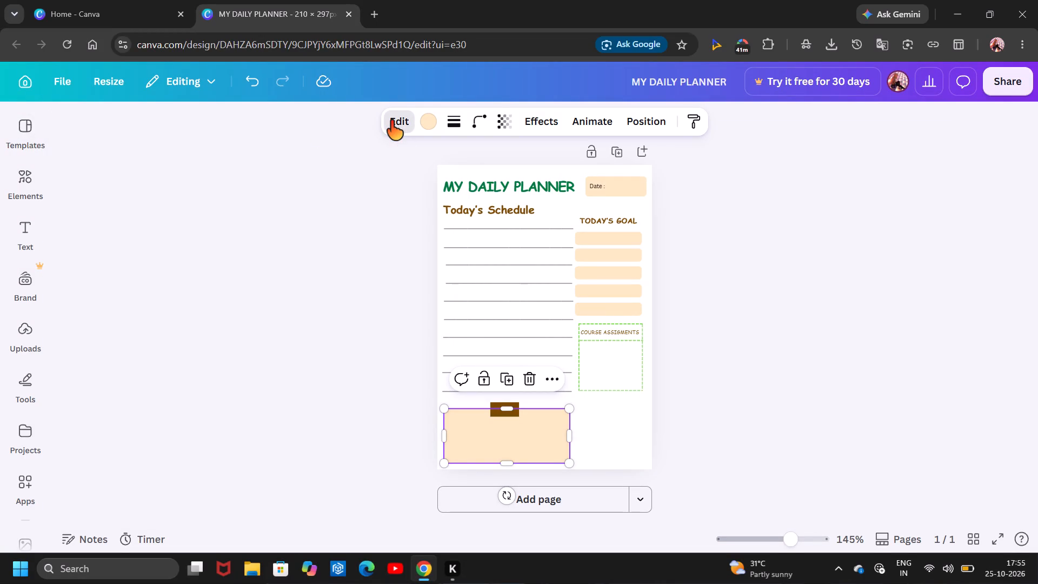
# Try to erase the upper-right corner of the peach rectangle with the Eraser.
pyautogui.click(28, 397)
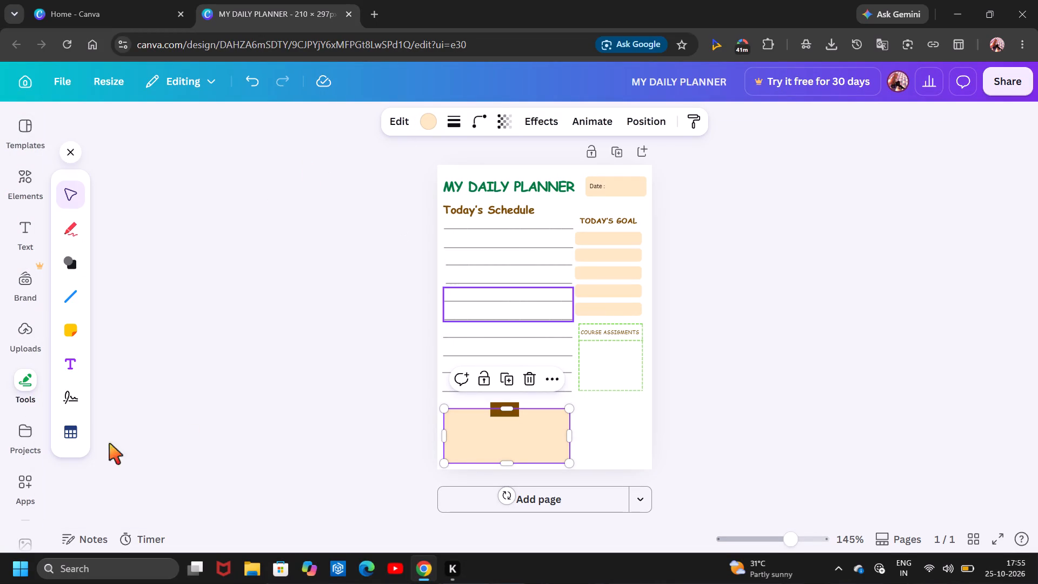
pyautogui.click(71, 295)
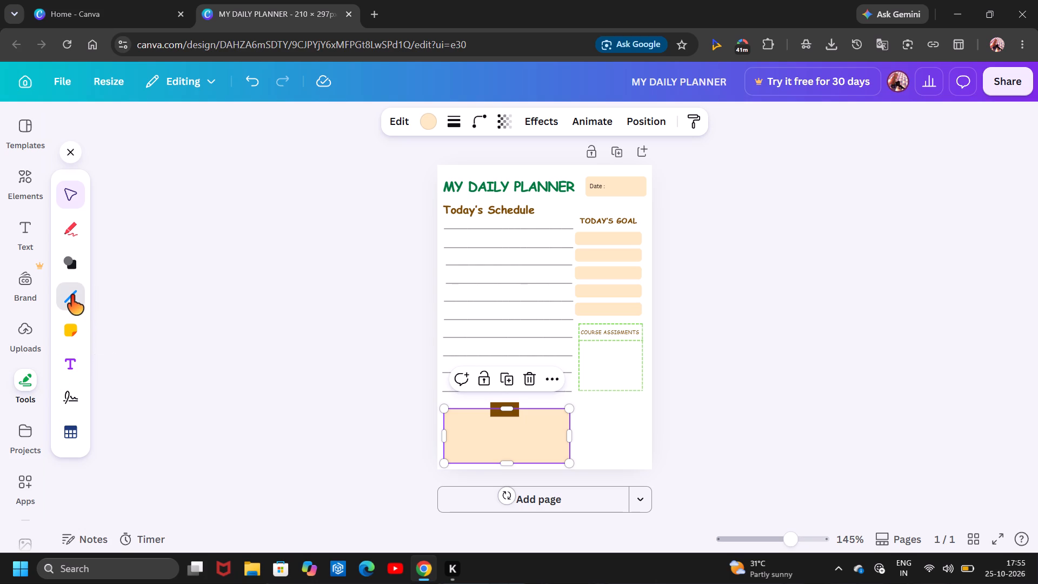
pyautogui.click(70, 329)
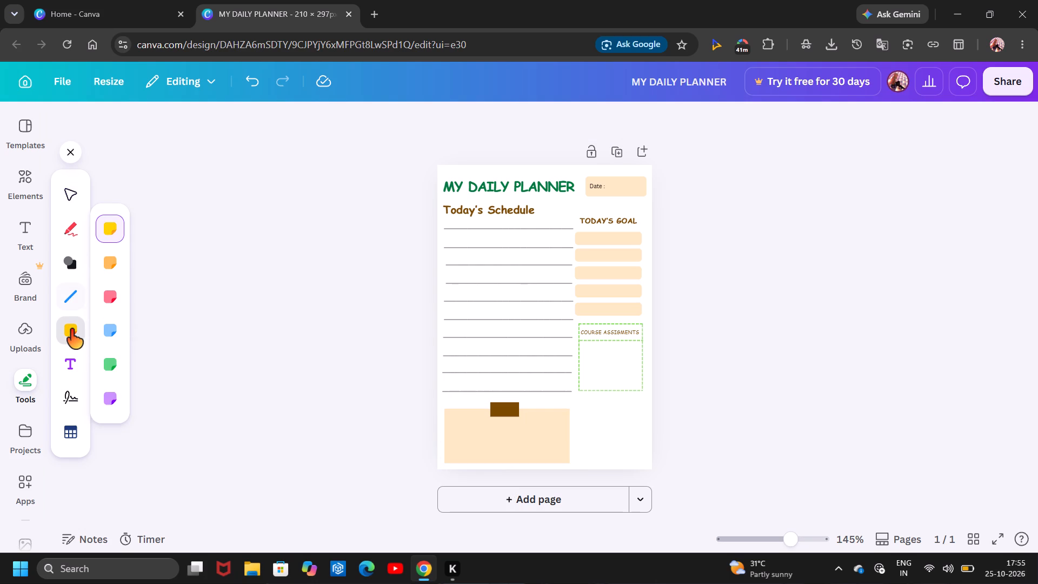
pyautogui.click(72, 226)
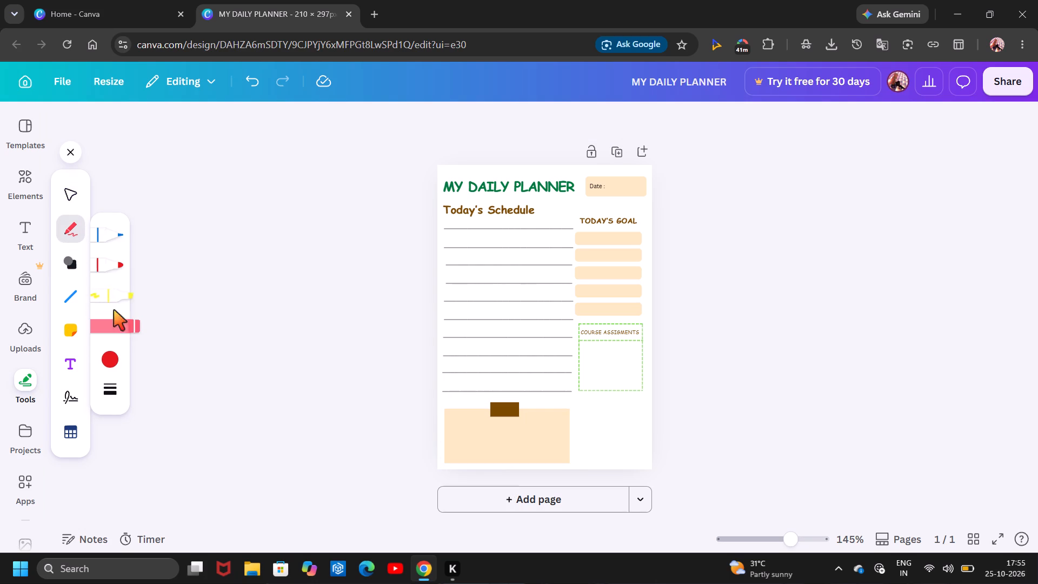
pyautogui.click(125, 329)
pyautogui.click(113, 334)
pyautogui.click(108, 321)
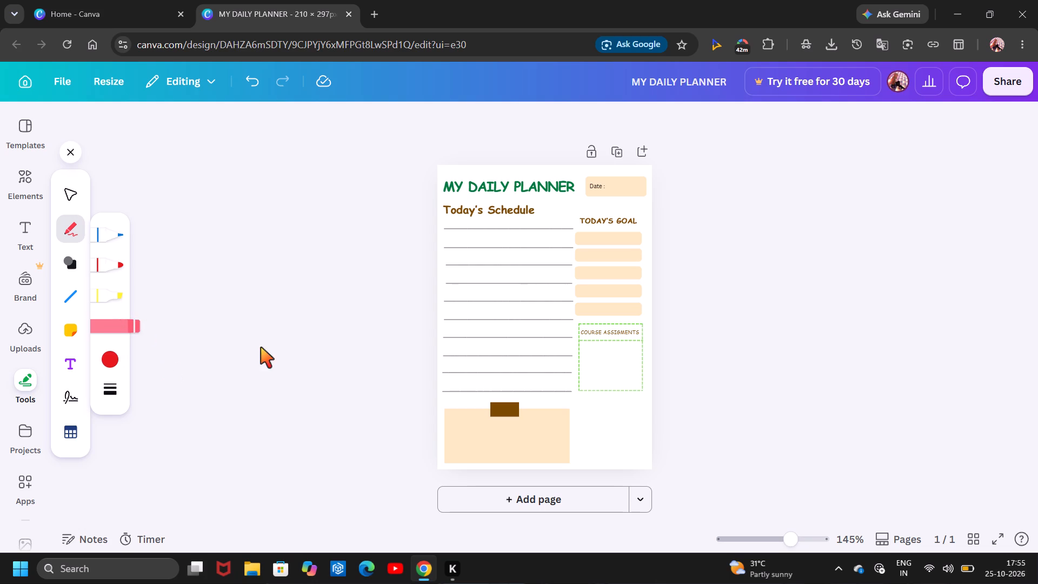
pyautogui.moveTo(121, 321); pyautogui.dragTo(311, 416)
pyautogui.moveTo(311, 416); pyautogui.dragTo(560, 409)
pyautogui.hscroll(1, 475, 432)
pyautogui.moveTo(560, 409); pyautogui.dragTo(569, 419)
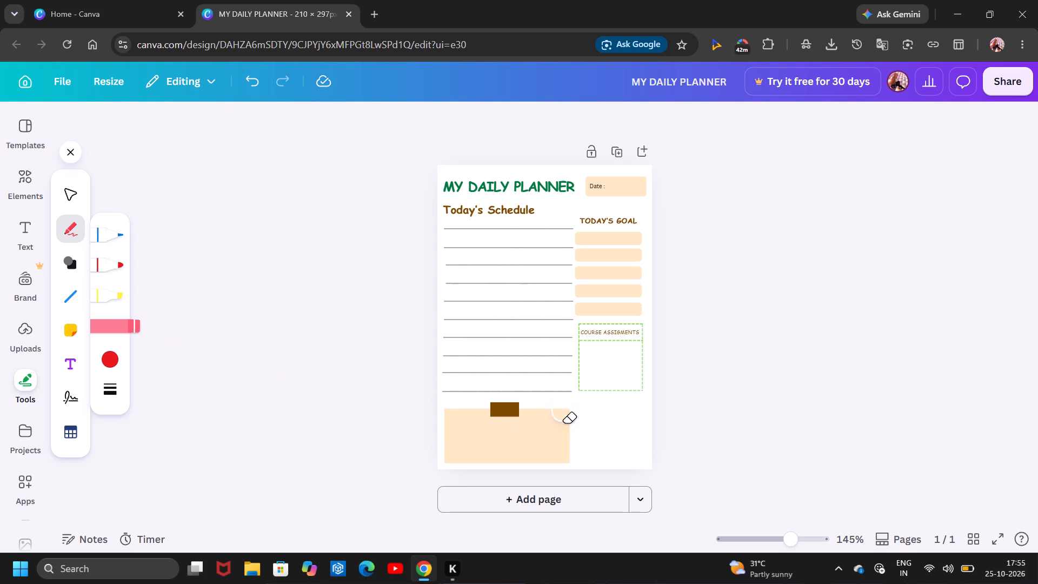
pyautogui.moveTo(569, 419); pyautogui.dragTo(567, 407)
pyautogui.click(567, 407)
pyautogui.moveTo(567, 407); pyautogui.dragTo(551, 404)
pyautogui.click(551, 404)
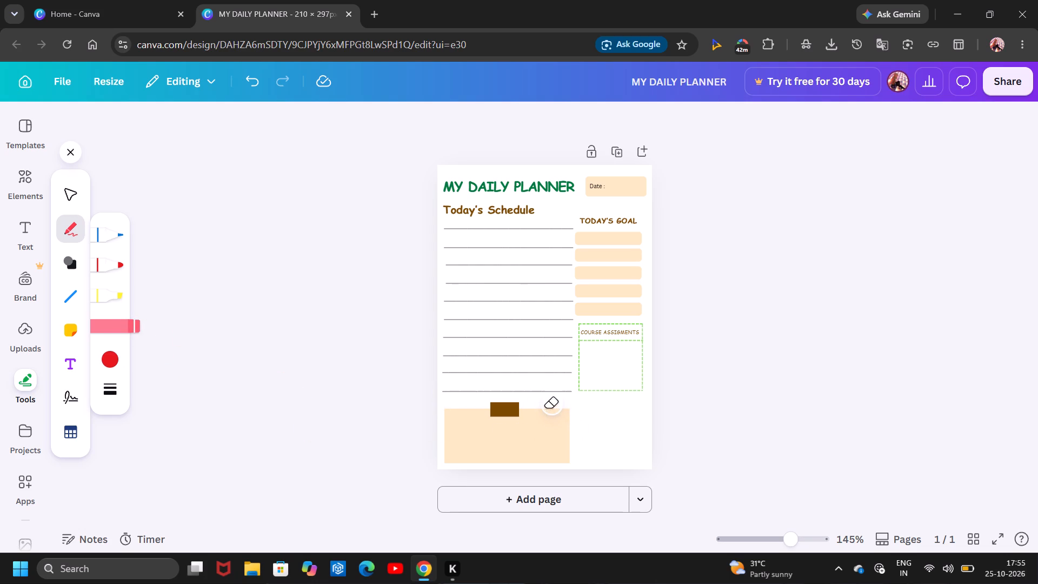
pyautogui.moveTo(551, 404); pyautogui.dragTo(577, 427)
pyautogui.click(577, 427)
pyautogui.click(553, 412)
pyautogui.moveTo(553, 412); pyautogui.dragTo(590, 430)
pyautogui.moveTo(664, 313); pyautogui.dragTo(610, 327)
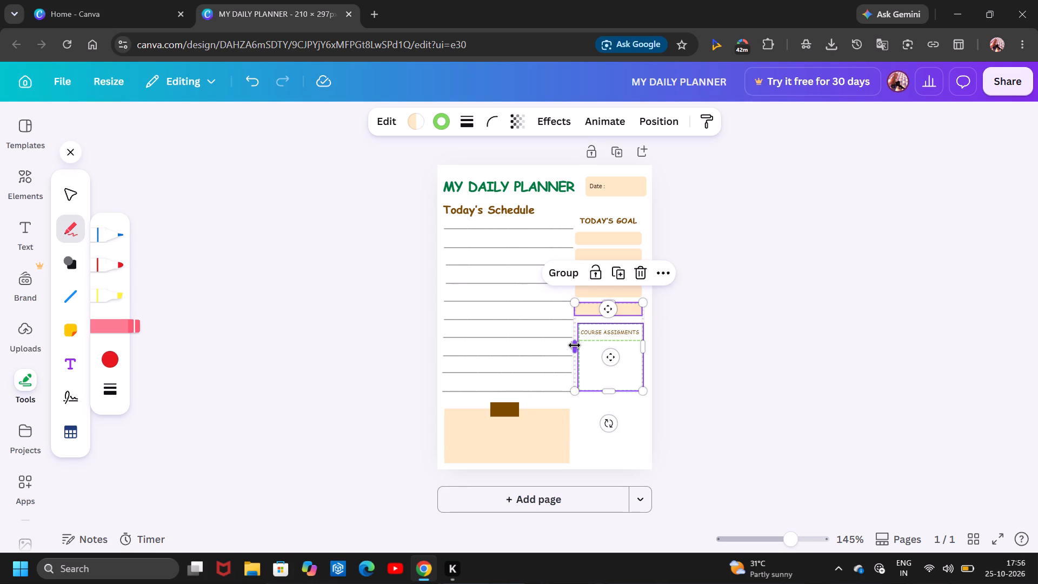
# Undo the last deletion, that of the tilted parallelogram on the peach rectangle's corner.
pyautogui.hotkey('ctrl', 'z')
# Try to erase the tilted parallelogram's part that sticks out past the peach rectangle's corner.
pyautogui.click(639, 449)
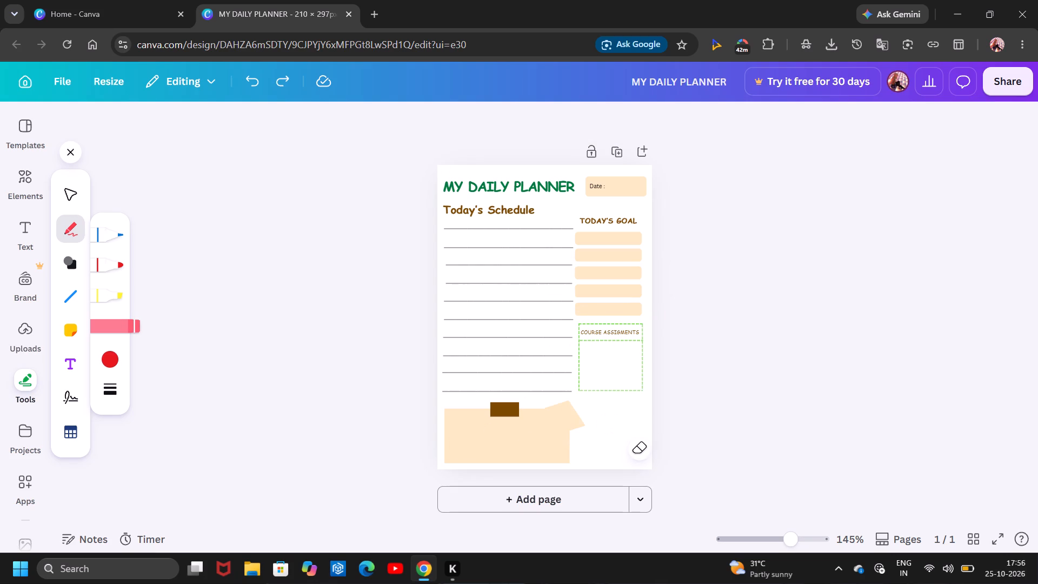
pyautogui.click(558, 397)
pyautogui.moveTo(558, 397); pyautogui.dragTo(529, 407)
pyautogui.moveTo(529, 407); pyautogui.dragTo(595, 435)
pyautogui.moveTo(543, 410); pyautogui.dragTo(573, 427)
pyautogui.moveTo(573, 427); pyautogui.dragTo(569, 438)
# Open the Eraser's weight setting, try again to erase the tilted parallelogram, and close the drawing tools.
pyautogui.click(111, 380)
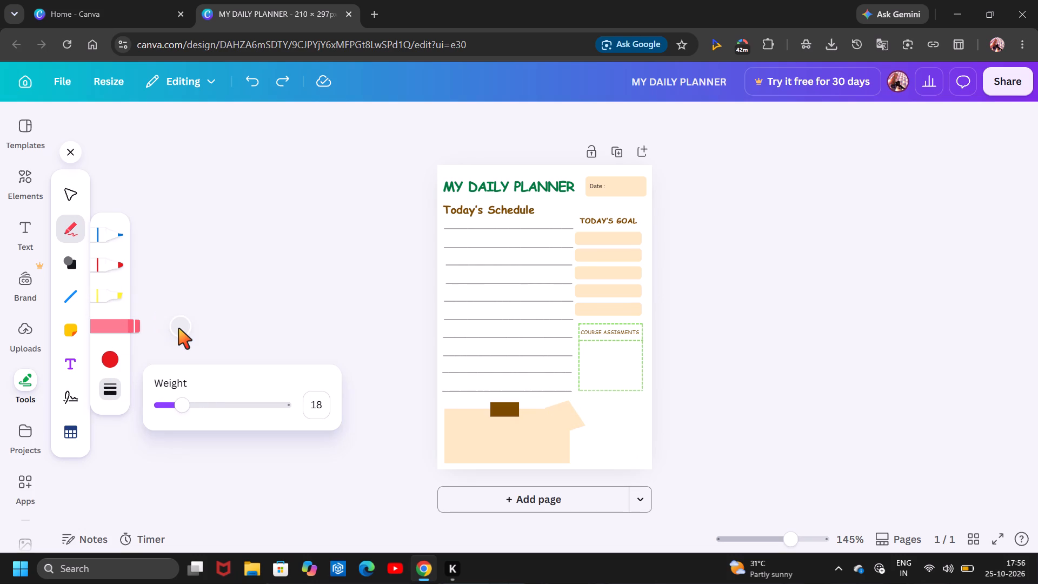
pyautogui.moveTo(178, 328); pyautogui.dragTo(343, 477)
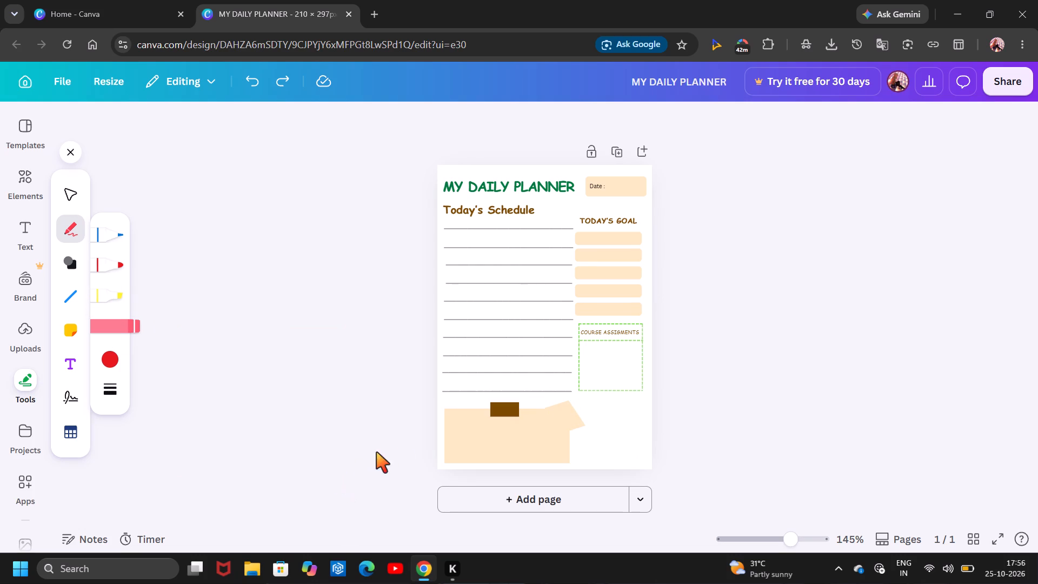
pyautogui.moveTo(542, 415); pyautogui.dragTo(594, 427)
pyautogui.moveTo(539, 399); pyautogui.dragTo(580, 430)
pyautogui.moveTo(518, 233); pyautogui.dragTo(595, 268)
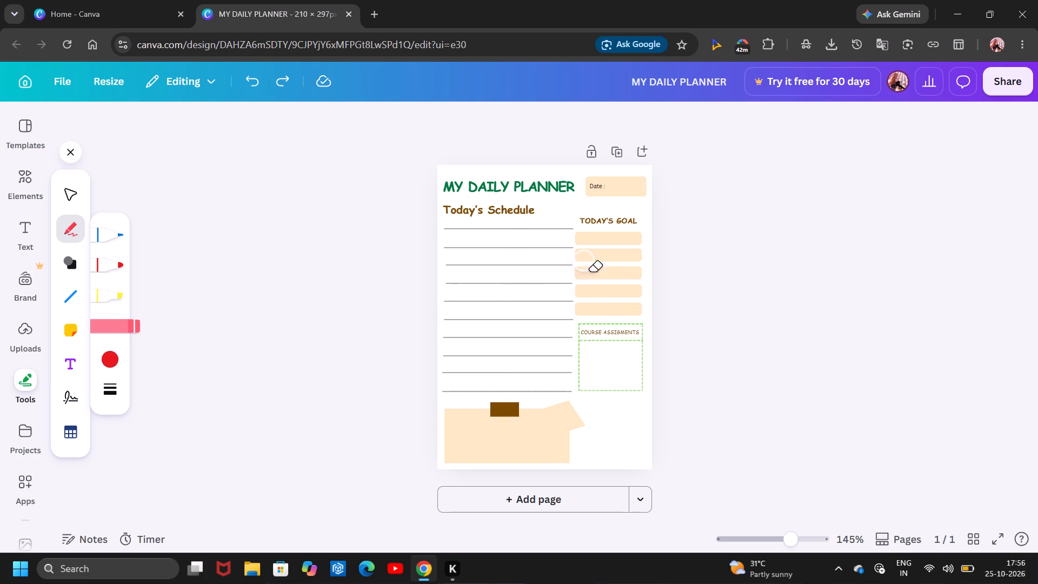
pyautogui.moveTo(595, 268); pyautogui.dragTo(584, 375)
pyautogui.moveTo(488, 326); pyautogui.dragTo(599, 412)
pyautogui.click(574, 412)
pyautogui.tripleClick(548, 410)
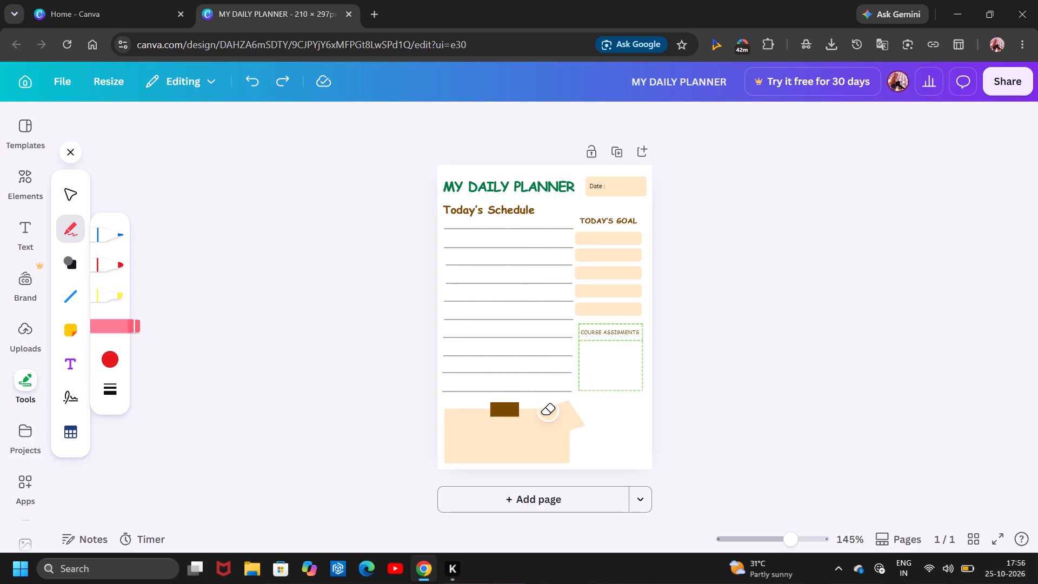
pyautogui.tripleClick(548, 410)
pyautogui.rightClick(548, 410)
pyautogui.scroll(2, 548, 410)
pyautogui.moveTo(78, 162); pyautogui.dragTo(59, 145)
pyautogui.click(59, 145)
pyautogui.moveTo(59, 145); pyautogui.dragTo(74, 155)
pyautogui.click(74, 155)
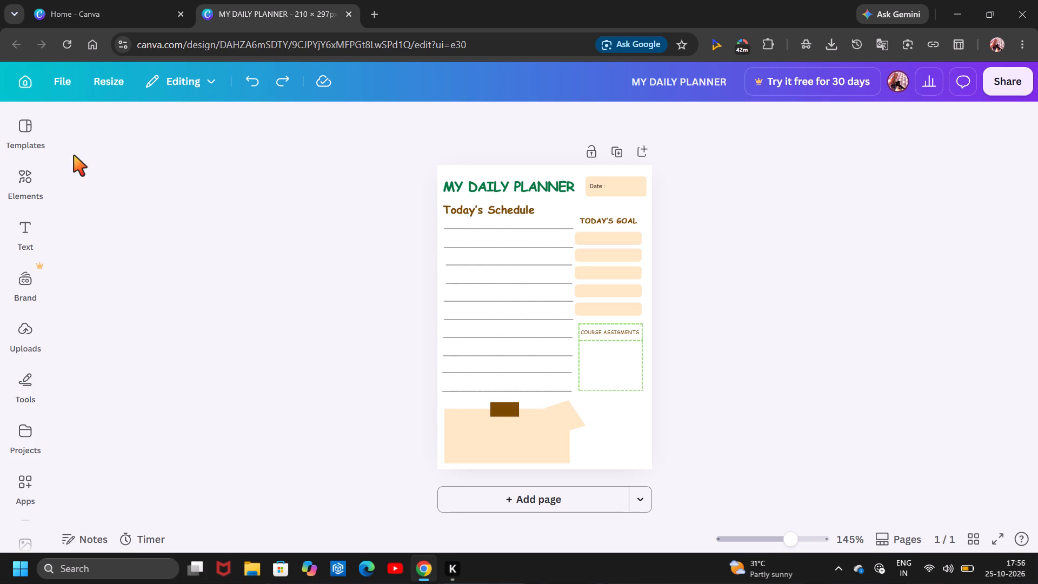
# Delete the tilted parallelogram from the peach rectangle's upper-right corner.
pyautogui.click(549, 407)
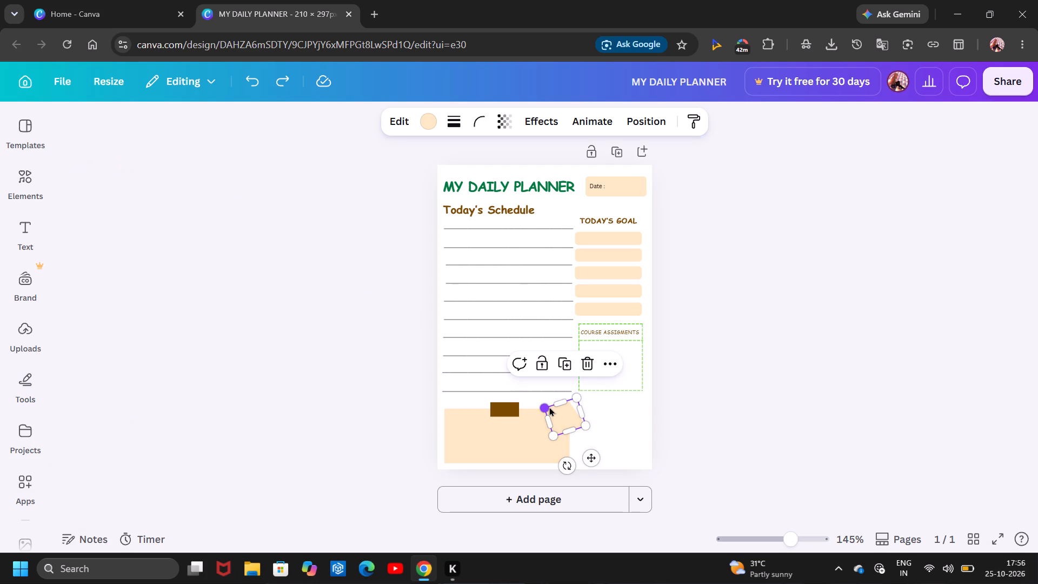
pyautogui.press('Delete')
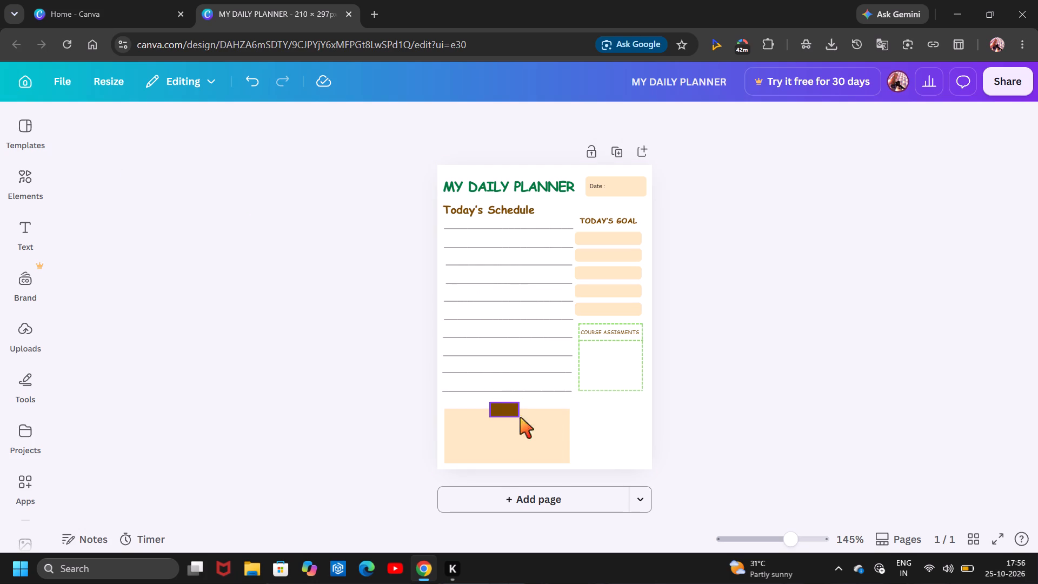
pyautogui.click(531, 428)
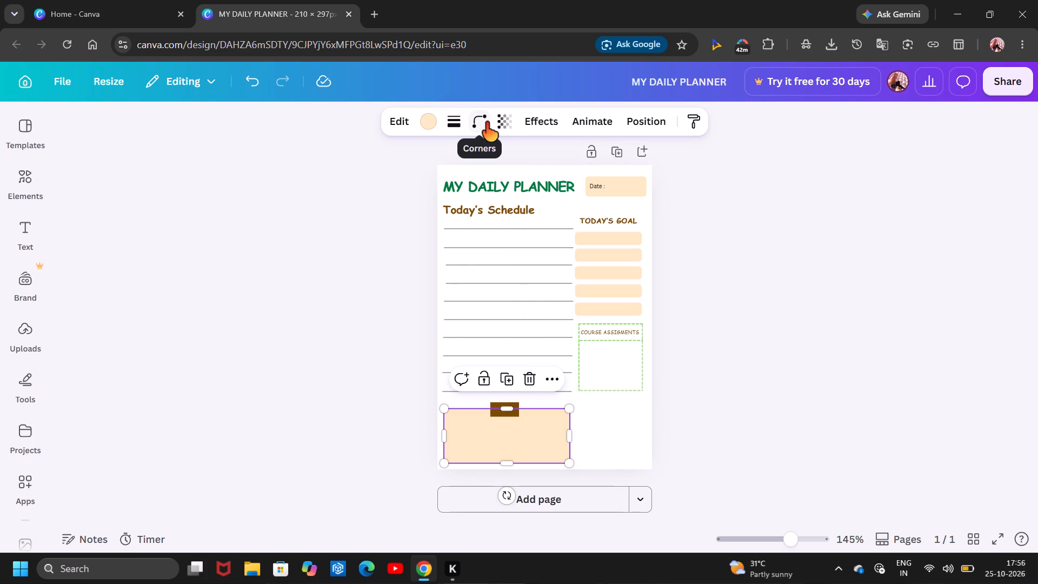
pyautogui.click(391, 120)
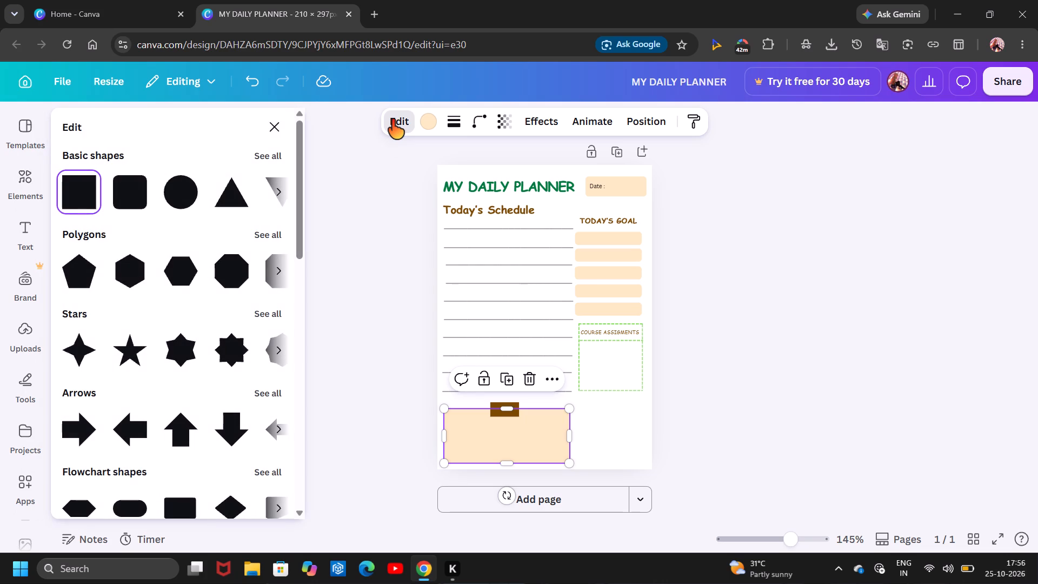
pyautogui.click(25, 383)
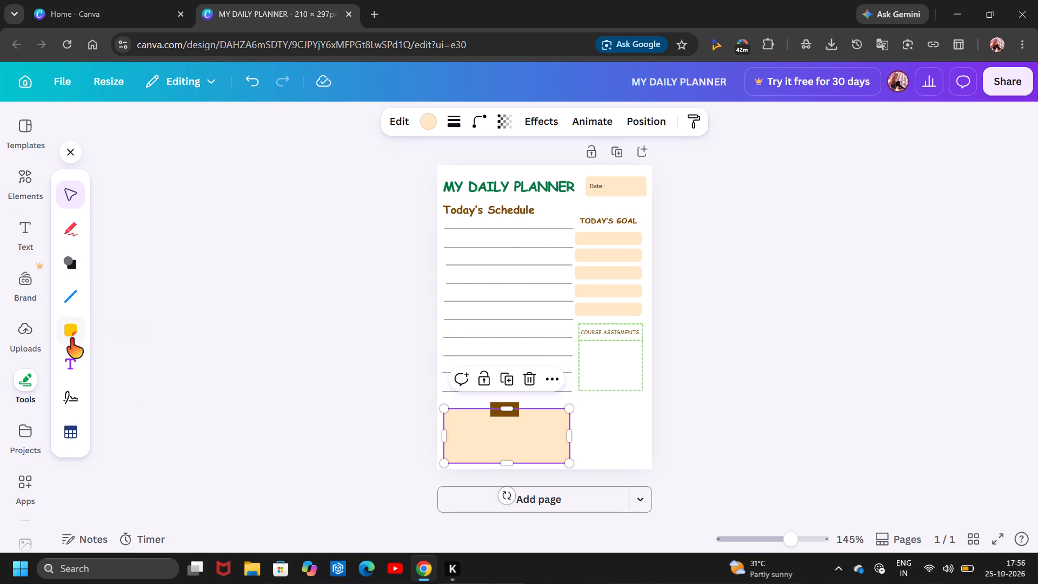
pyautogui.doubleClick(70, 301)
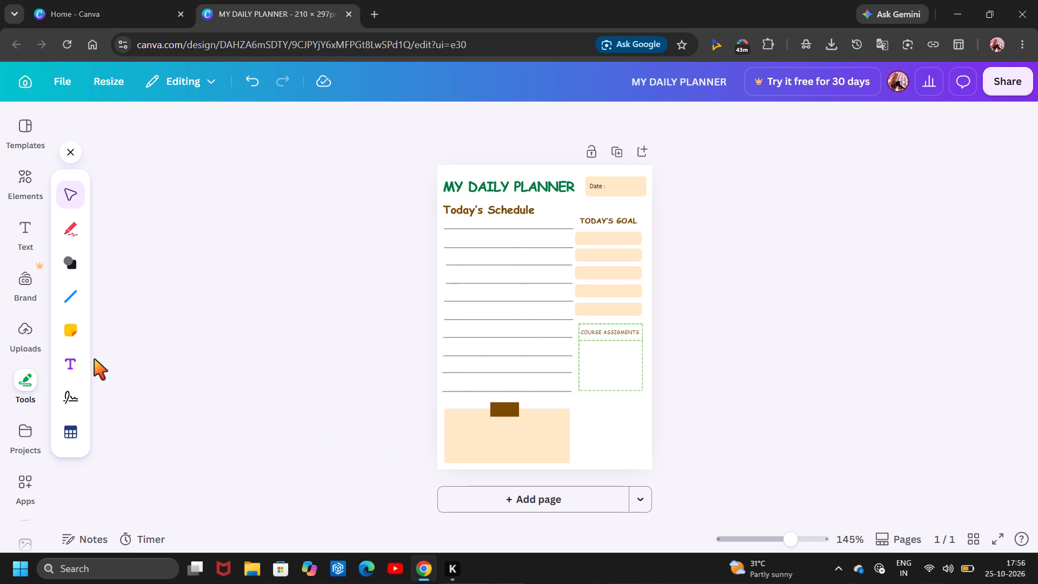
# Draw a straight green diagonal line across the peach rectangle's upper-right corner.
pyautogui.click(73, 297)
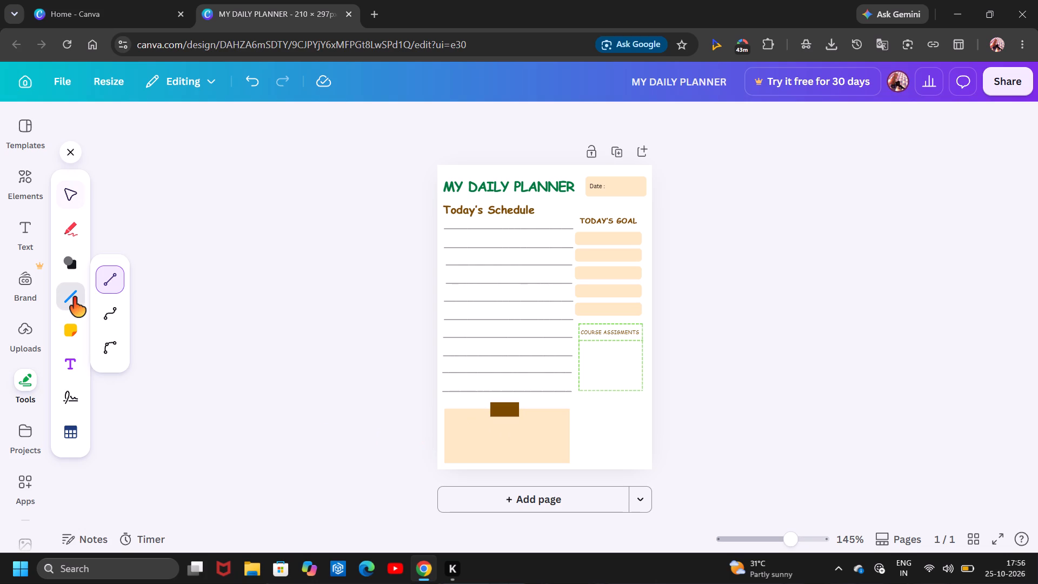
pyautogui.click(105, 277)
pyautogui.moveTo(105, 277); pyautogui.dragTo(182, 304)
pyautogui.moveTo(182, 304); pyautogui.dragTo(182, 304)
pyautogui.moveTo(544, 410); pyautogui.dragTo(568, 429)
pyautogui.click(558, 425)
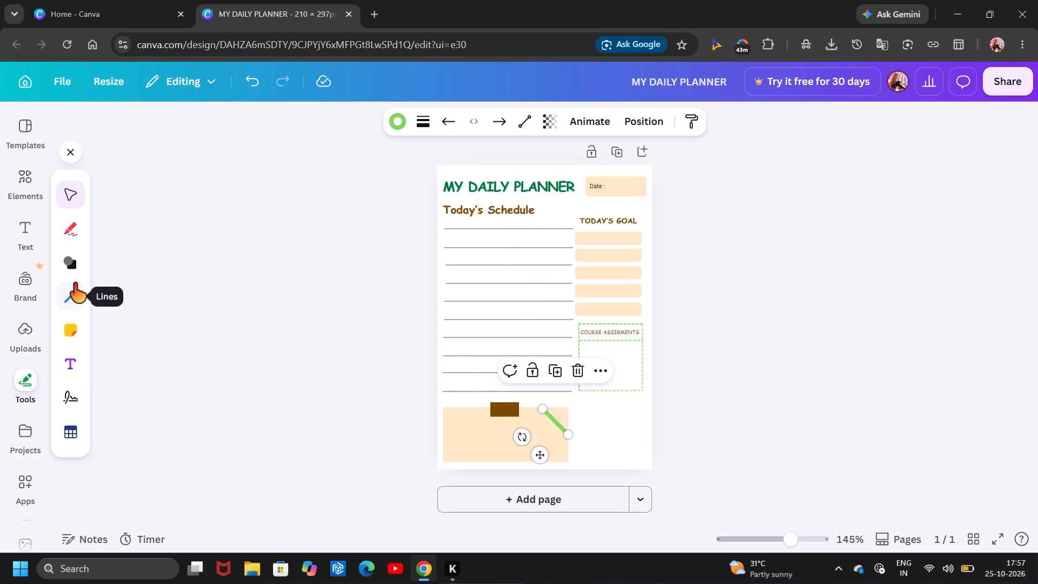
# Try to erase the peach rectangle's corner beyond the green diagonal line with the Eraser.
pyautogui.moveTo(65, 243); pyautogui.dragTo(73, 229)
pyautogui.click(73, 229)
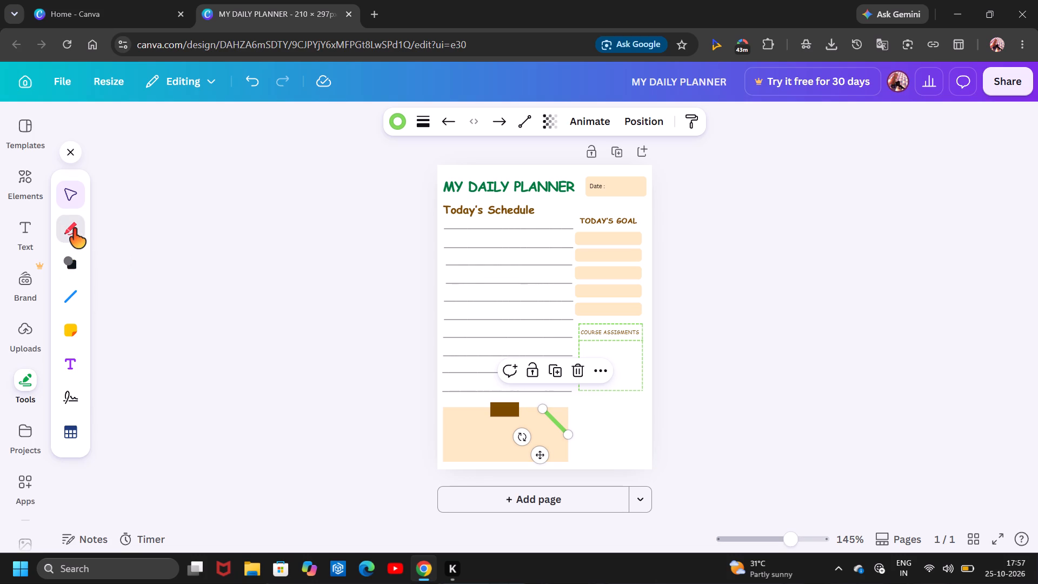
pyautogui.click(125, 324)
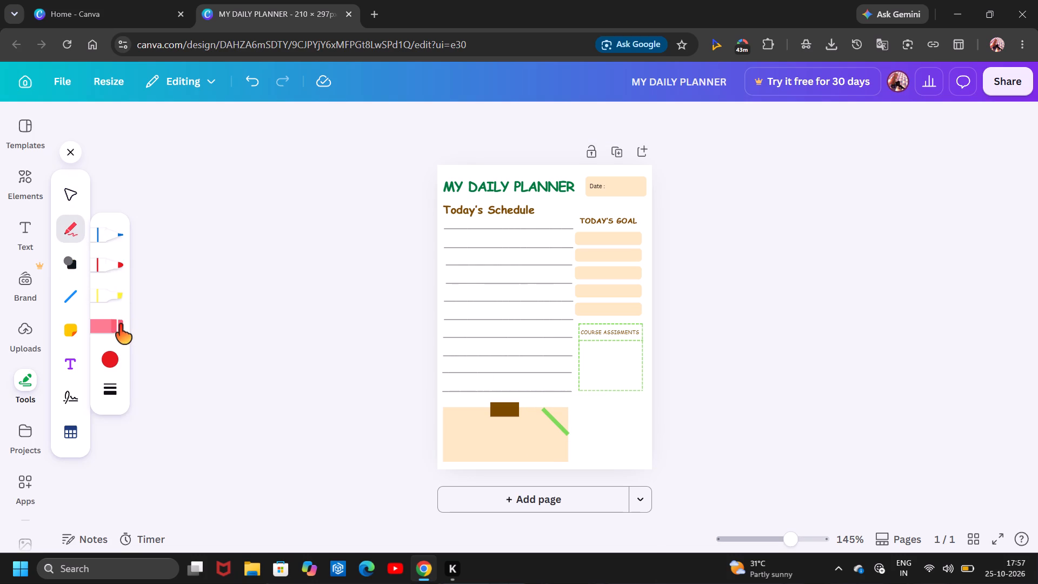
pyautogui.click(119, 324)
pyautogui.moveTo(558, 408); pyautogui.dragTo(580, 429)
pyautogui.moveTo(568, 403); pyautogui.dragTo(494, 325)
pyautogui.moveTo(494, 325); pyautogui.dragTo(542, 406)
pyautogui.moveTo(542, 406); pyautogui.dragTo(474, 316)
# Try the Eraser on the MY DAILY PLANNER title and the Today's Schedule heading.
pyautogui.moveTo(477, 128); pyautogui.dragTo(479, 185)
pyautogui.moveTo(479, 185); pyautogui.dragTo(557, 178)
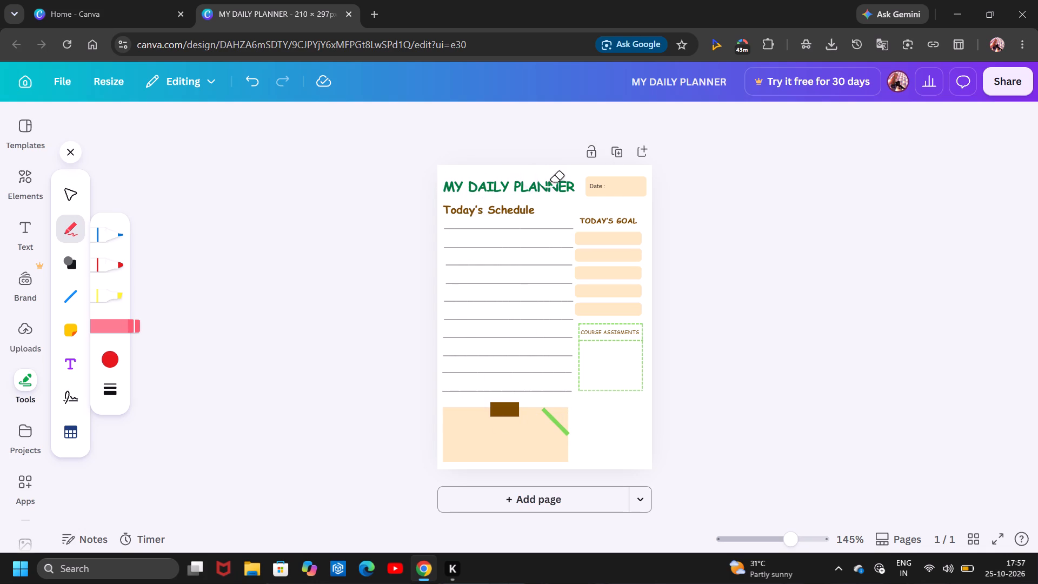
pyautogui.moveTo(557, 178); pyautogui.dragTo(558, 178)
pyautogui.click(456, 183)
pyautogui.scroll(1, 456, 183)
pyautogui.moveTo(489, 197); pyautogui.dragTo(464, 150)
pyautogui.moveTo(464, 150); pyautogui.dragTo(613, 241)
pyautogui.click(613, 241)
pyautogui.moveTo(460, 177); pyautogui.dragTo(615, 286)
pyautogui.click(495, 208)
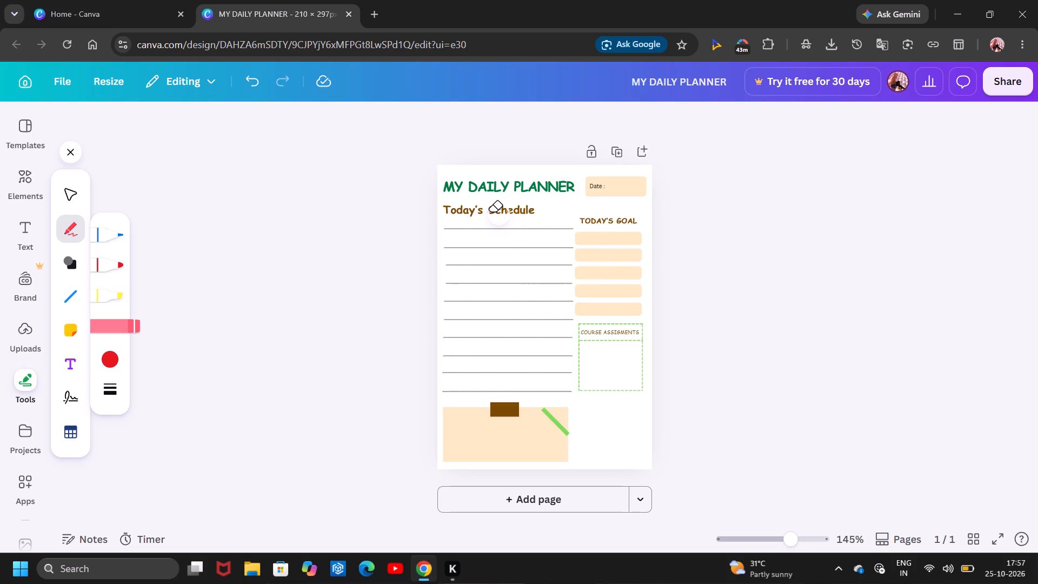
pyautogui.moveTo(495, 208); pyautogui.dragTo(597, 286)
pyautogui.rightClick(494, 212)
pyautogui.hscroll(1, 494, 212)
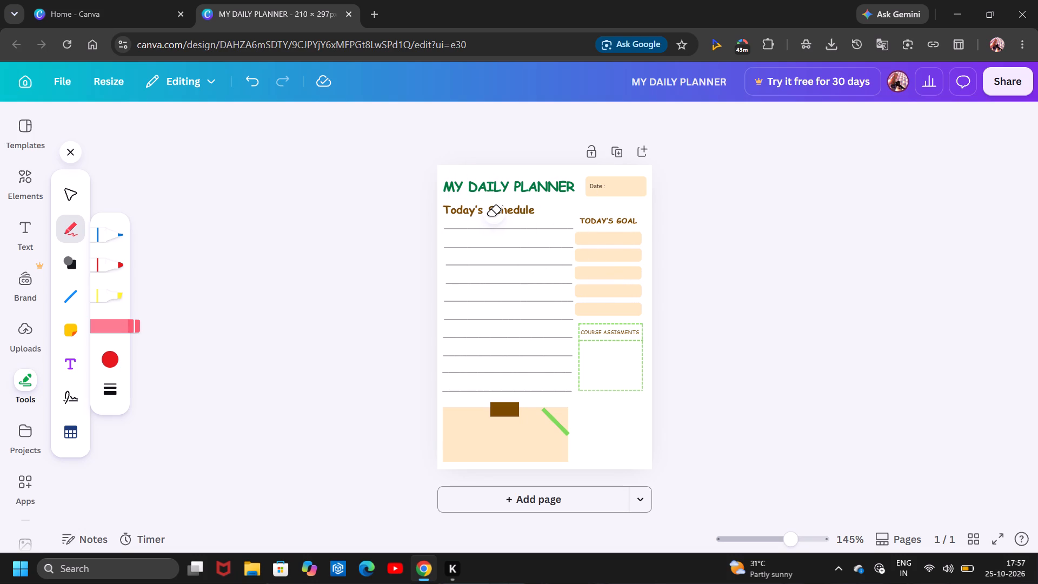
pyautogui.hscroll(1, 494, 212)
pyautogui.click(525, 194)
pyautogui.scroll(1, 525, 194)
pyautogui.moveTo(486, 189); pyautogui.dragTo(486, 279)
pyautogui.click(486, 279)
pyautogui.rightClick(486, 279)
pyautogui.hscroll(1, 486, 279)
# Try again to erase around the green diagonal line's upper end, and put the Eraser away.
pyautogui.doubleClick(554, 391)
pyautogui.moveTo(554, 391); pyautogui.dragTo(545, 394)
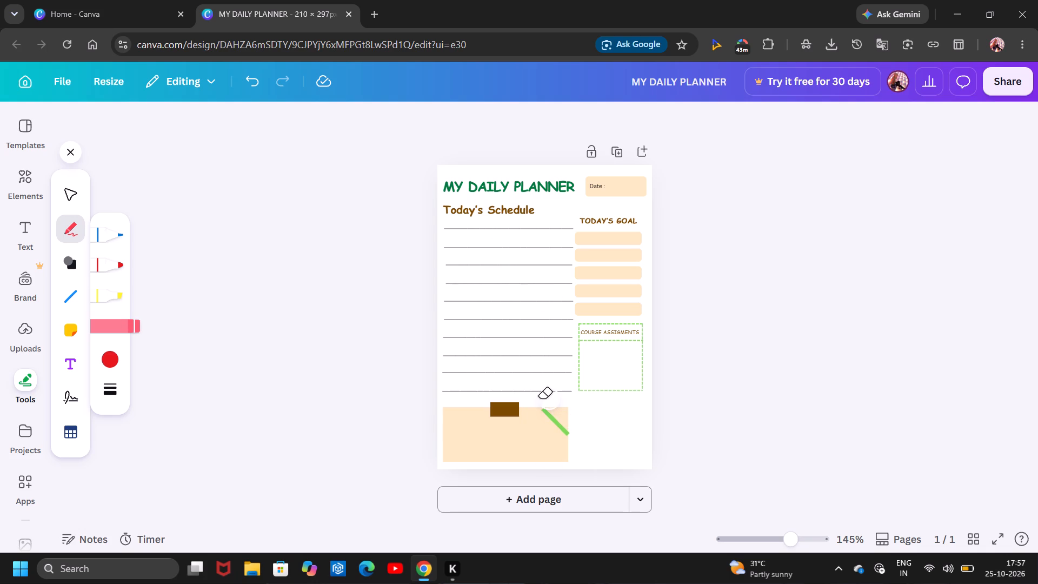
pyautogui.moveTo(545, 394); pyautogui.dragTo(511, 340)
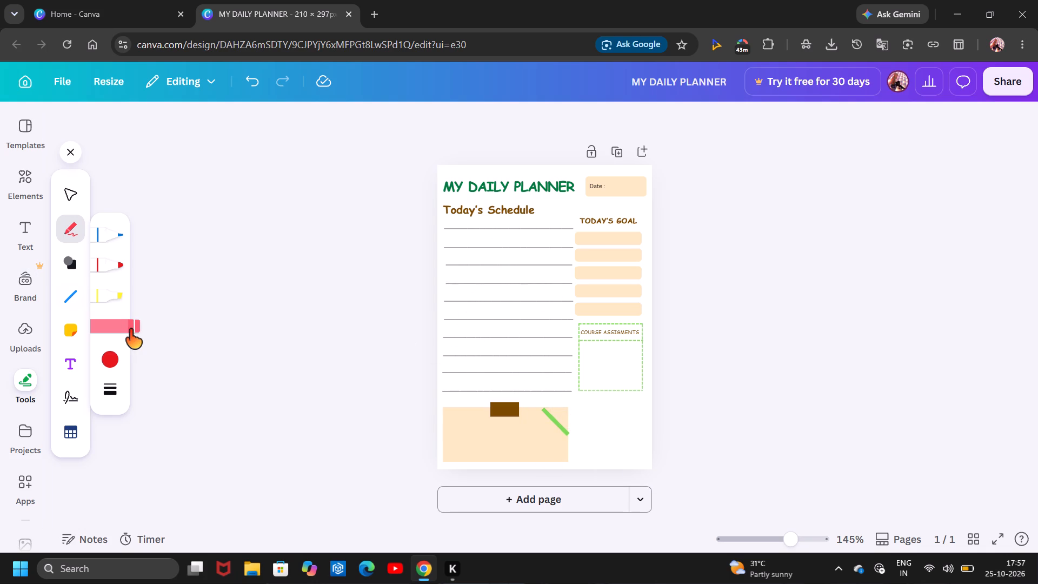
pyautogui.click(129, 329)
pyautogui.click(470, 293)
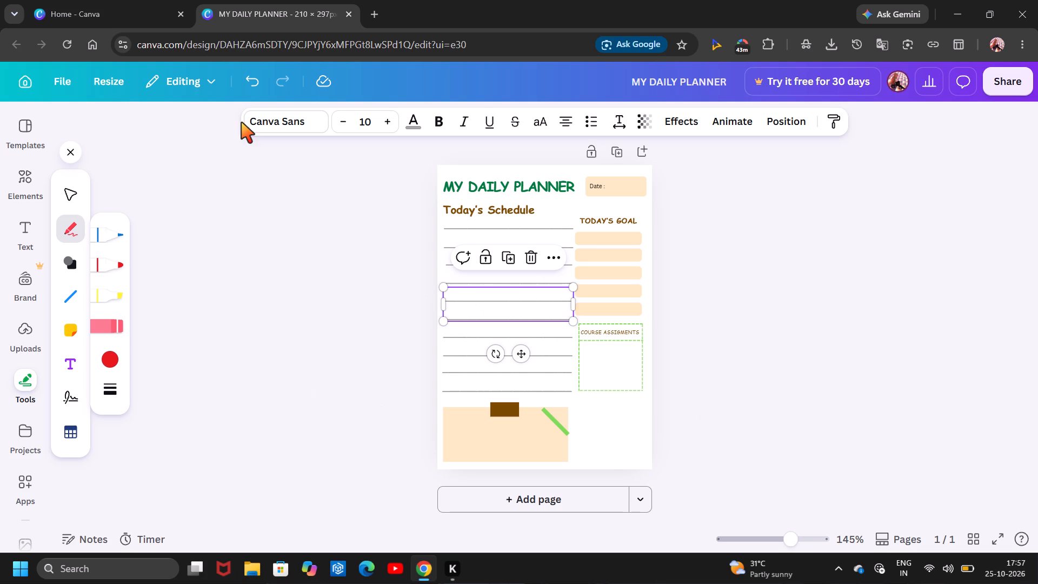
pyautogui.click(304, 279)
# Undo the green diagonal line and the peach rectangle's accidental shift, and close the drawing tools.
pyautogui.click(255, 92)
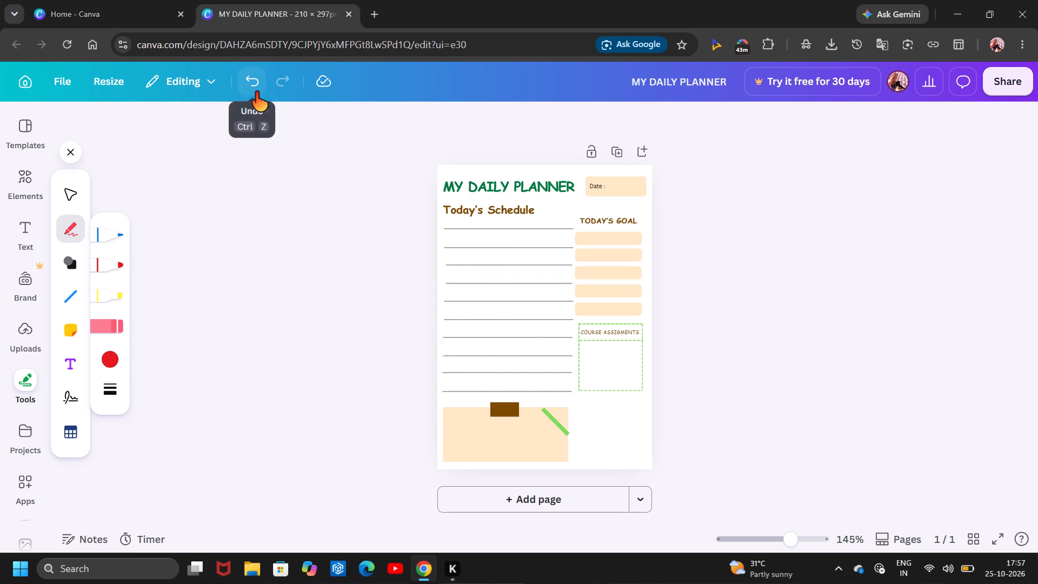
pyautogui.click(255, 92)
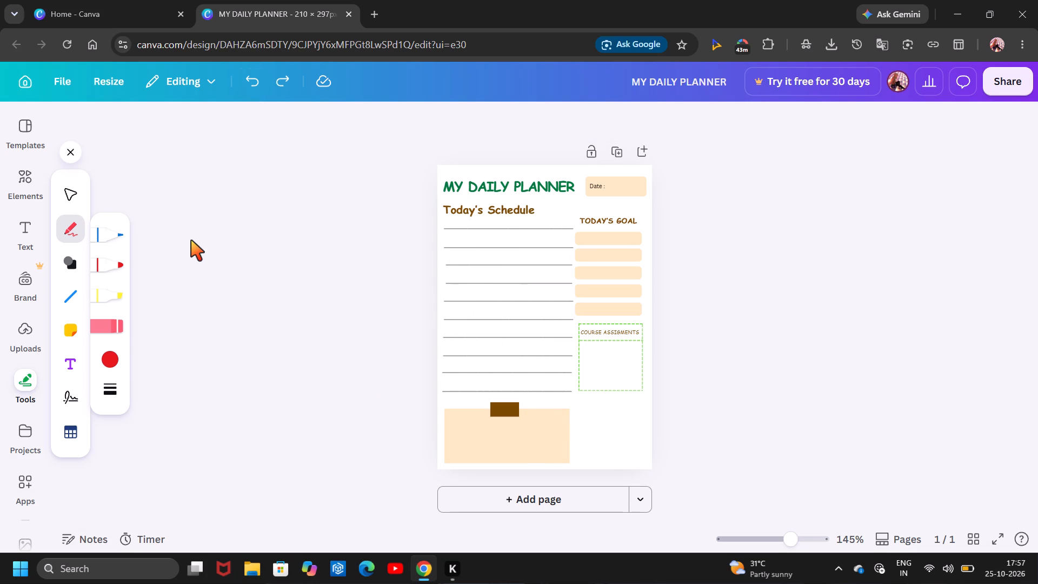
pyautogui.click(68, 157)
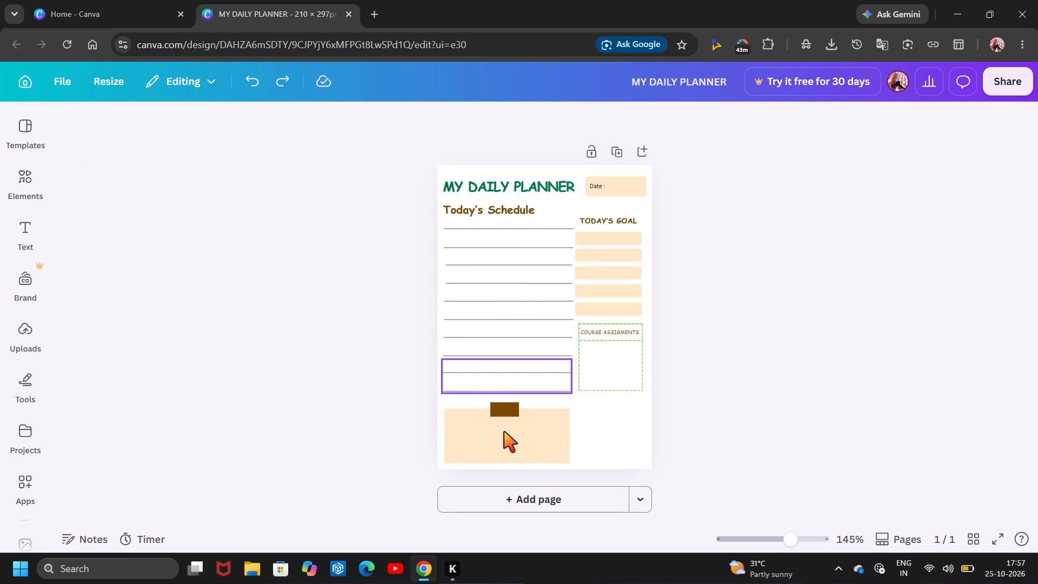
# Move the peach rectangle and its brown tab slightly up, closer to the last schedule line.
pyautogui.click(504, 432)
pyautogui.moveTo(511, 414); pyautogui.dragTo(511, 409)
pyautogui.click(511, 409)
pyautogui.moveTo(511, 409); pyautogui.dragTo(511, 404)
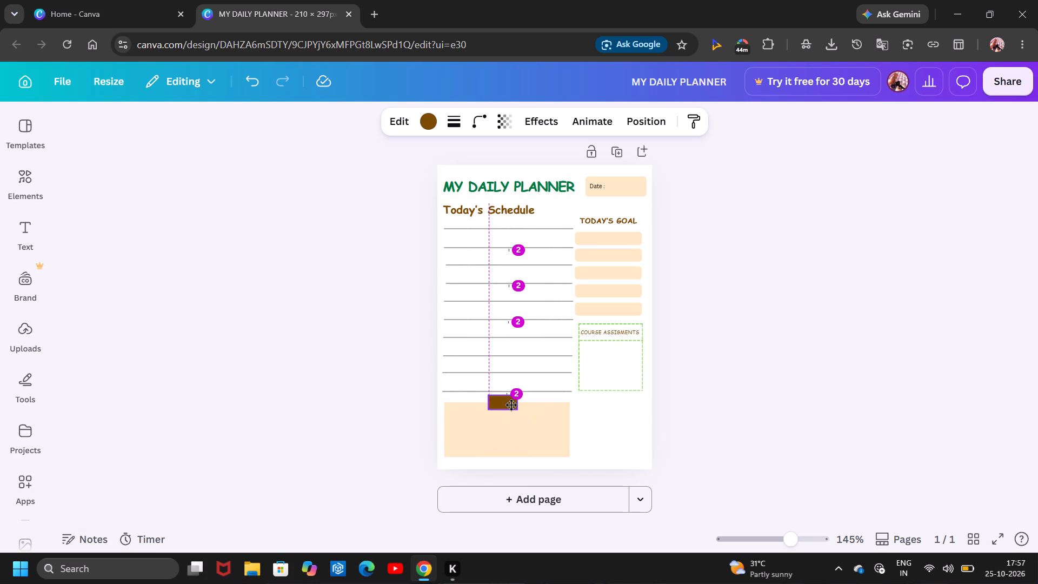
pyautogui.moveTo(511, 404); pyautogui.dragTo(510, 404)
pyautogui.click(624, 459)
# Lower the peach rectangle slightly, and stretch its top edge up to the middle of the brown tab.
pyautogui.moveTo(544, 448); pyautogui.dragTo(544, 454)
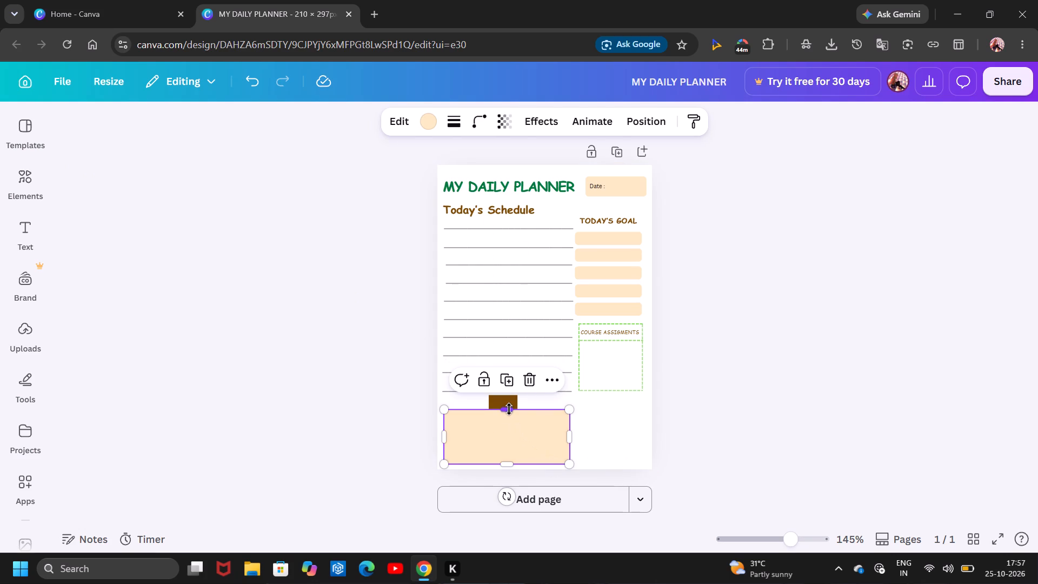
pyautogui.moveTo(509, 409); pyautogui.dragTo(511, 402)
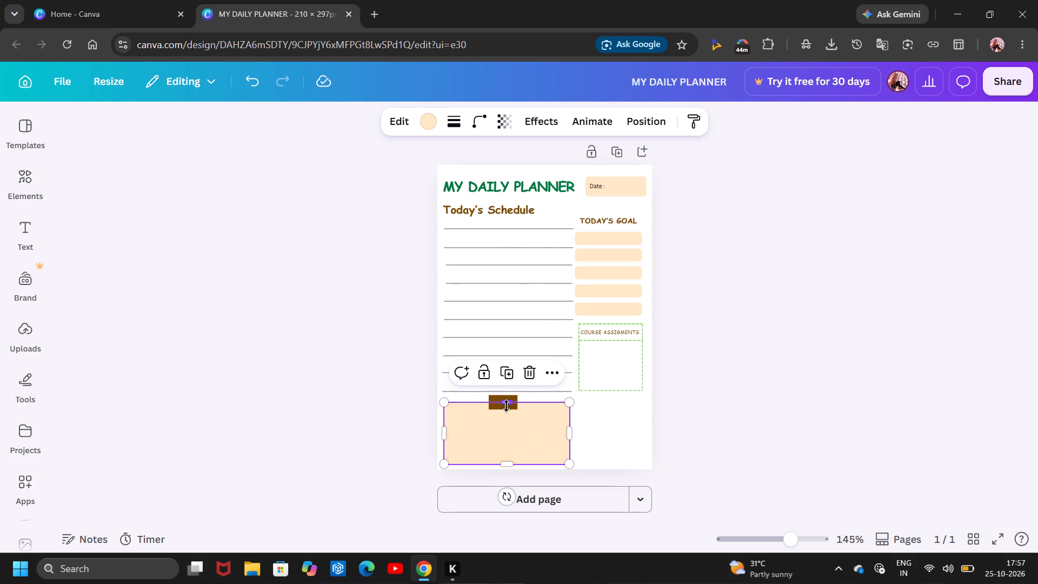
pyautogui.click(593, 420)
# Centre the brown tab horizontally on the peach rectangle's top edge.
pyautogui.moveTo(501, 402); pyautogui.dragTo(505, 402)
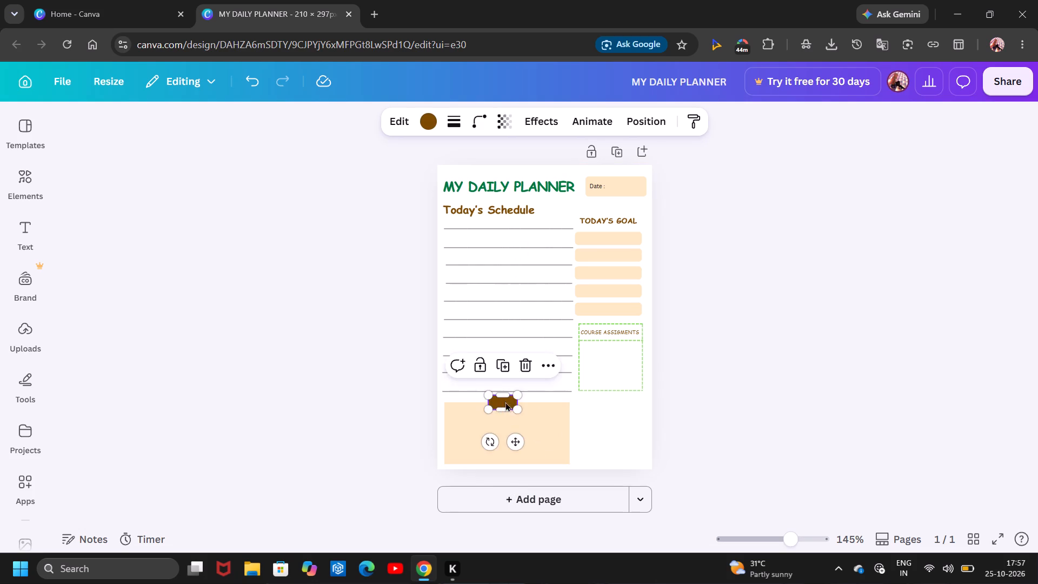
pyautogui.moveTo(505, 402); pyautogui.dragTo(508, 402)
pyautogui.click(649, 456)
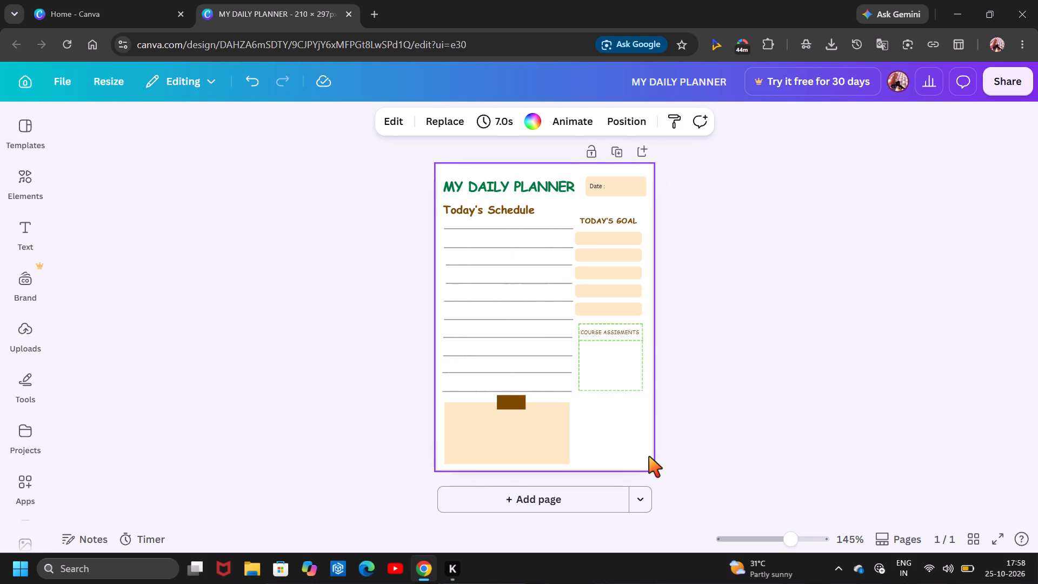
pyautogui.moveTo(509, 401); pyautogui.dragTo(504, 401)
pyautogui.click(621, 430)
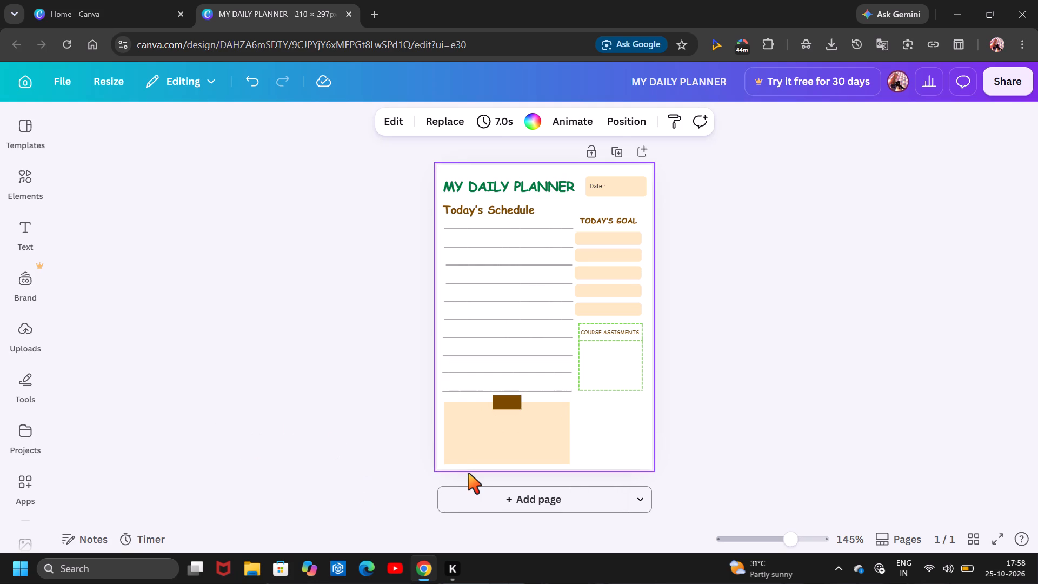
pyautogui.click(594, 402)
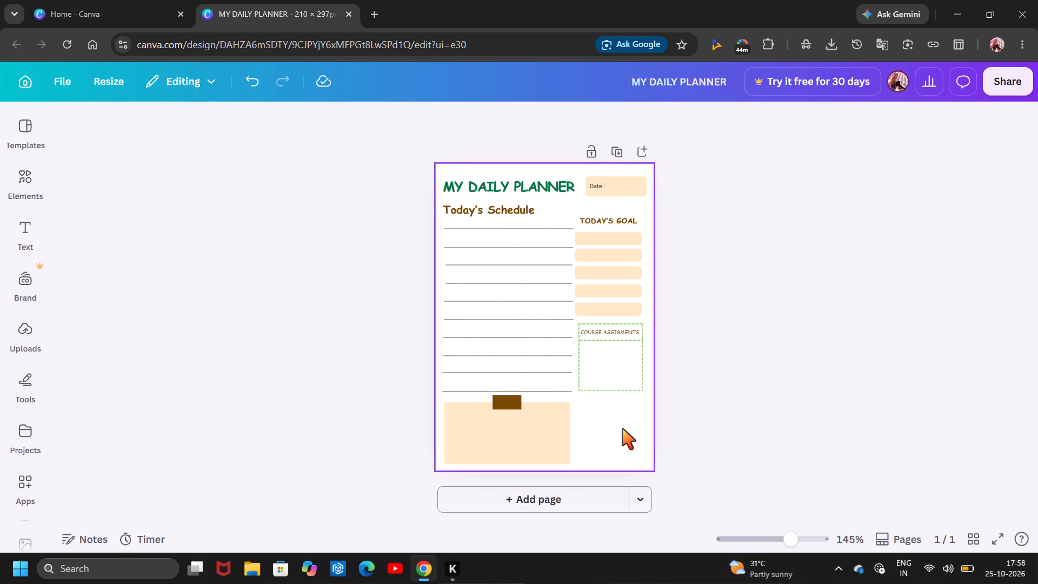
pyautogui.click(622, 429)
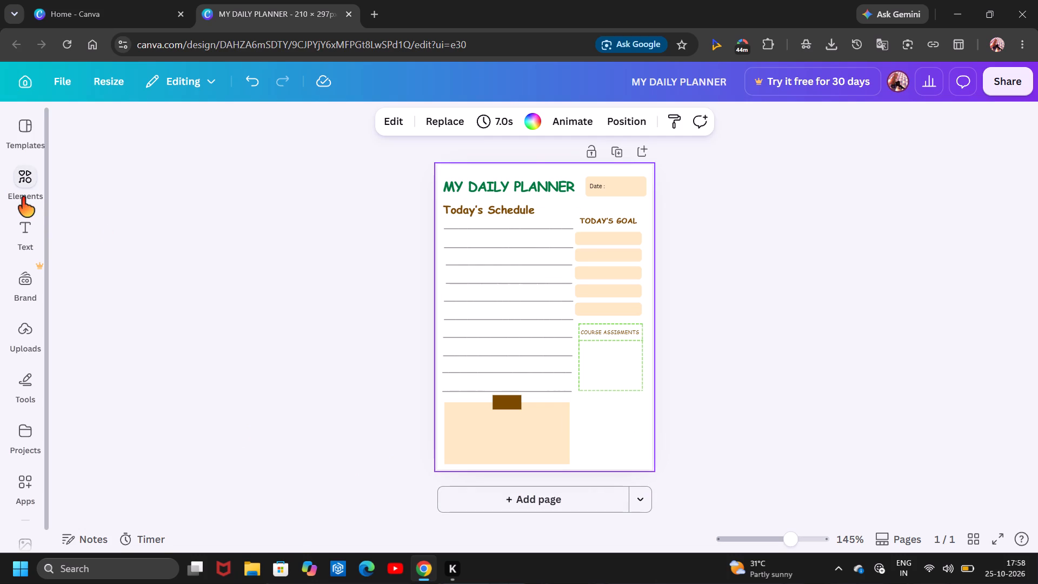
# Add a square from the recently used elements and place it below the COURSE ASSIGNMENTS box, beside the peach rectangle.
pyautogui.click(22, 197)
pyautogui.click(103, 200)
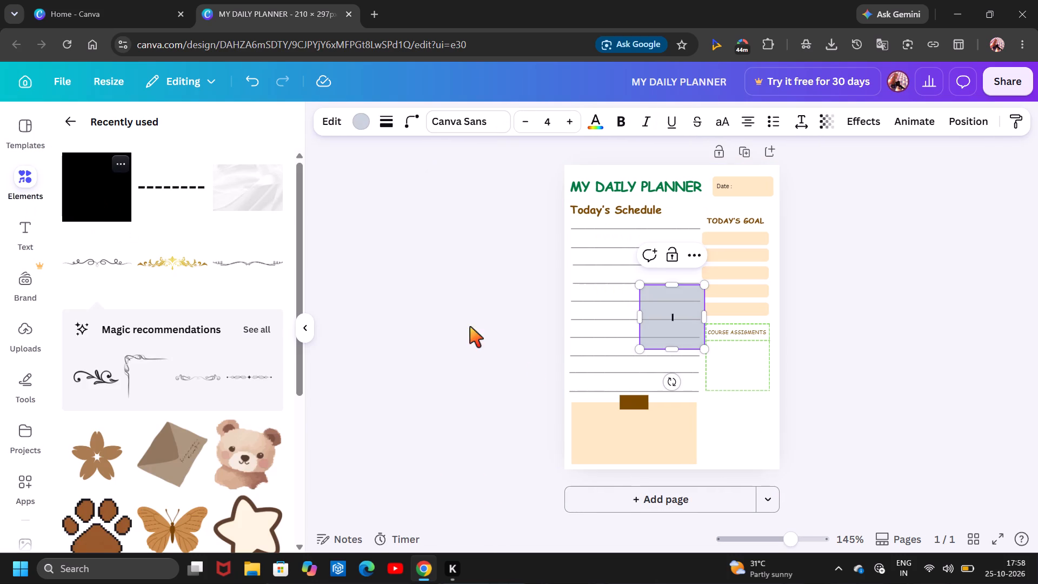
pyautogui.moveTo(681, 328); pyautogui.dragTo(747, 438)
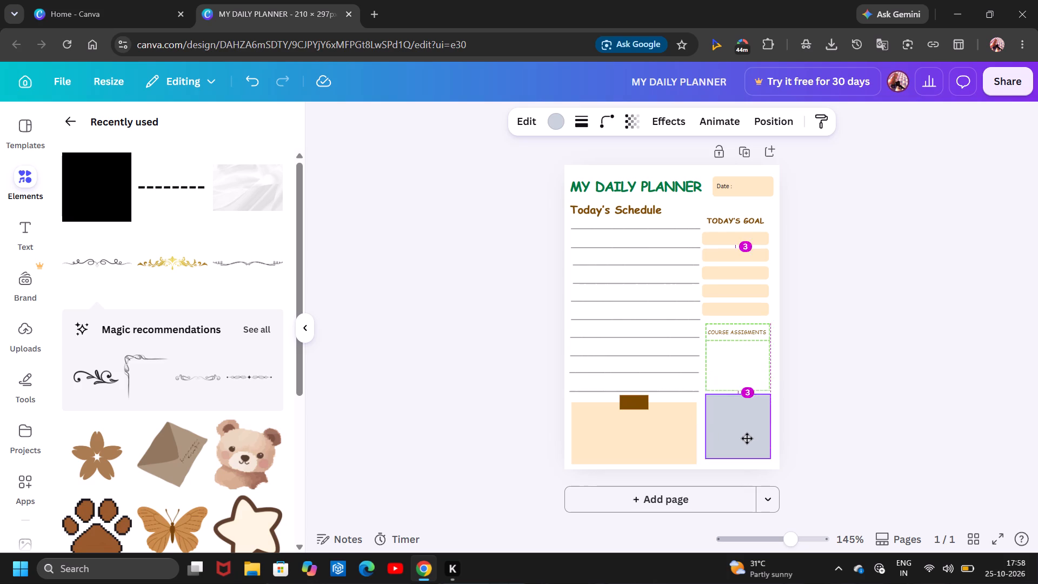
pyautogui.moveTo(747, 438); pyautogui.dragTo(747, 442)
# Set the new square's corner rounding to about 7.
pyautogui.click(615, 113)
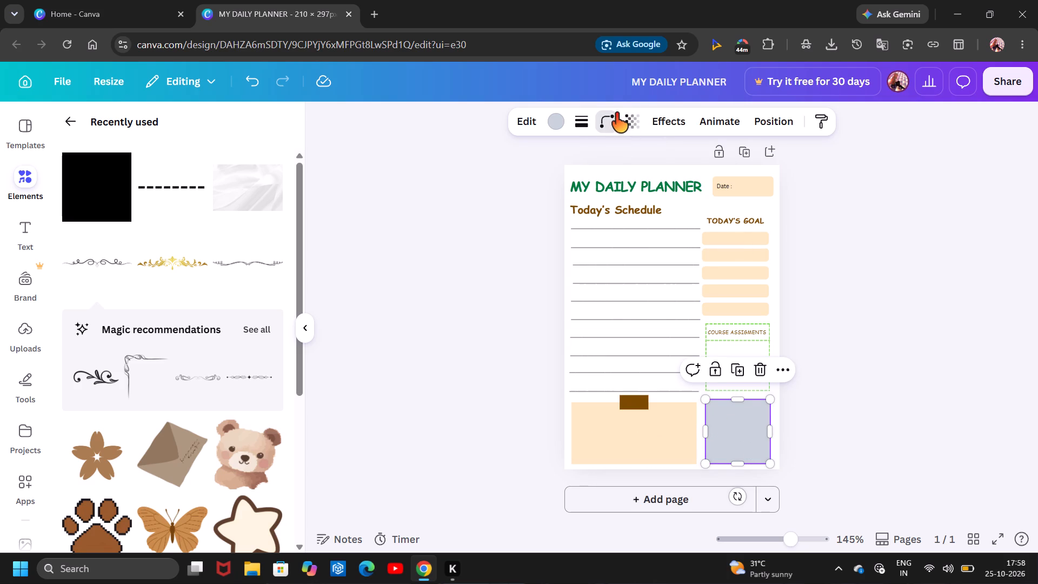
pyautogui.click(555, 180)
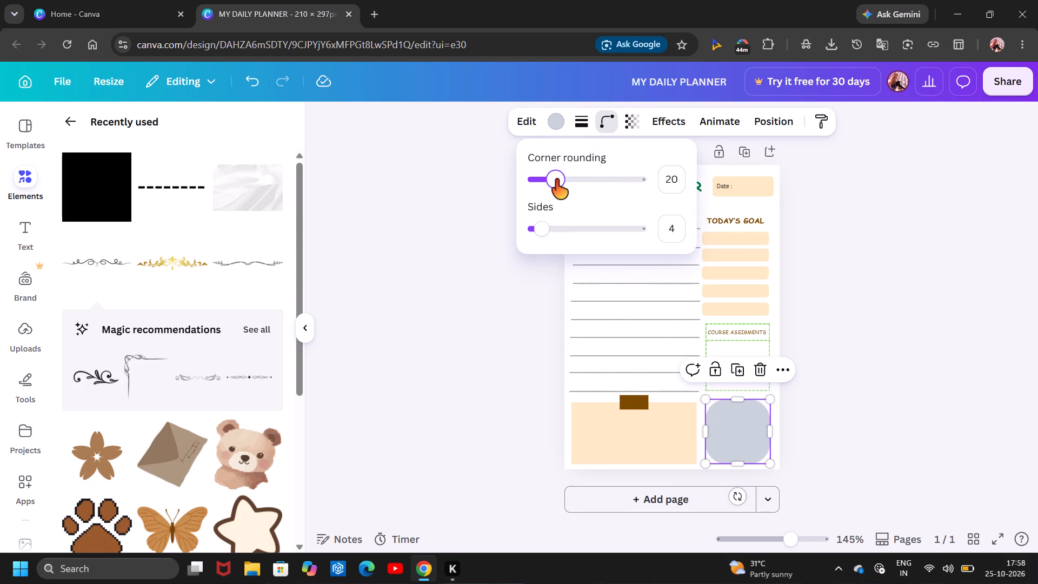
pyautogui.moveTo(546, 180); pyautogui.dragTo(545, 182)
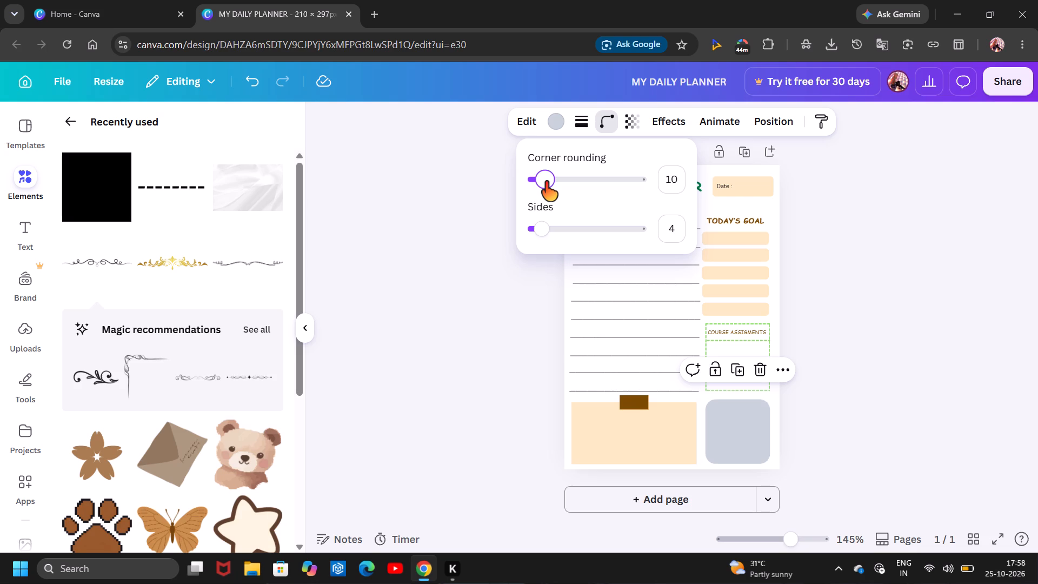
pyautogui.moveTo(545, 182); pyautogui.dragTo(541, 188)
pyautogui.moveTo(541, 188); pyautogui.dragTo(541, 188)
pyautogui.click(803, 301)
pyautogui.click(820, 328)
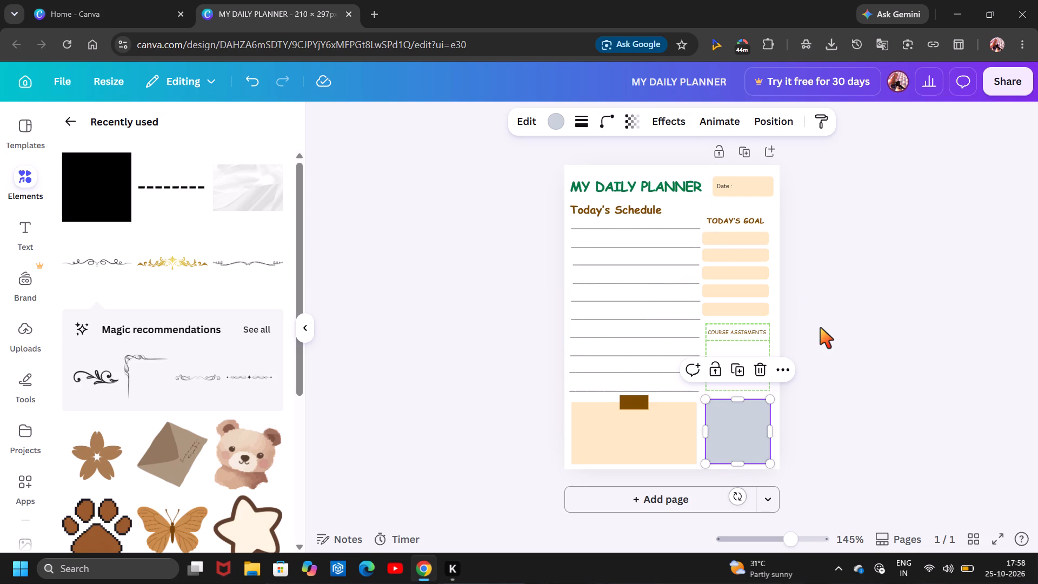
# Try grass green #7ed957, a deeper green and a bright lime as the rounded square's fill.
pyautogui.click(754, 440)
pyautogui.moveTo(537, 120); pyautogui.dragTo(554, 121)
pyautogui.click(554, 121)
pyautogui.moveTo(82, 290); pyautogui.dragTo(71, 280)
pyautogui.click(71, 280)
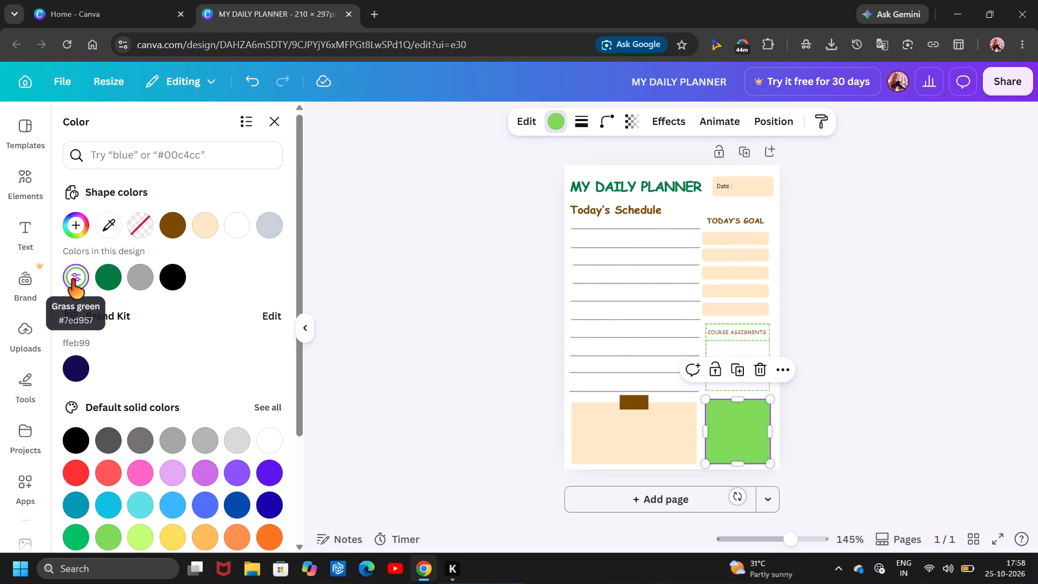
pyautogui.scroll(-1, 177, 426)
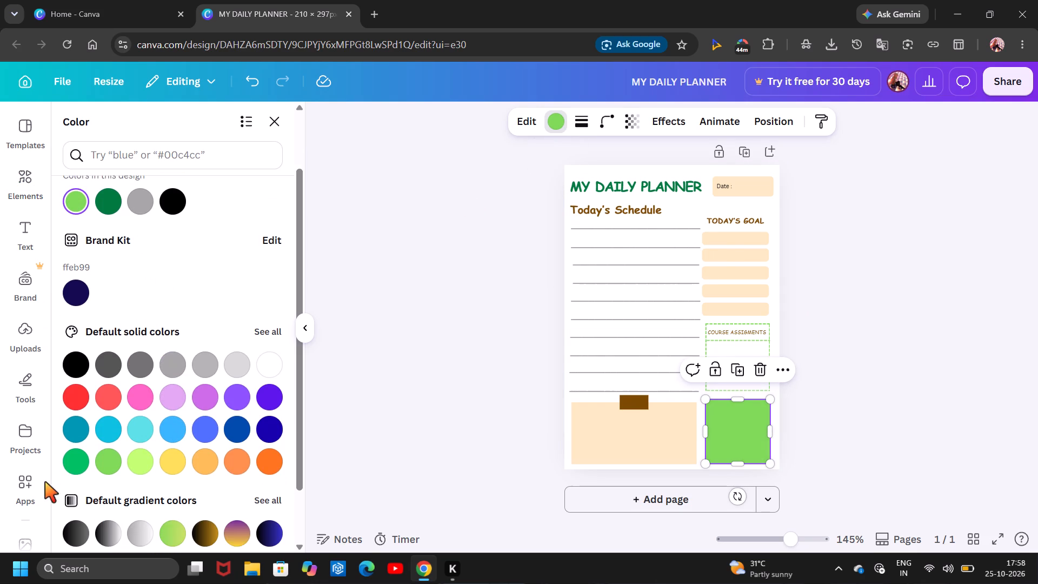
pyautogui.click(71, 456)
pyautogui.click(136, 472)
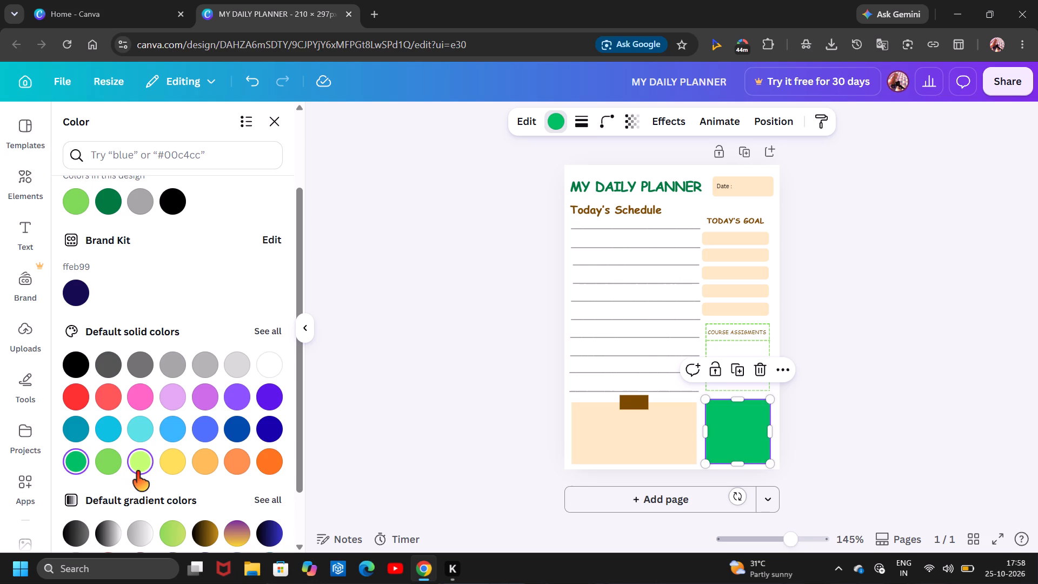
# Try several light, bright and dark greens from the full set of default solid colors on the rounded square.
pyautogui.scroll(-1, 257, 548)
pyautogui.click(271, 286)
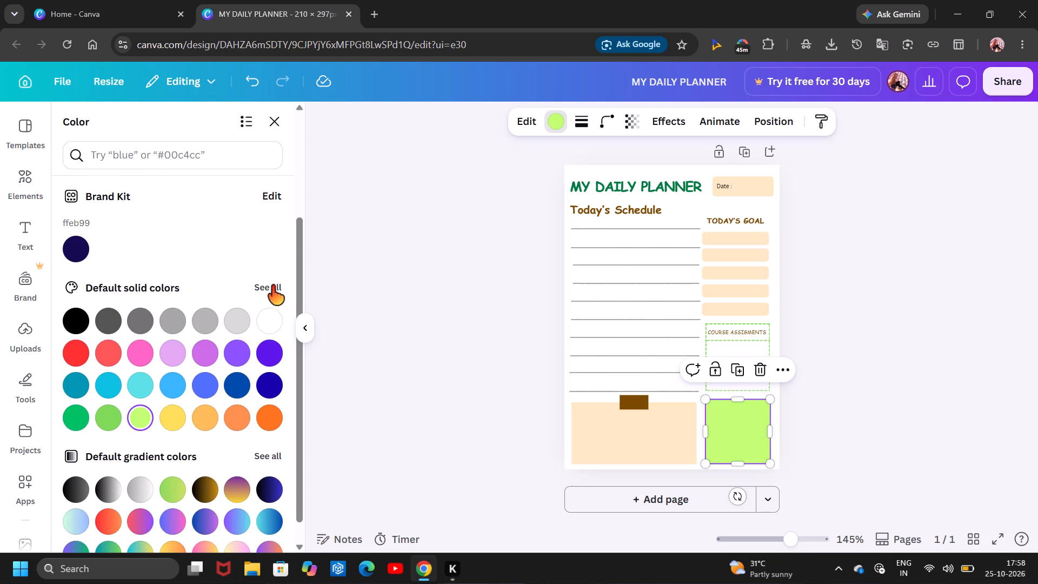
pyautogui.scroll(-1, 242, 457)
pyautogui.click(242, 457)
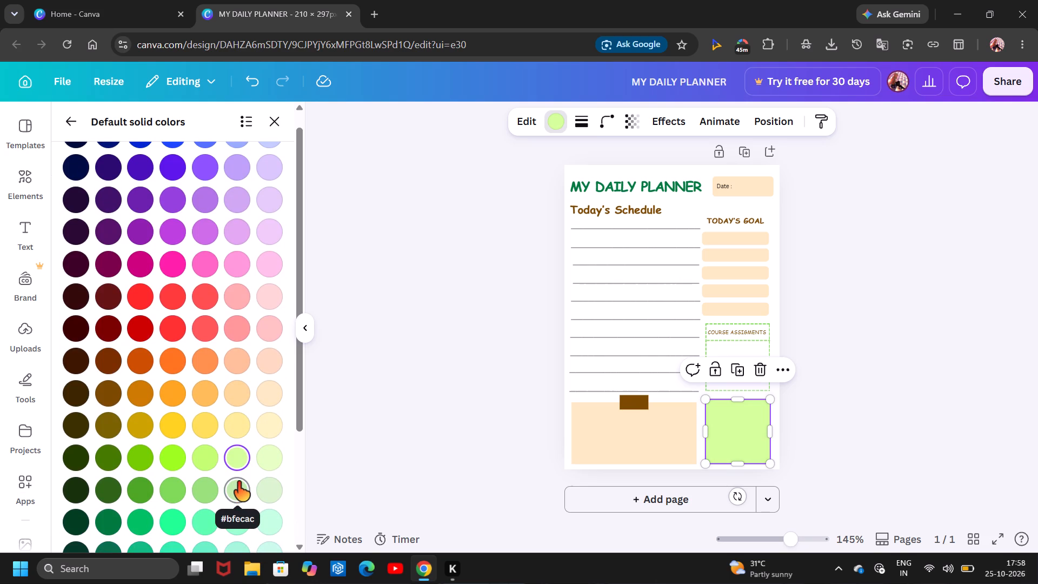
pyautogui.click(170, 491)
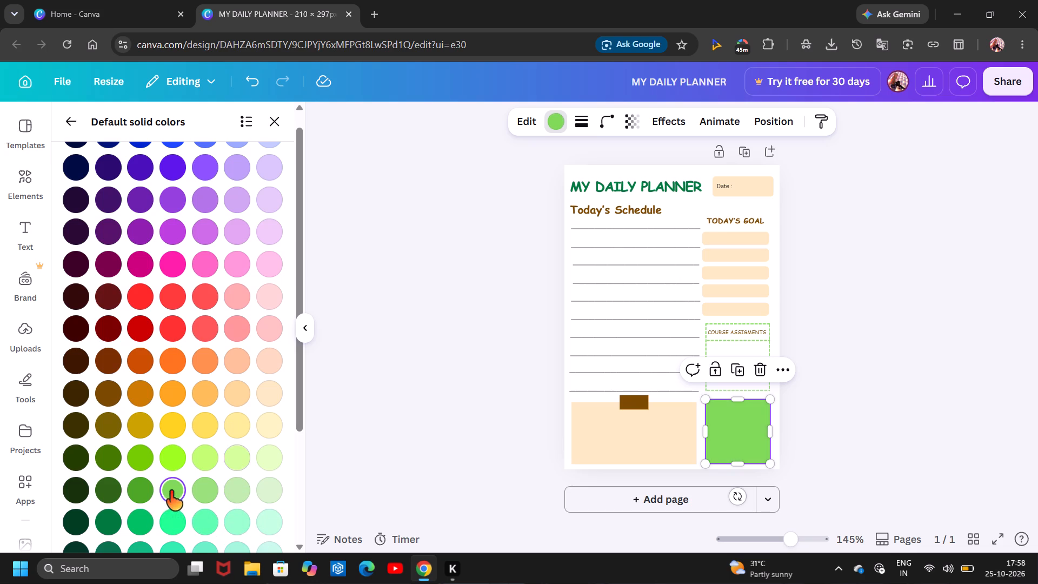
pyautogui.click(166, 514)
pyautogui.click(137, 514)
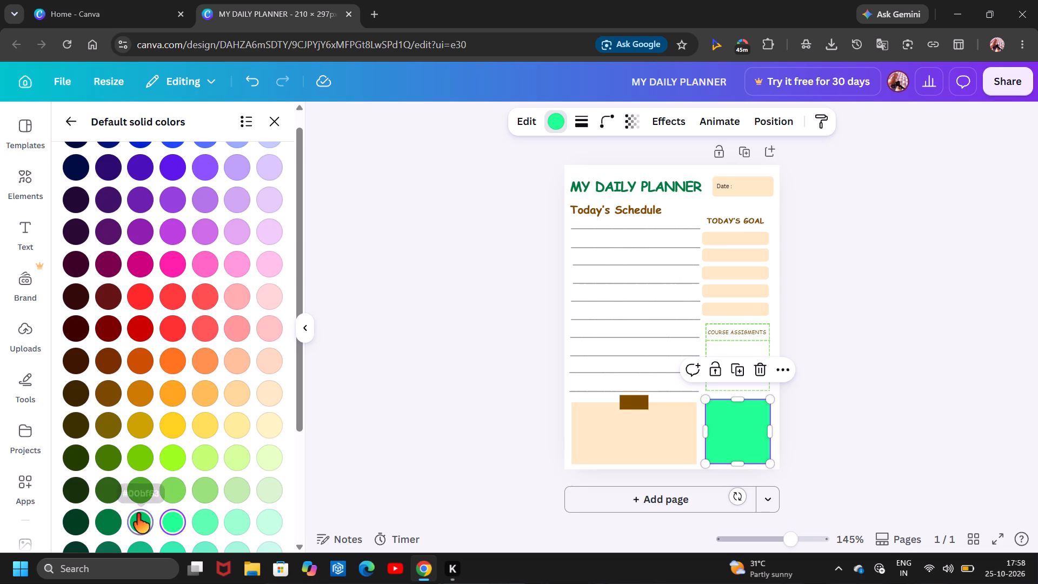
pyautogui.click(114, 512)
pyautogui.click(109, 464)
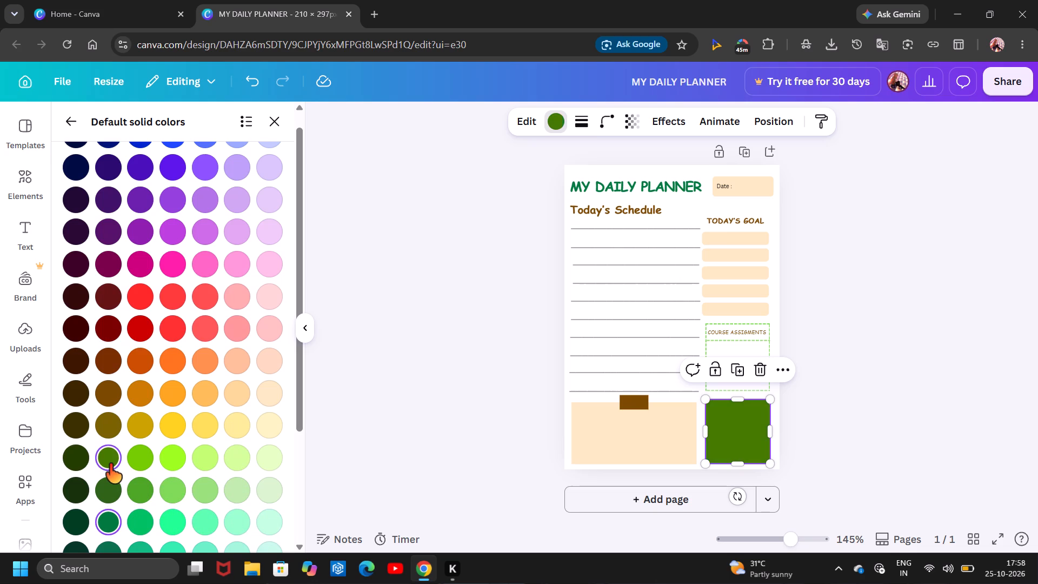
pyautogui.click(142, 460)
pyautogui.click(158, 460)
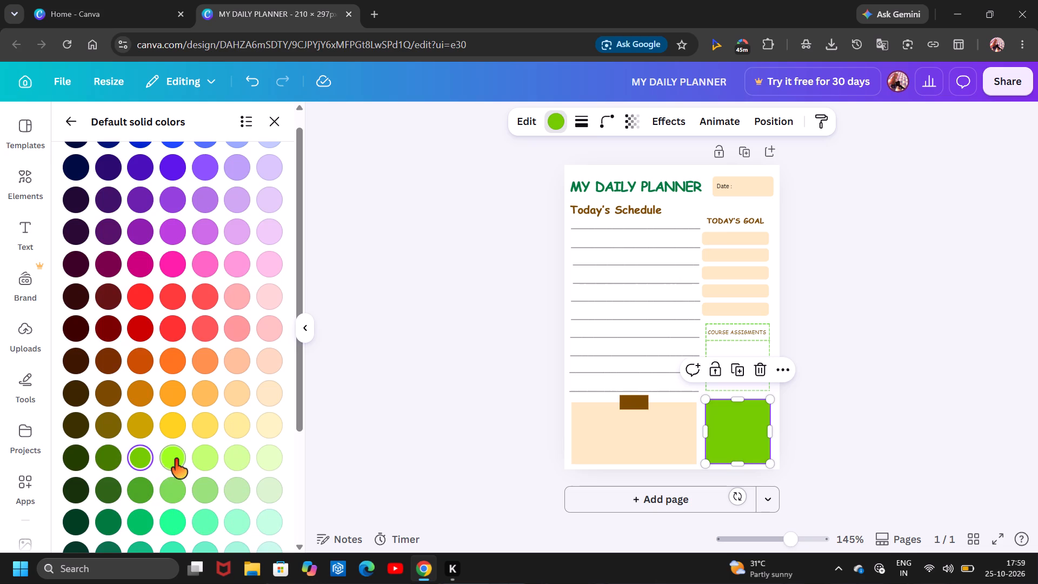
# Fill the rounded square with the palest yellow-green from the default solid colors, trying progressively lighter lime shades.
pyautogui.click(175, 459)
pyautogui.click(195, 457)
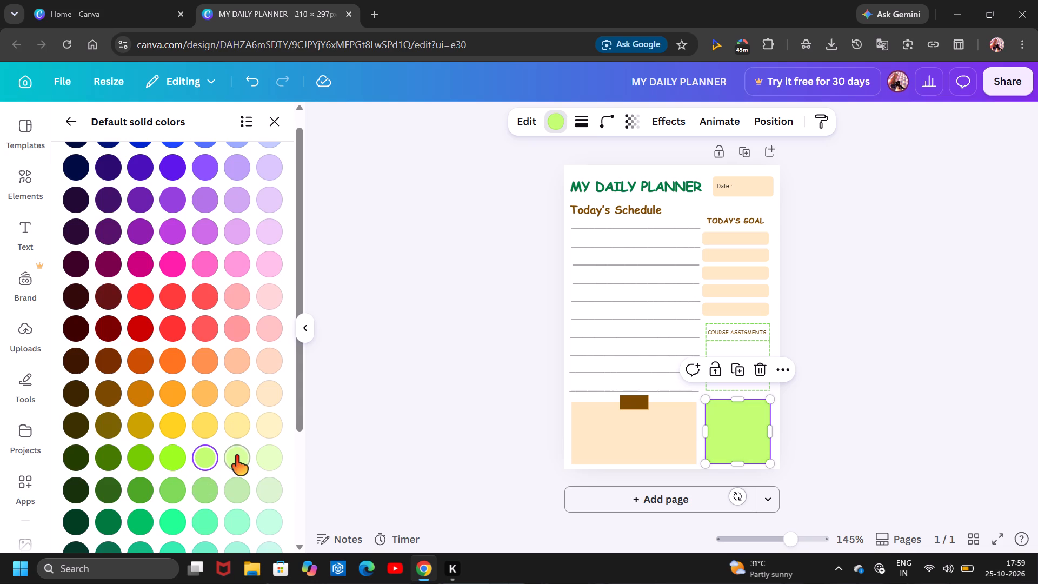
pyautogui.click(235, 456)
pyautogui.click(271, 454)
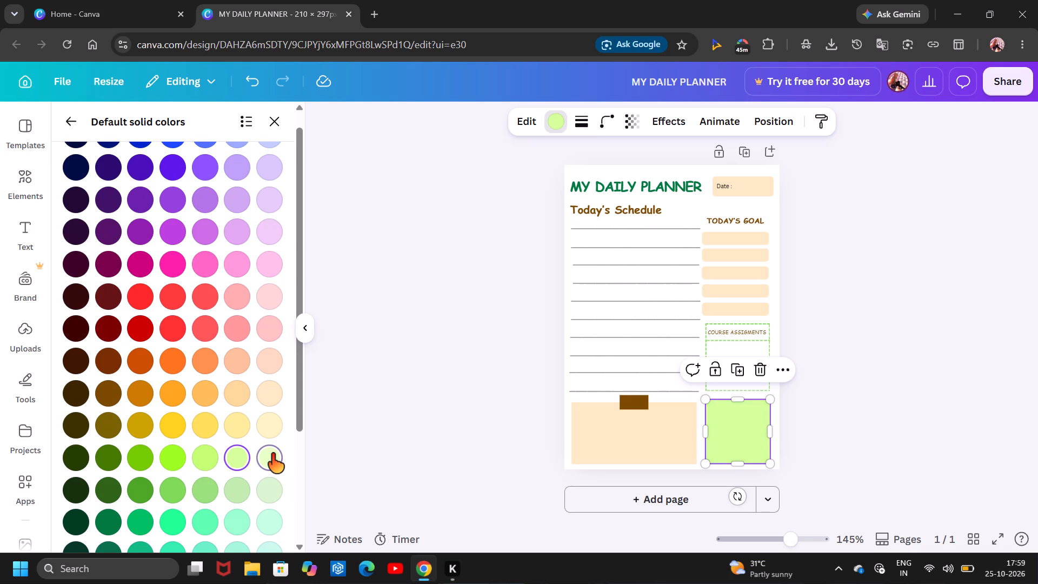
pyautogui.click(527, 472)
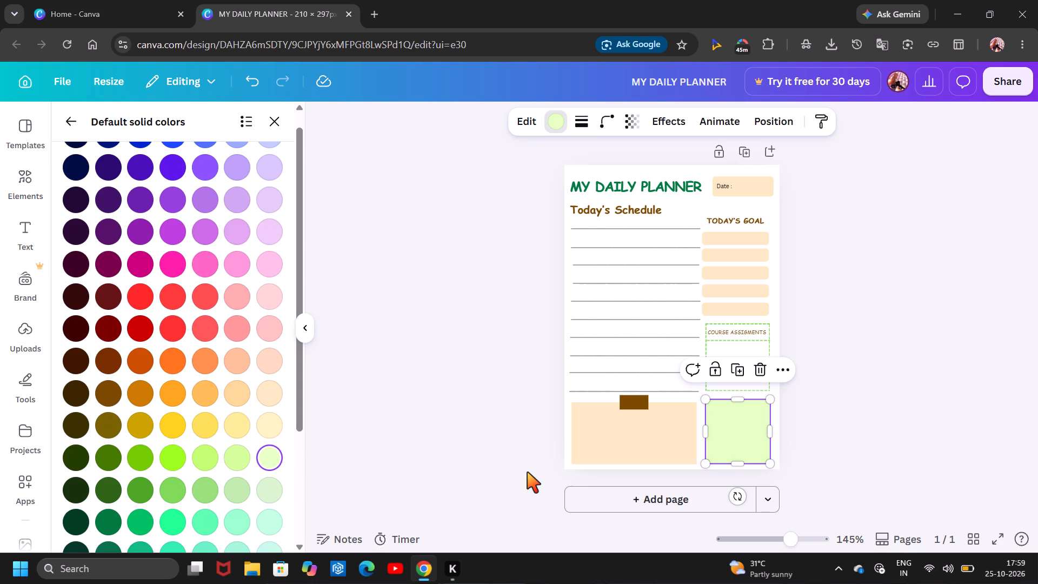
pyautogui.click(527, 472)
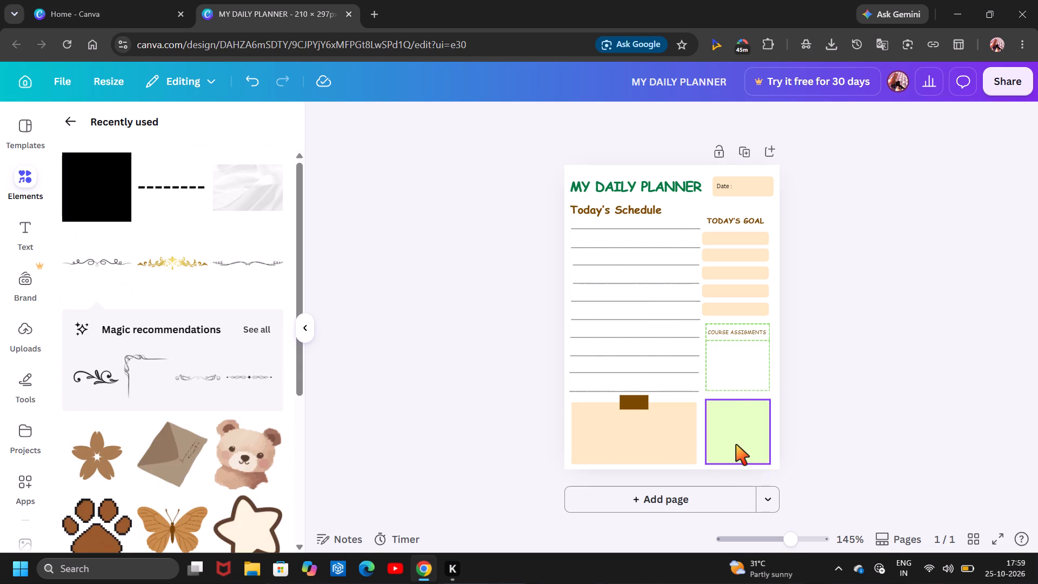
# Add a TO DO LIST text to the page and place it near the top of the pale green square.
pyautogui.click(736, 444)
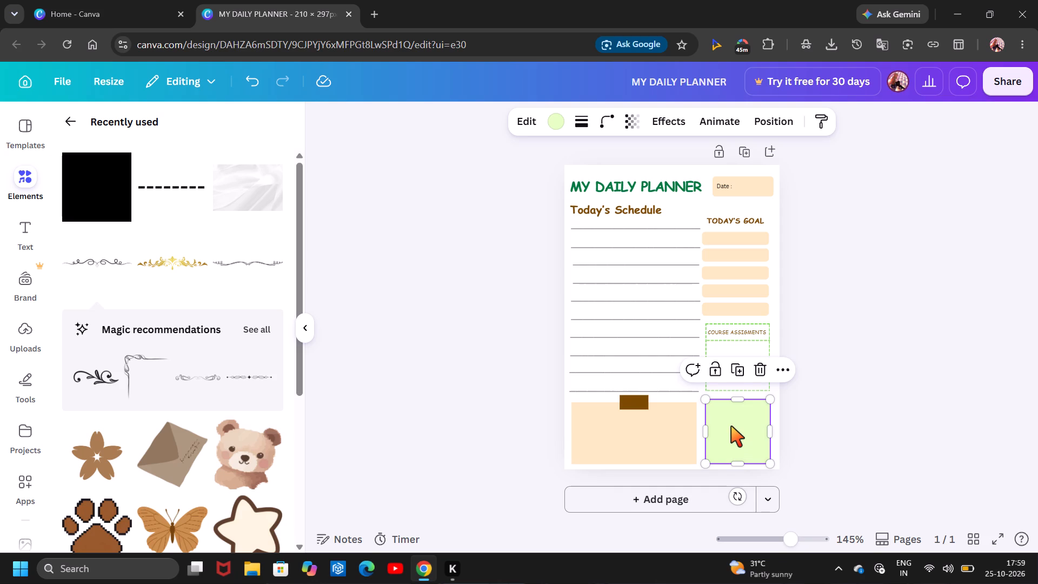
pyautogui.write('TO')
pyautogui.press('space')
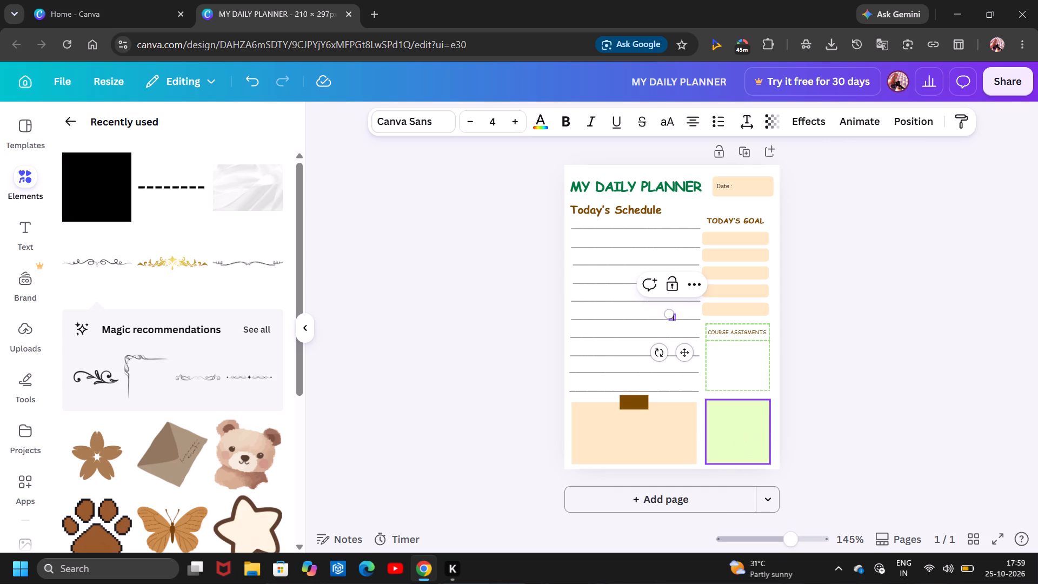
pyautogui.write('DO')
pyautogui.press('space')
pyautogui.write('LIST')
pyautogui.press('space')
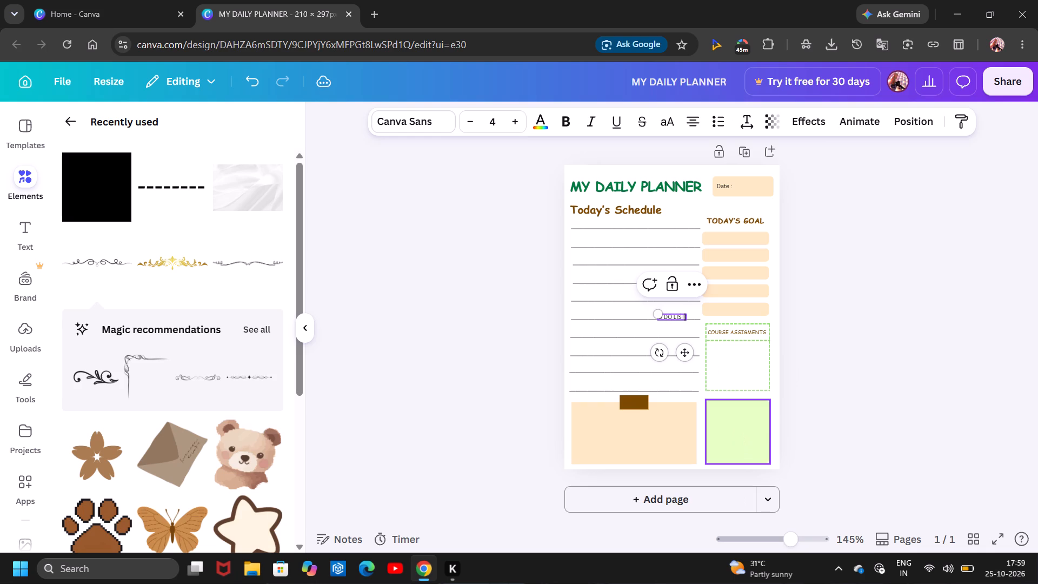
pyautogui.moveTo(691, 351); pyautogui.dragTo(738, 435)
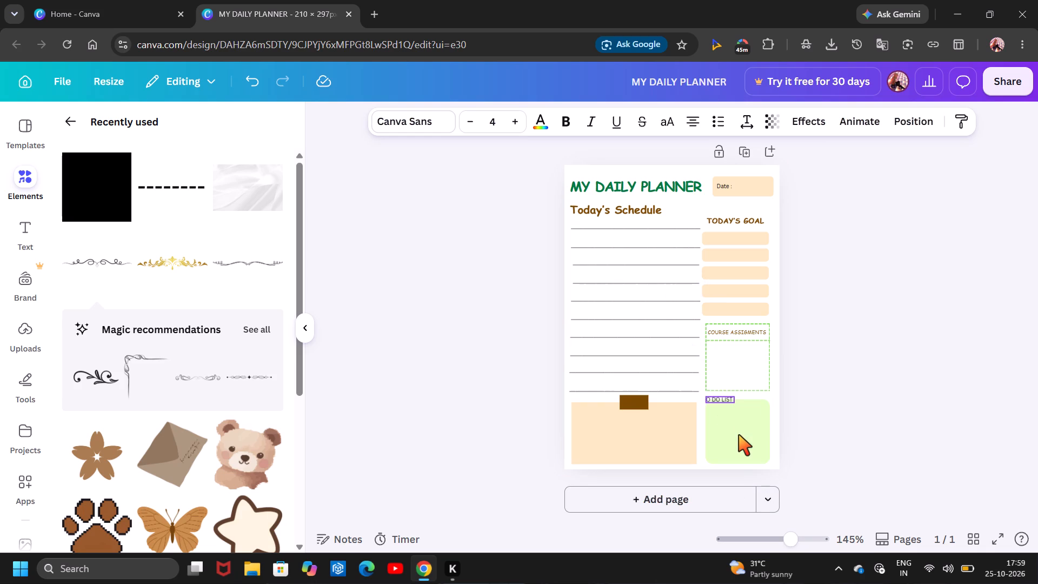
pyautogui.moveTo(738, 435); pyautogui.dragTo(748, 442)
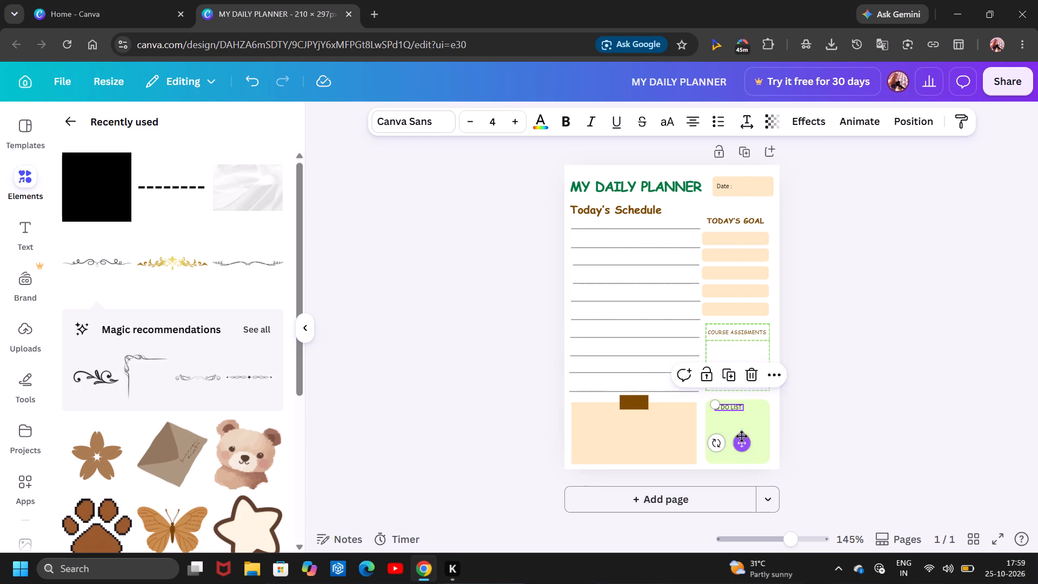
# Insert the missing T at the start of the heading so it reads TO DO LIST.
pyautogui.click(721, 411)
pyautogui.click(721, 408)
pyautogui.press('Left')
pyautogui.press('Left')
pyautogui.press('Left')
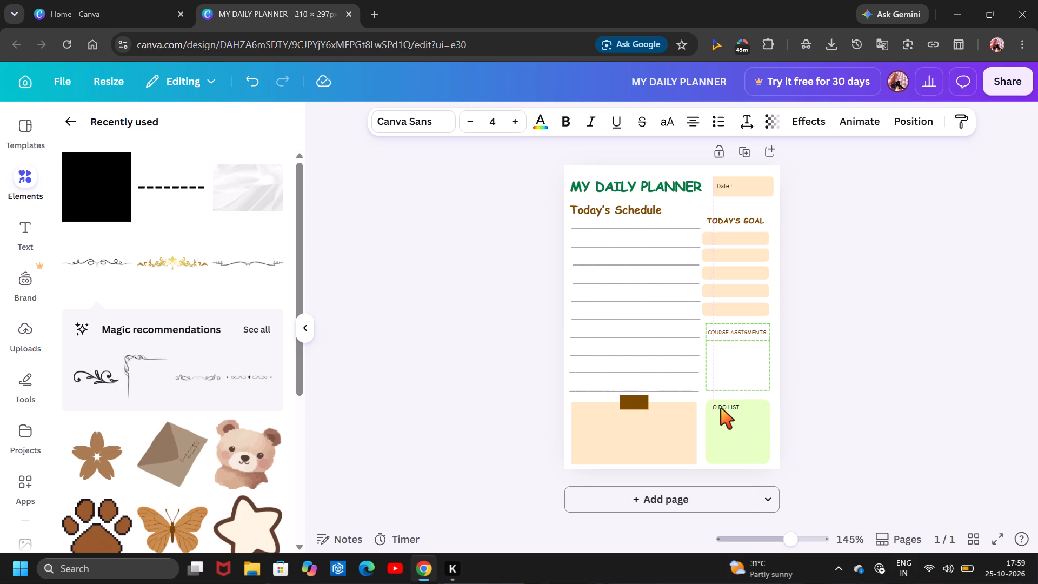
pyautogui.tripleClick(721, 408)
pyautogui.press('Left')
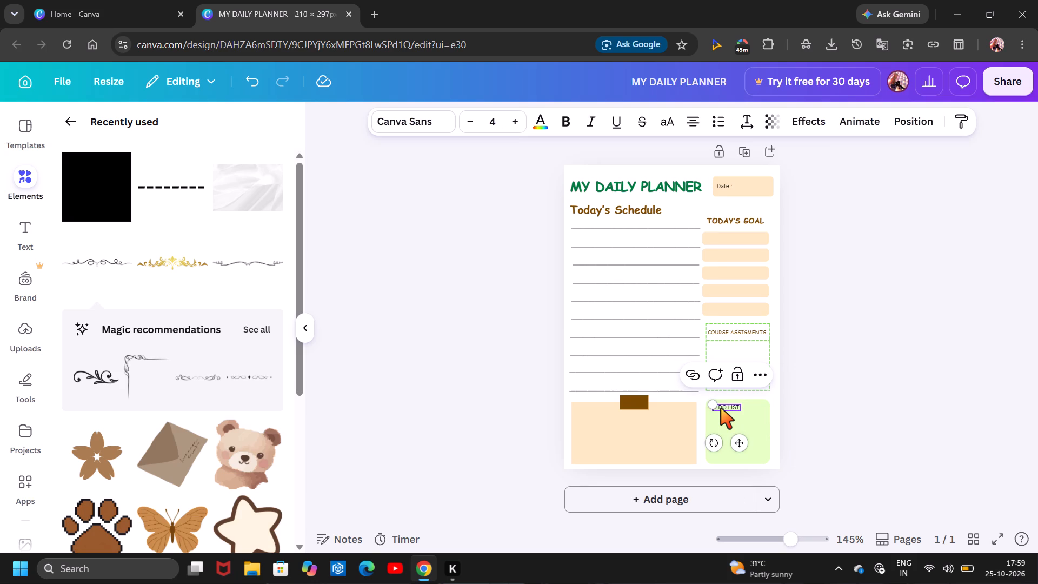
pyautogui.press('Left')
pyautogui.press('t')
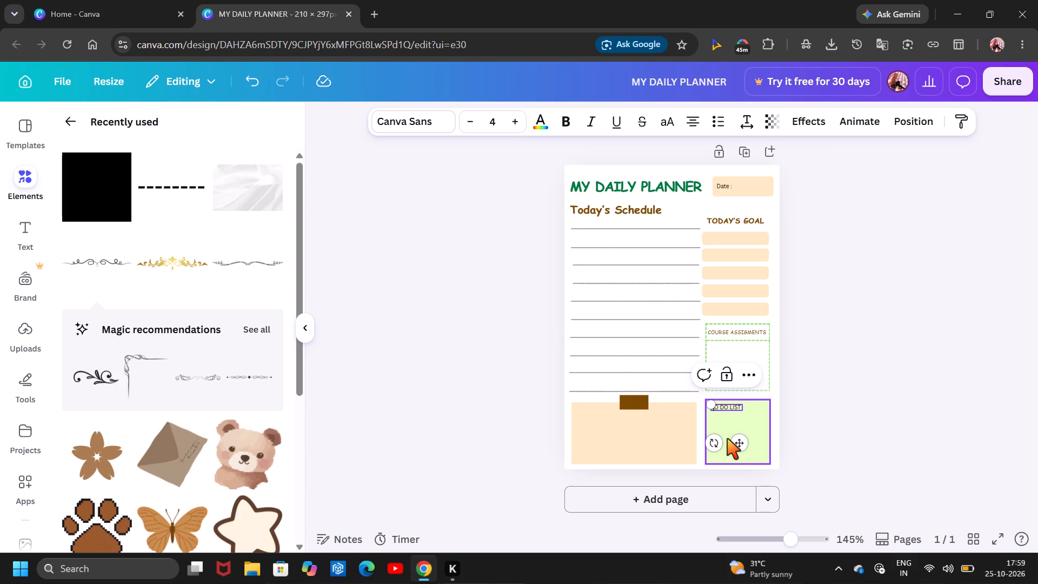
# Shift the TO DO LIST text slightly right and down, keeping the green square in its original place.
pyautogui.moveTo(727, 439); pyautogui.dragTo(736, 438)
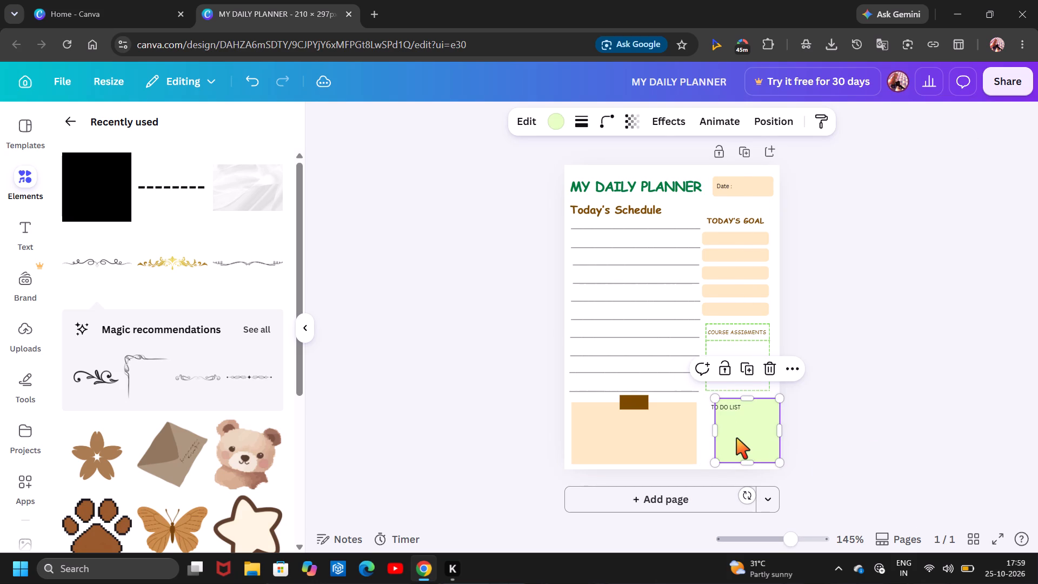
pyautogui.hotkey('ctrl', 'z')
pyautogui.click(726, 406)
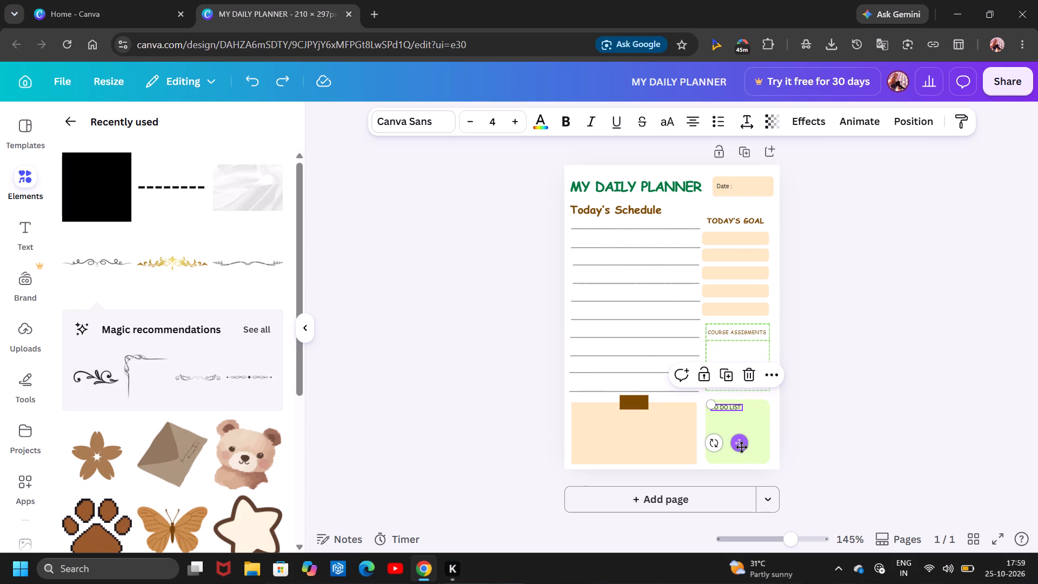
pyautogui.moveTo(741, 447); pyautogui.dragTo(750, 448)
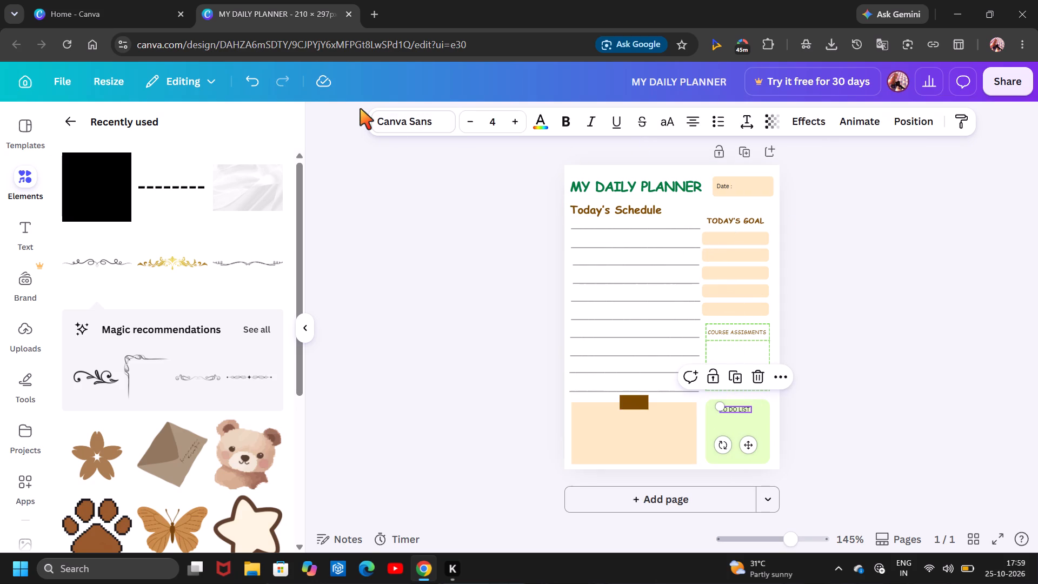
# Set the TO DO LIST text in Comic Sans and colour it medium brown #7a4900.
pyautogui.click(390, 119)
pyautogui.click(137, 388)
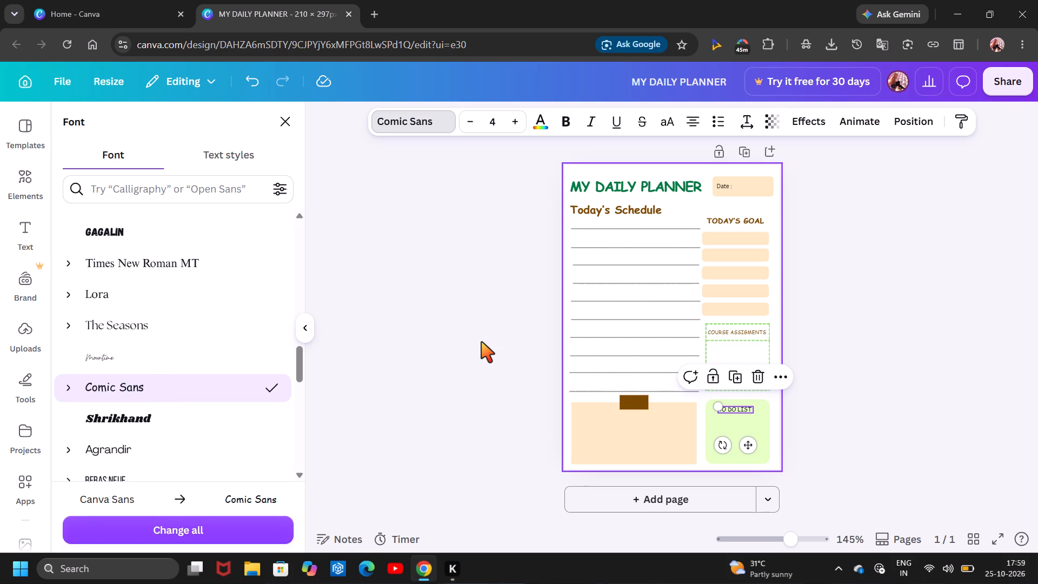
pyautogui.click(534, 116)
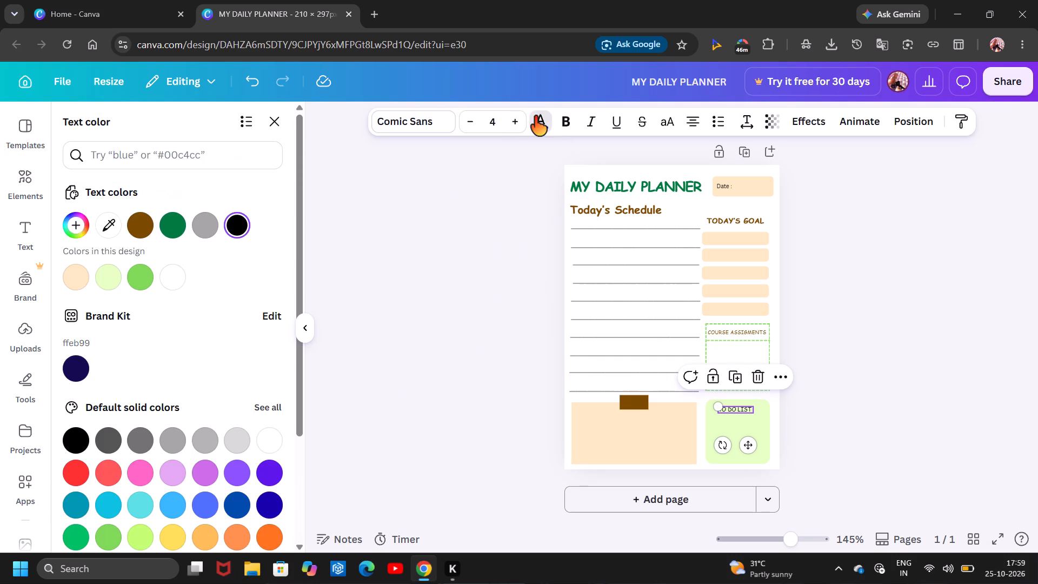
pyautogui.click(137, 228)
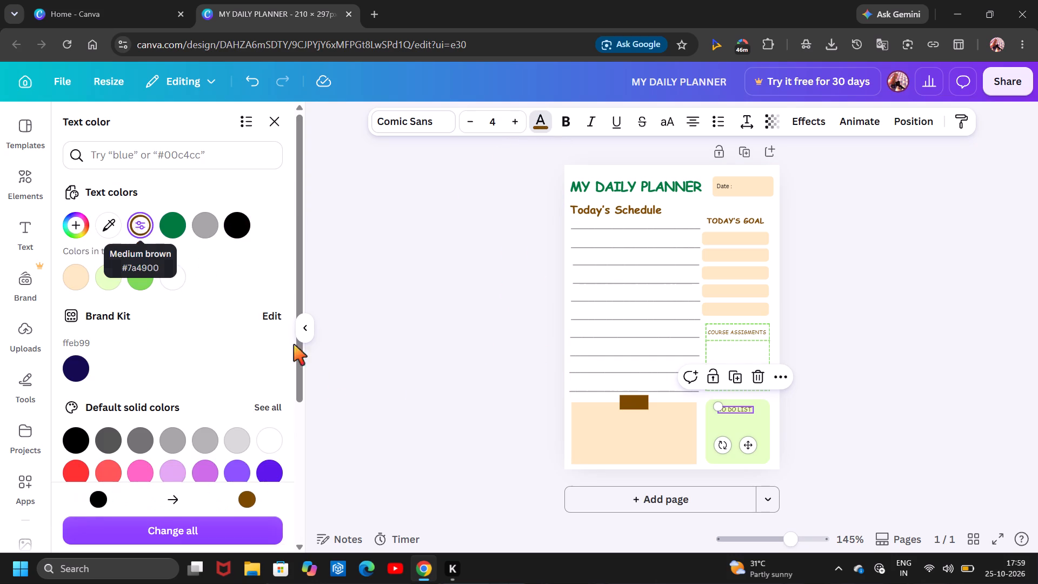
# Append five dots to the end of the TO DO LIST heading.
pyautogui.tripleClick(732, 409)
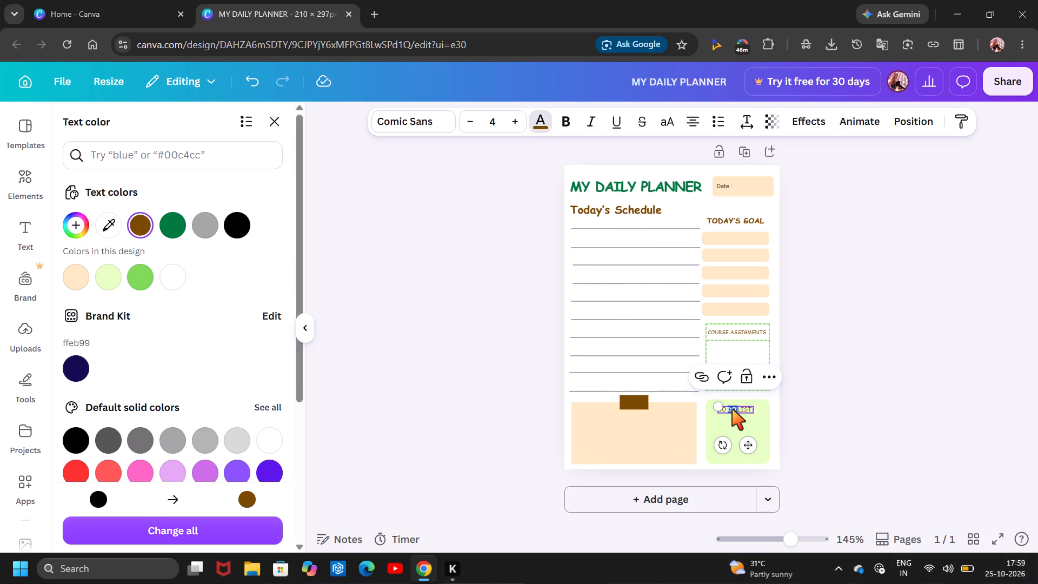
pyautogui.click(716, 415)
pyautogui.press('Left')
pyautogui.press('Left')
pyautogui.doubleClick(738, 409)
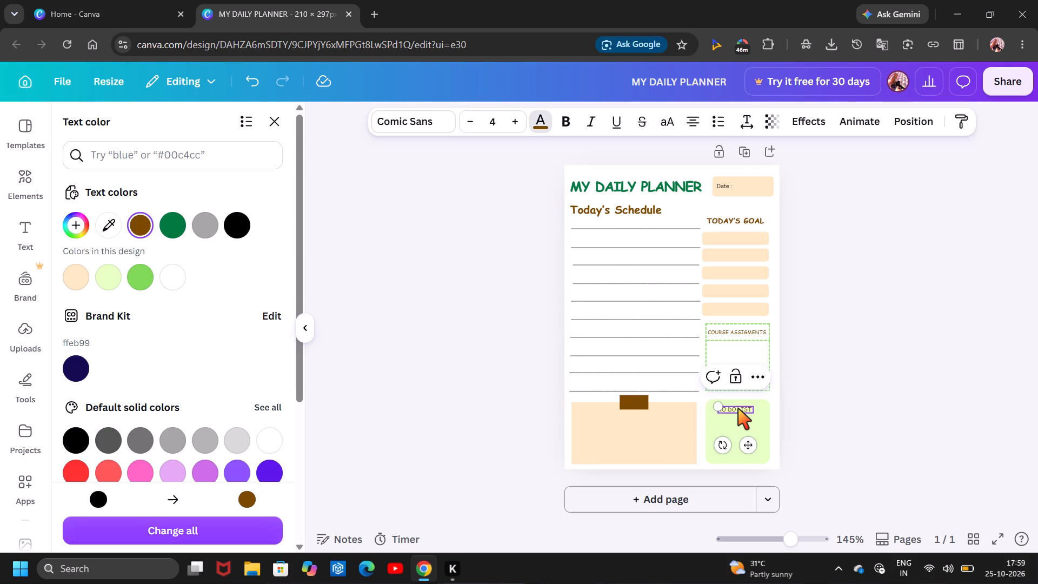
pyautogui.press('Right')
pyautogui.press('Right')
pyautogui.press('Right')
pyautogui.press('Right')
pyautogui.write('......')
pyautogui.press('BackSpace')
pyautogui.press('BackSpace')
pyautogui.press('BackSpace')
pyautogui.press('BackSpace')
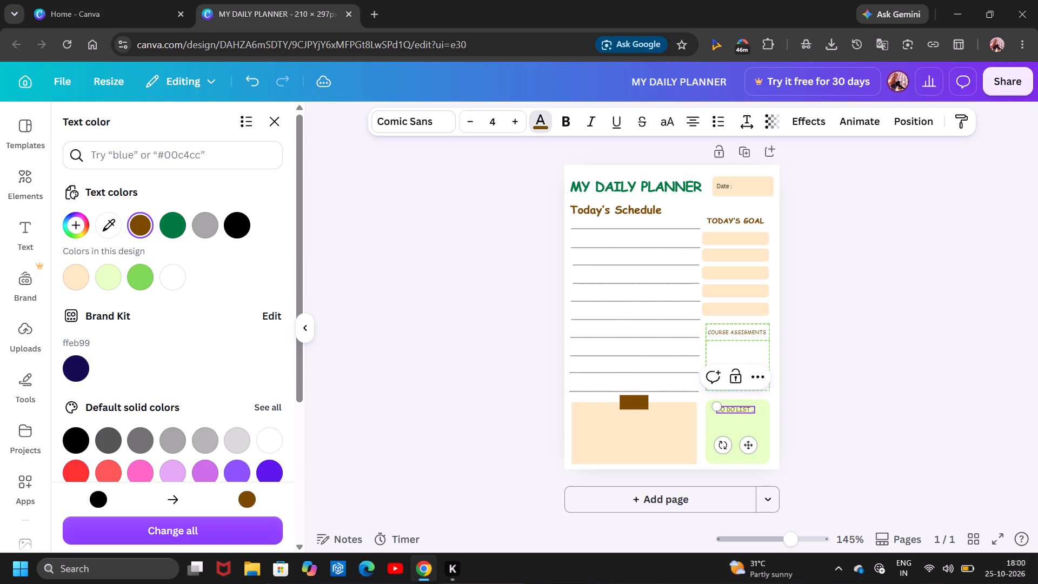
pyautogui.press('BackSpace')
pyautogui.press('BackSpace')
pyautogui.press('BackSpace')
pyautogui.write('.....')
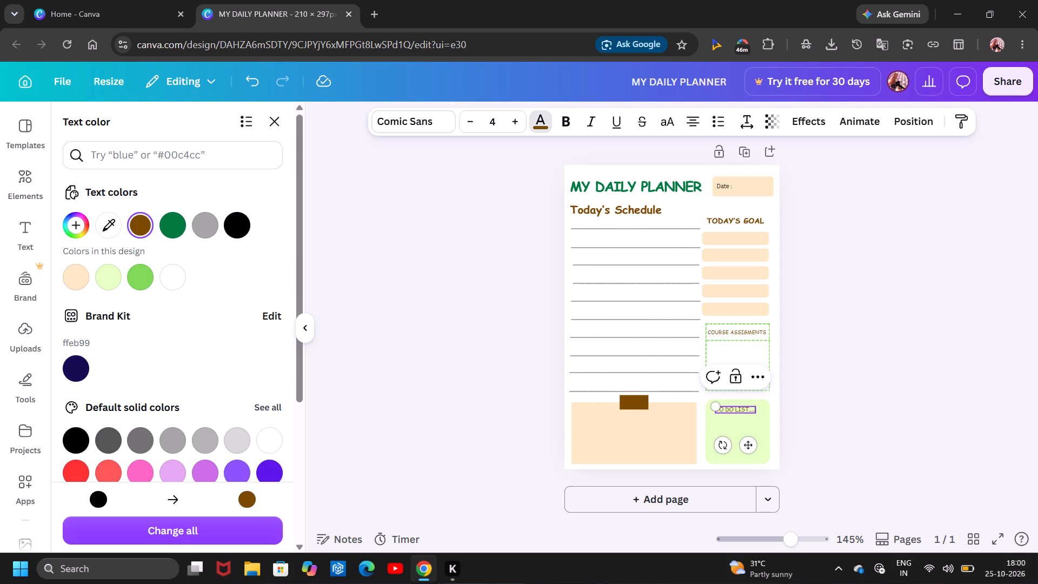
# Insert six dots in front of the TO DO LIST heading.
pyautogui.press('Left')
pyautogui.press('Left')
pyautogui.press('Left')
pyautogui.press('Left')
pyautogui.press('Left')
pyautogui.press('Left')
pyautogui.press('Left')
pyautogui.press('Left')
pyautogui.press('Left')
pyautogui.press('Left')
pyautogui.press('Left')
pyautogui.press('Left')
pyautogui.press('Left')
pyautogui.press('Left')
pyautogui.press('Left')
pyautogui.write('......')
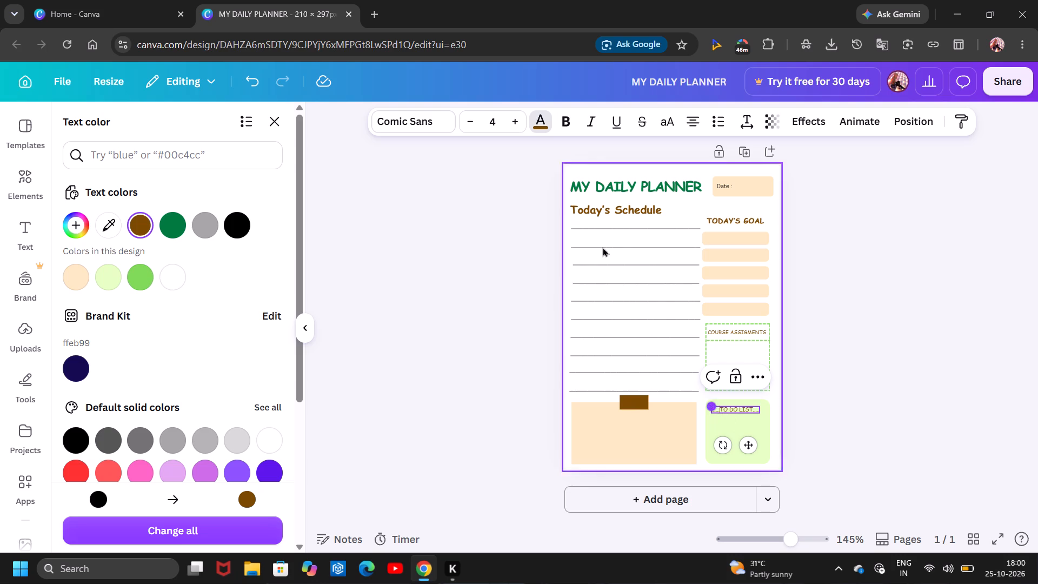
# Set the font size of the dotted TO DO LIST heading to 5.
pyautogui.click(516, 130)
pyautogui.click(516, 130)
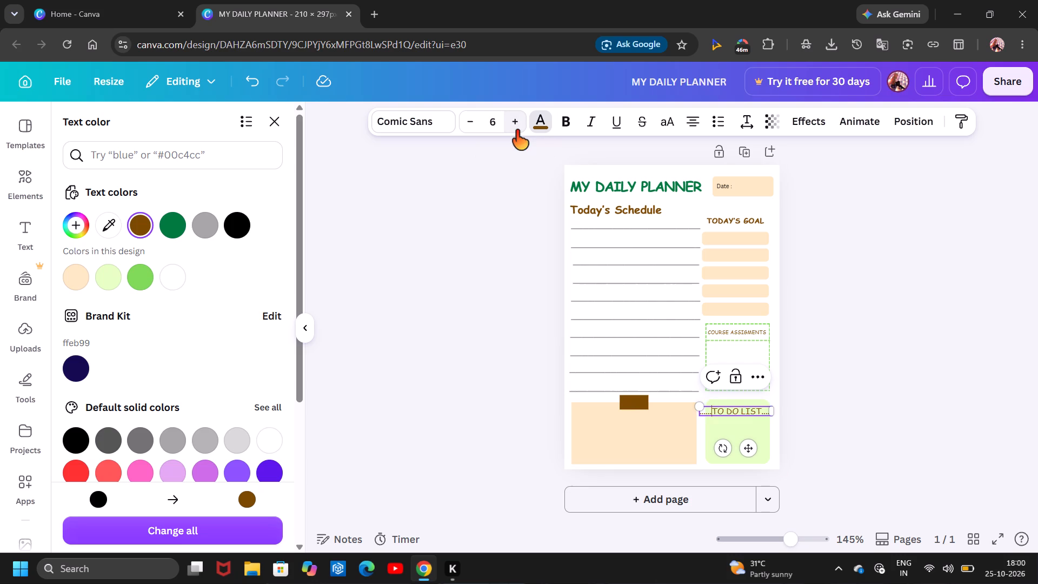
pyautogui.click(471, 117)
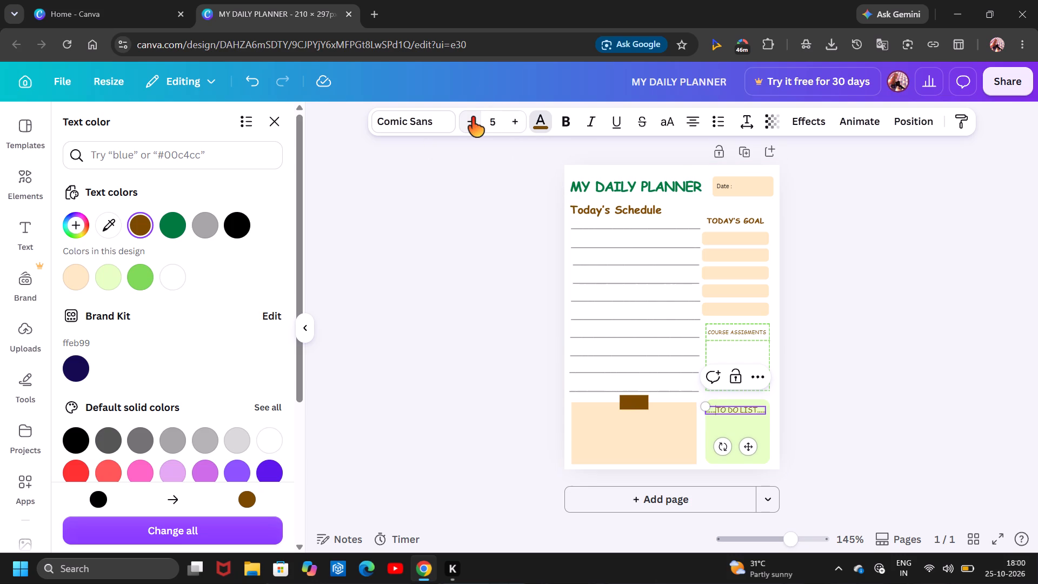
pyautogui.click(870, 420)
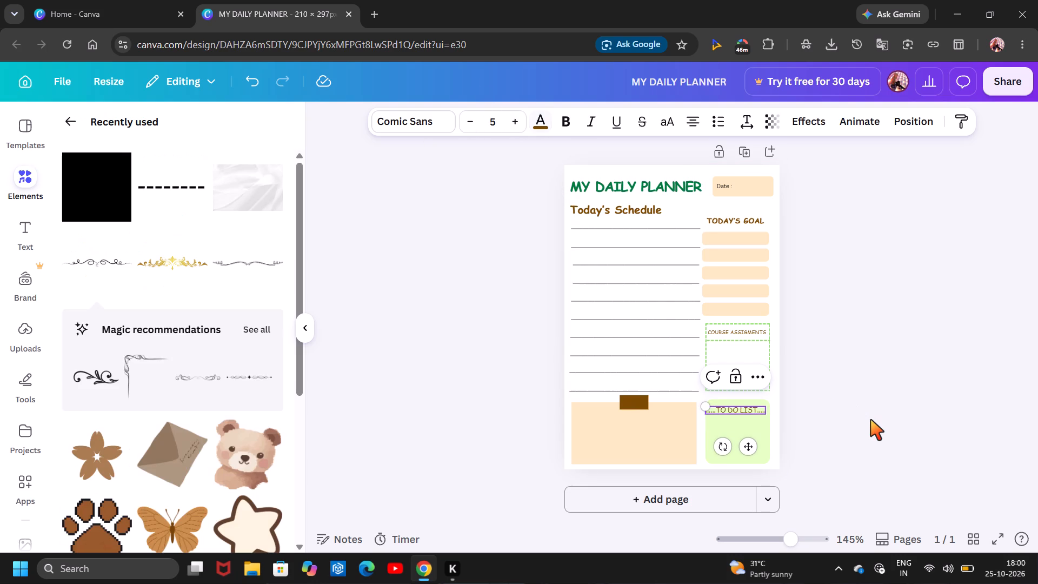
pyautogui.click(870, 420)
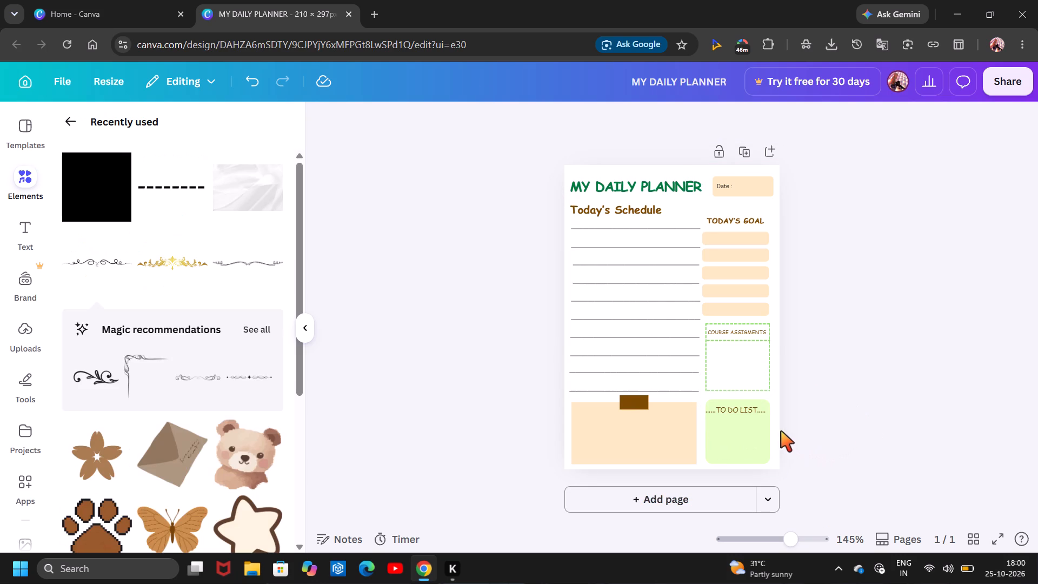
# Shift the pale green square behind the TO DO LIST heading slightly up and left.
pyautogui.click(750, 416)
pyautogui.click(707, 416)
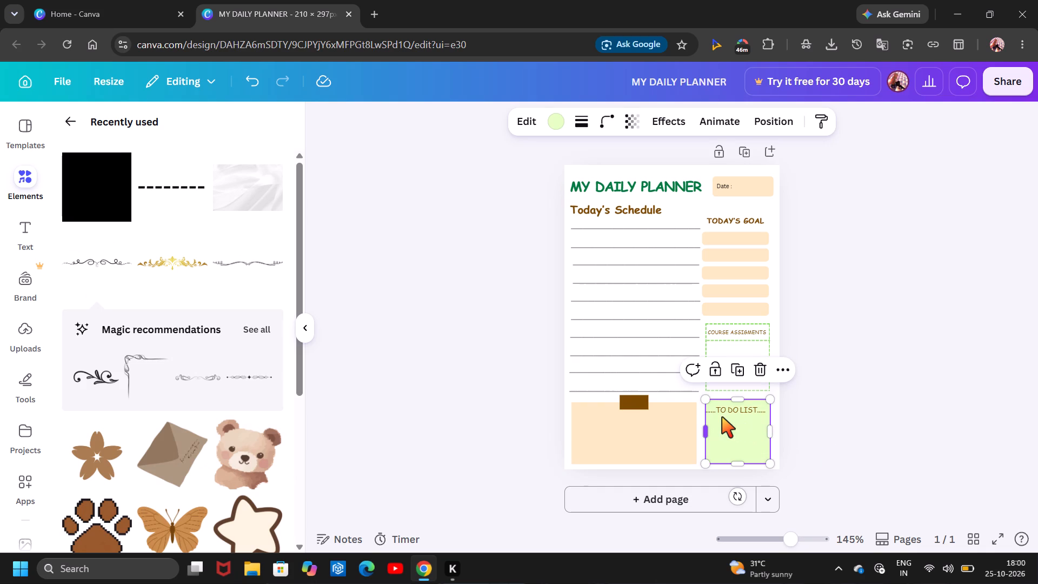
pyautogui.moveTo(727, 419); pyautogui.dragTo(724, 414)
pyautogui.click(724, 414)
# Delete one of the leading dots before TO DO LIST.
pyautogui.click(716, 408)
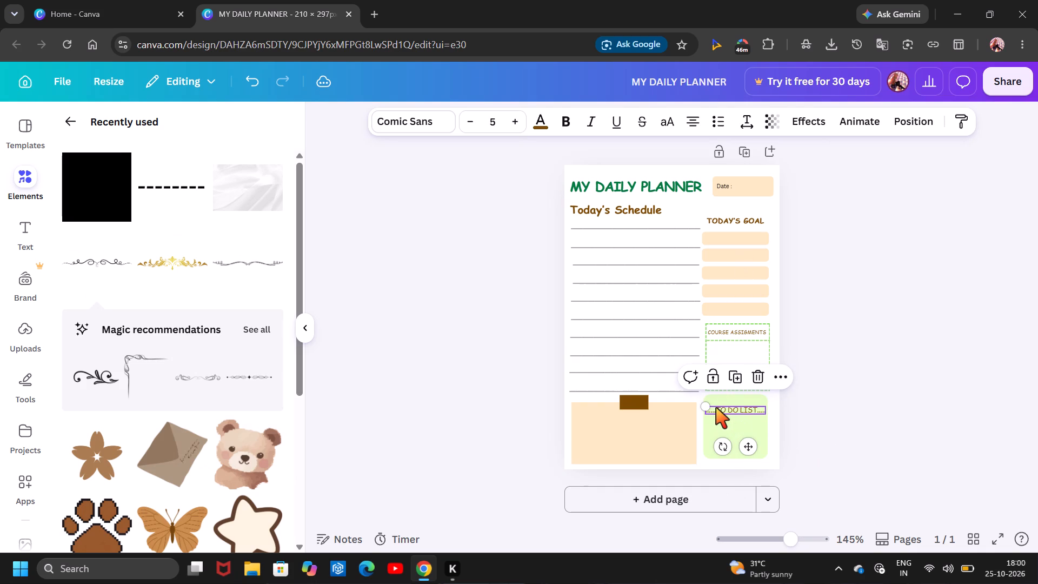
pyautogui.click(714, 414)
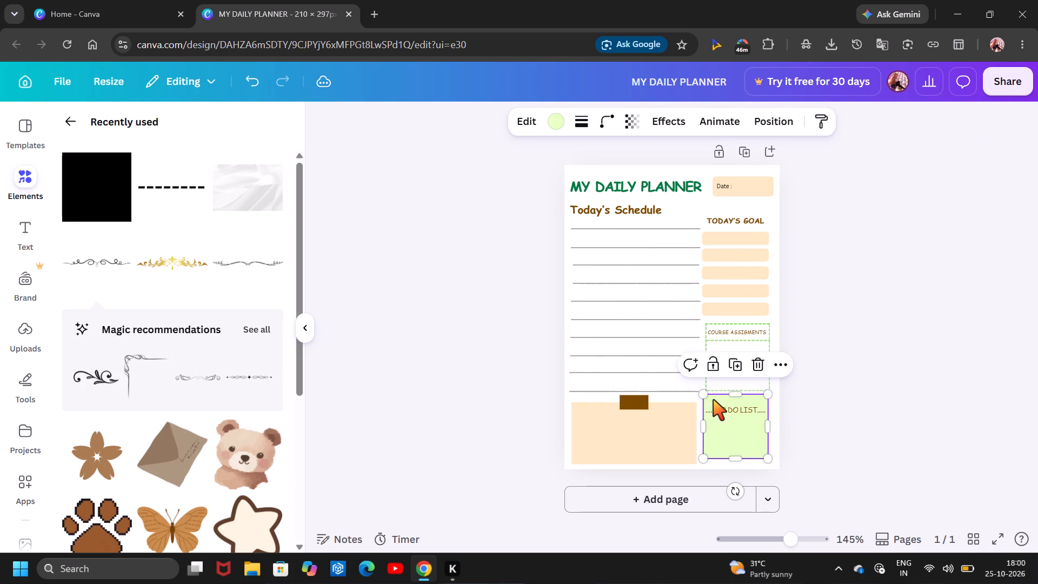
pyautogui.click(713, 400)
pyautogui.click(713, 412)
pyautogui.click(713, 412)
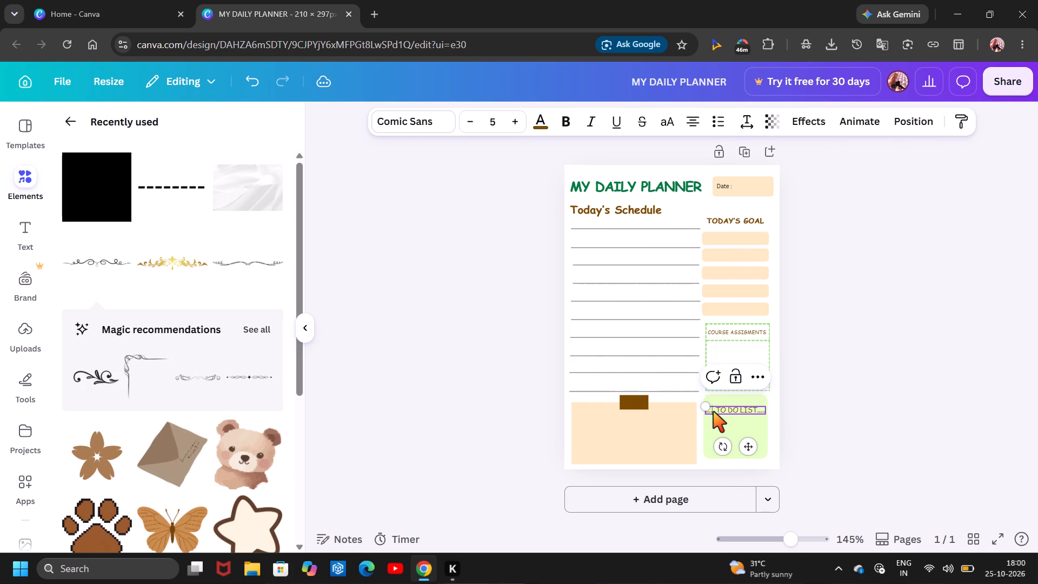
pyautogui.press('BackSpace')
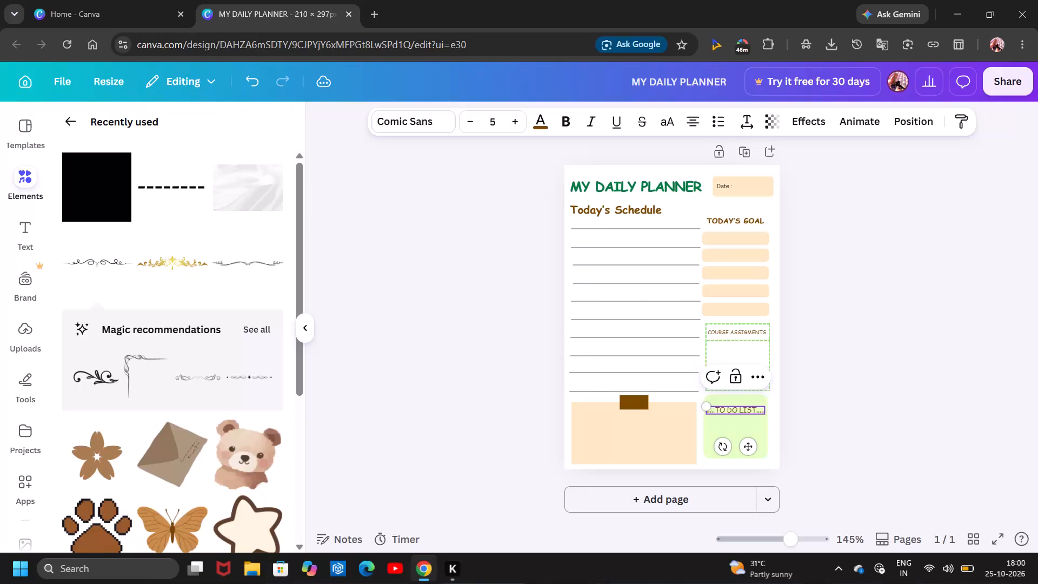
pyautogui.click(890, 491)
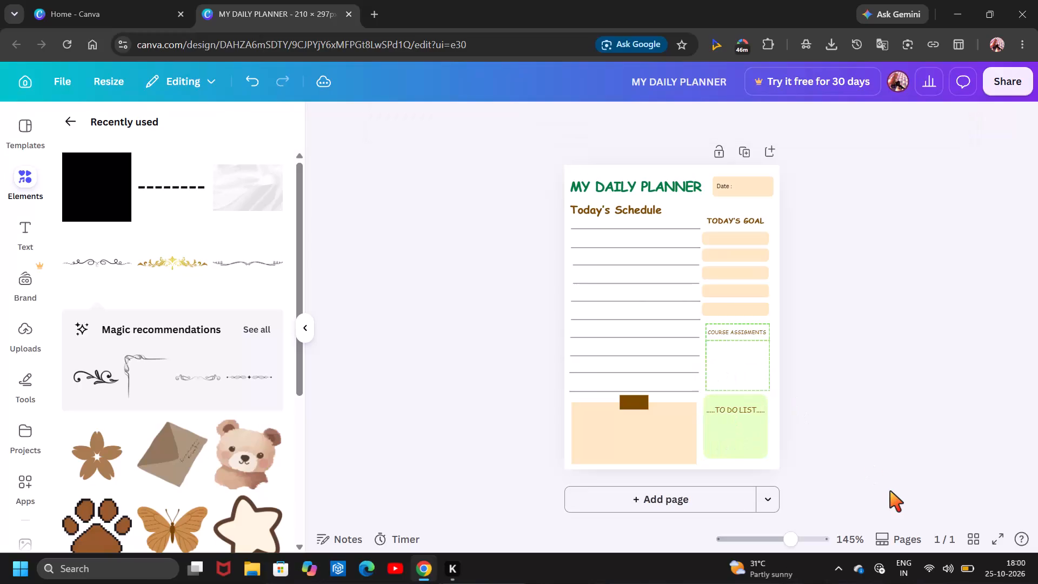
# Move the TO DO LIST heading up, close to the top edge of the pale green square.
pyautogui.moveTo(734, 413); pyautogui.dragTo(734, 408)
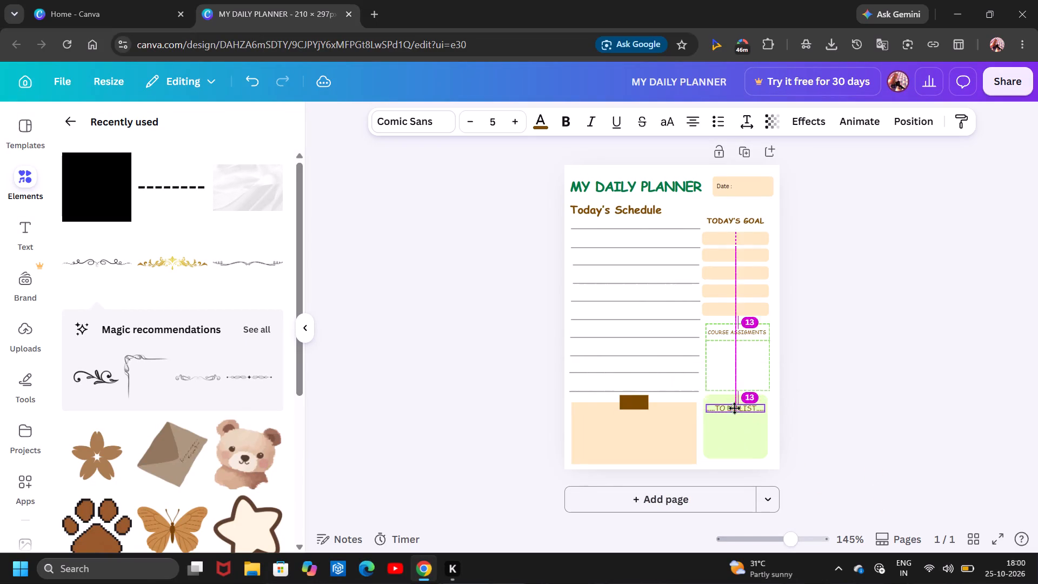
pyautogui.moveTo(734, 408); pyautogui.dragTo(735, 406)
pyautogui.click(827, 432)
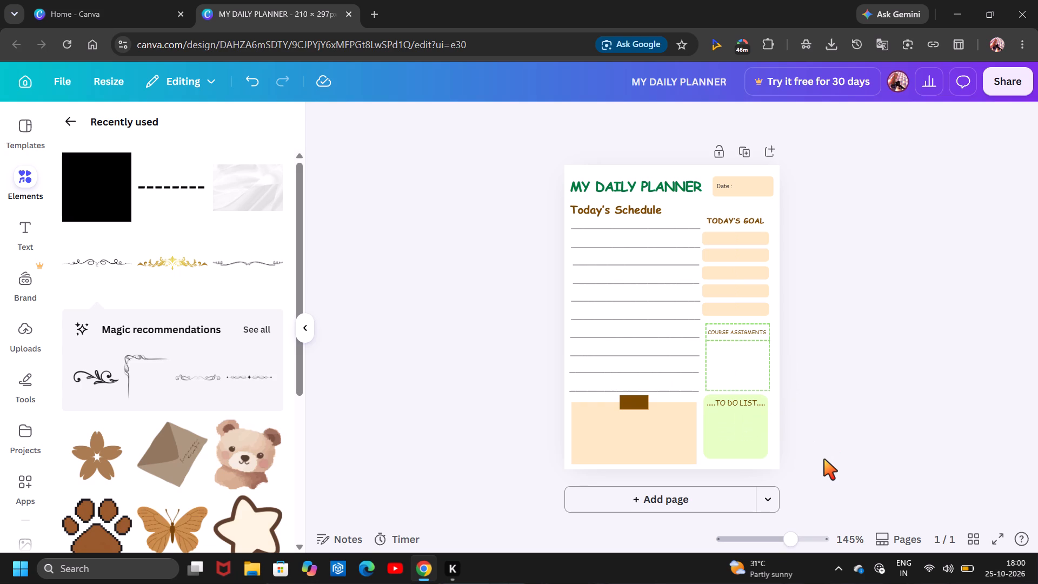
# Browse the element categories and table designs, and check the available text options.
pyautogui.click(25, 255)
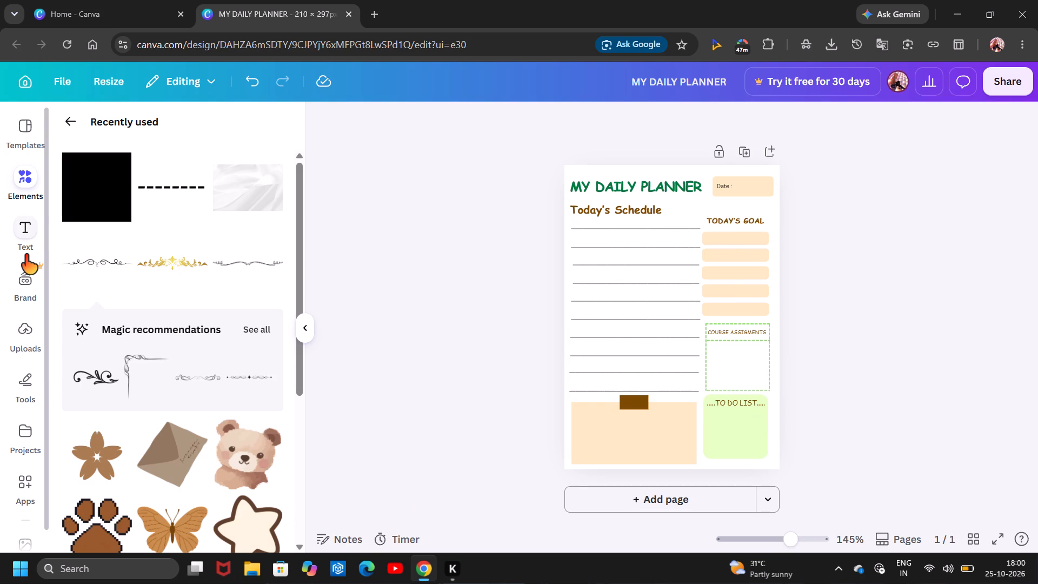
pyautogui.click(31, 200)
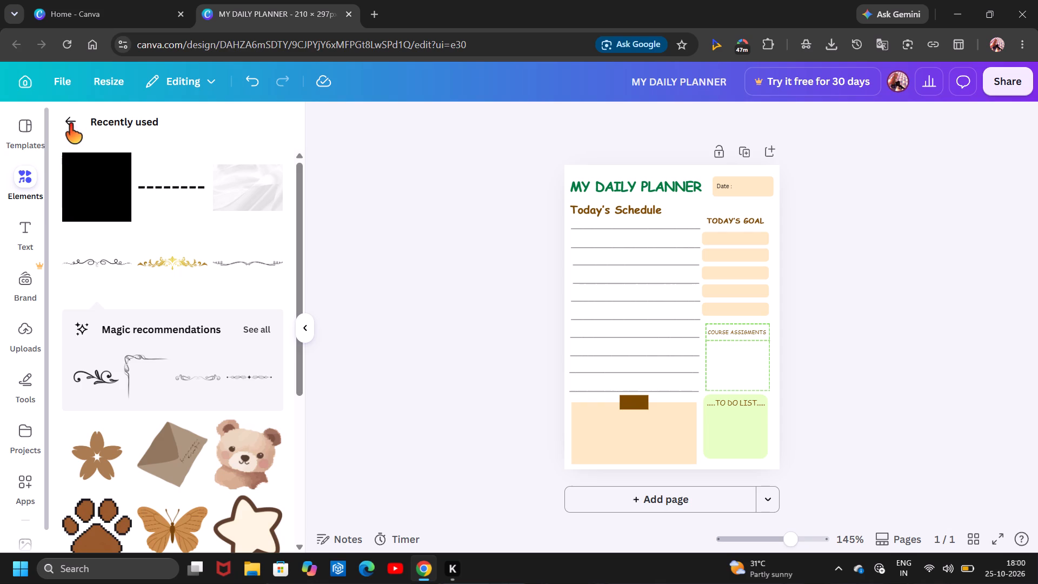
pyautogui.click(72, 120)
pyautogui.scroll(-1, 203, 431)
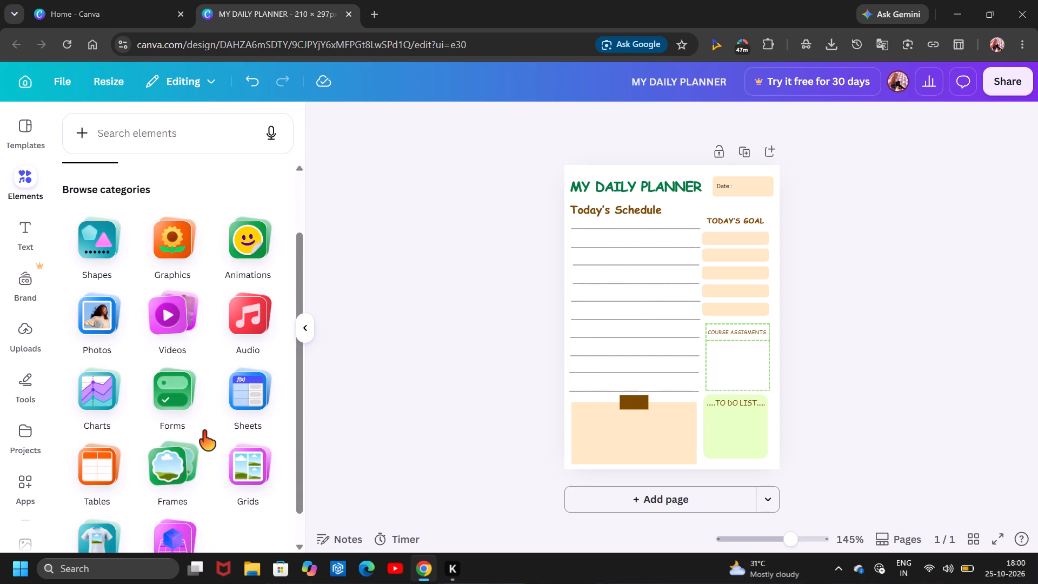
pyautogui.scroll(-1, 203, 431)
pyautogui.scroll(1, 203, 431)
pyautogui.click(109, 467)
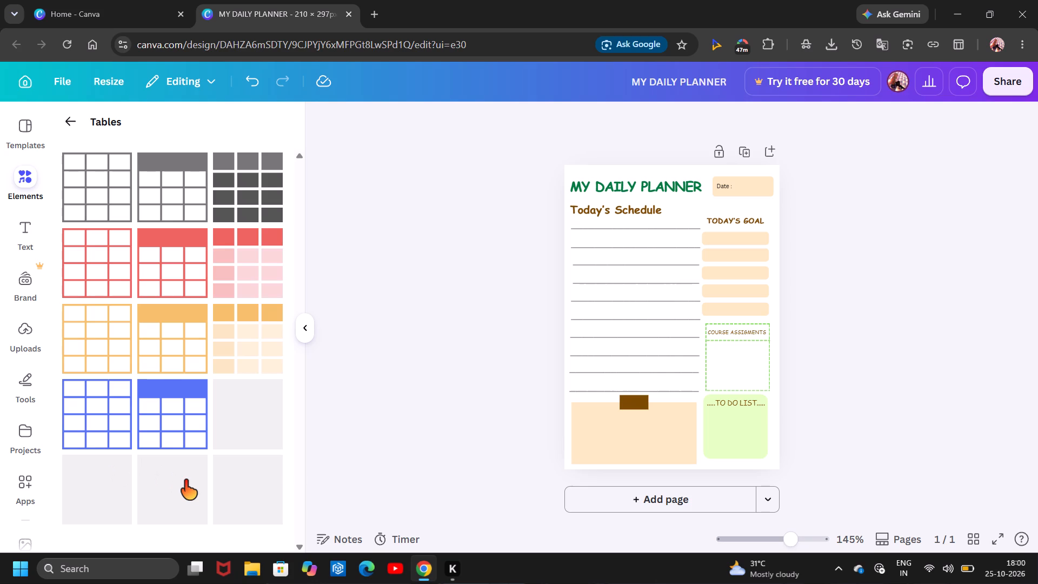
pyautogui.scroll(1, 184, 480)
pyautogui.scroll(-2, 231, 375)
pyautogui.moveTo(74, 105); pyautogui.dragTo(69, 115)
pyautogui.click(69, 115)
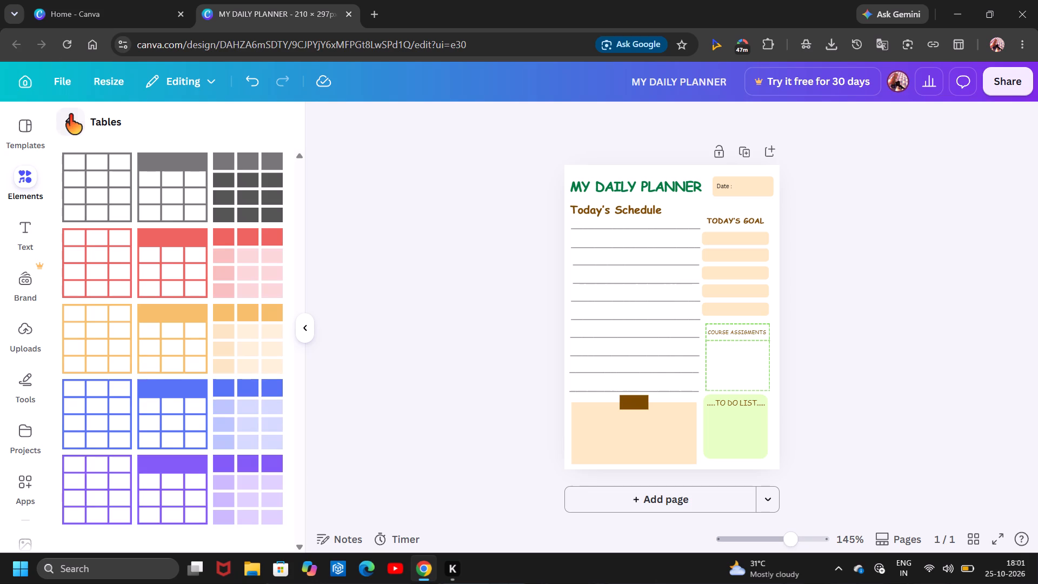
pyautogui.click(31, 237)
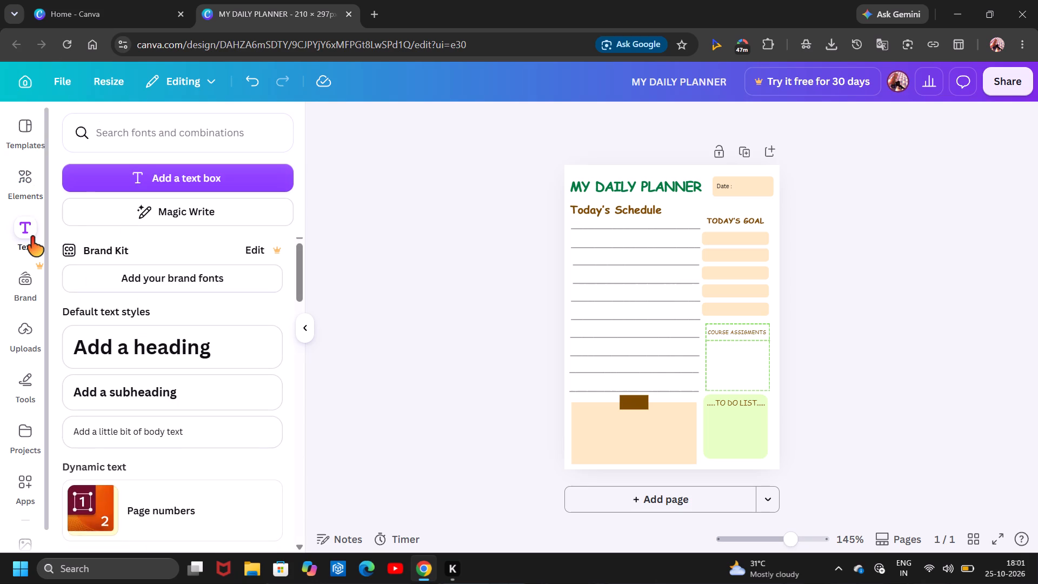
pyautogui.scroll(-2, 198, 269)
pyautogui.scroll(2, 198, 269)
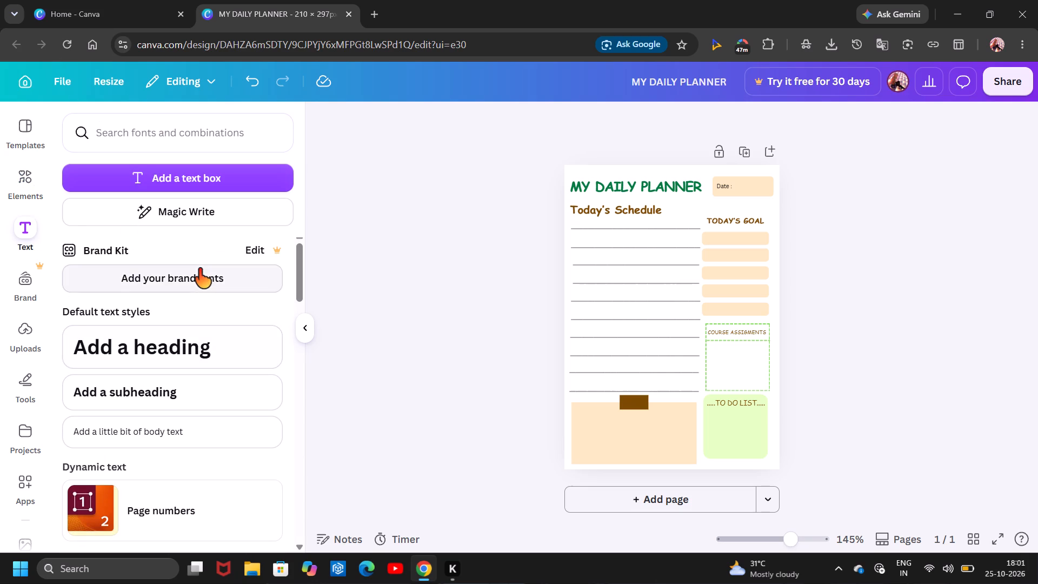
# Extend the pale green box downward to about 63 × 68 so its bottom edge lines up with the peach notes box.
pyautogui.moveTo(754, 464); pyautogui.dragTo(735, 454)
pyautogui.click(735, 454)
pyautogui.click(735, 458)
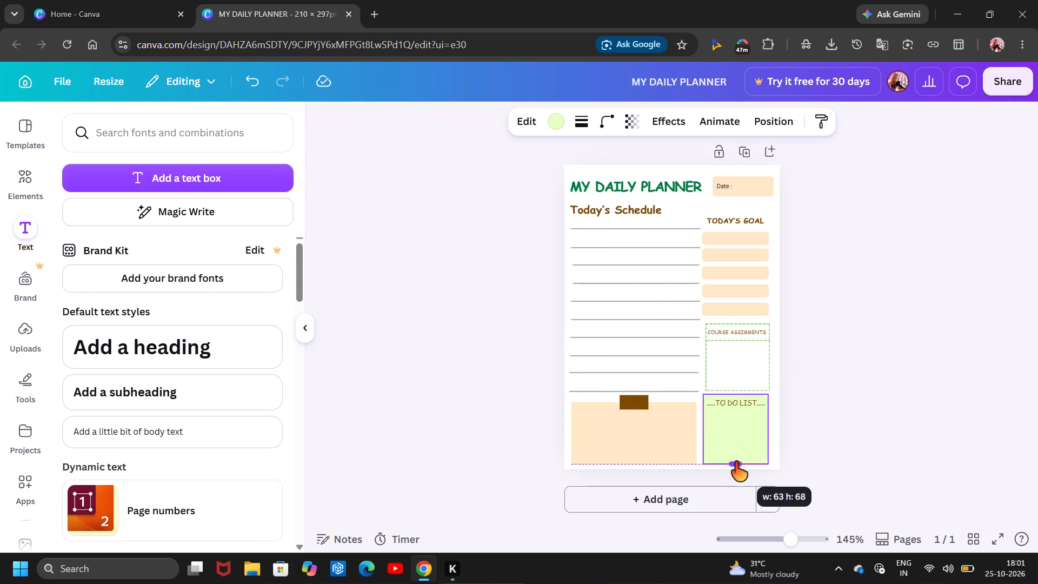
pyautogui.click(897, 463)
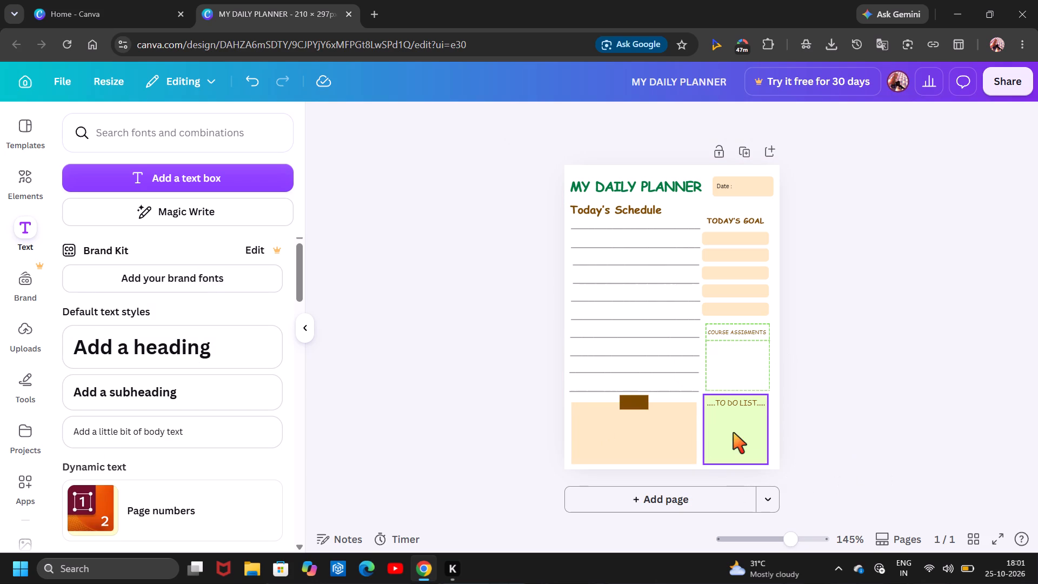
# Search the elements library for BULLETS and look through the graphics results for a suitable list marker.
pyautogui.click(27, 195)
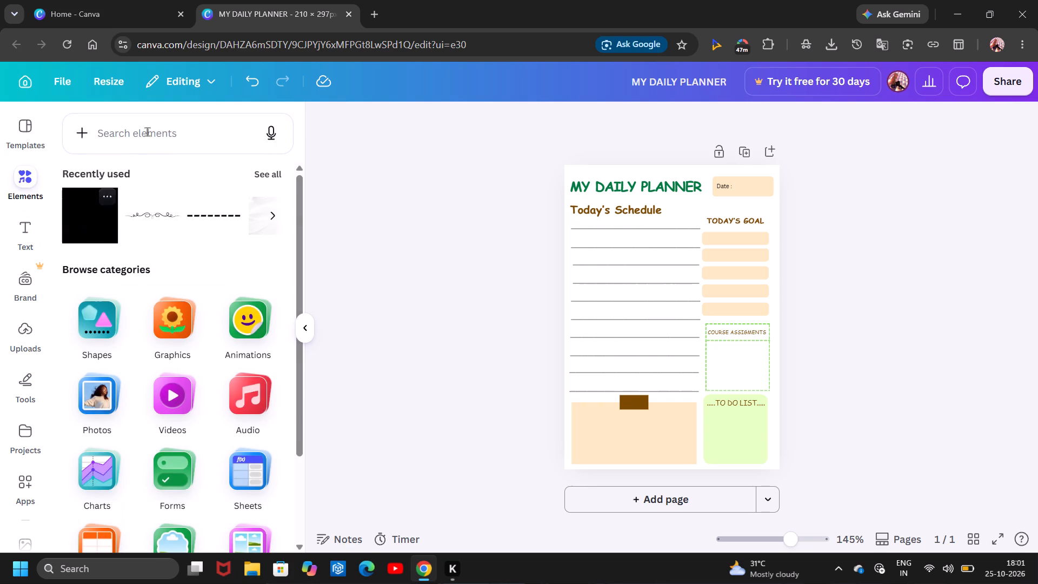
pyautogui.click(147, 131)
pyautogui.write('BULLER')
pyautogui.press('BackSpace')
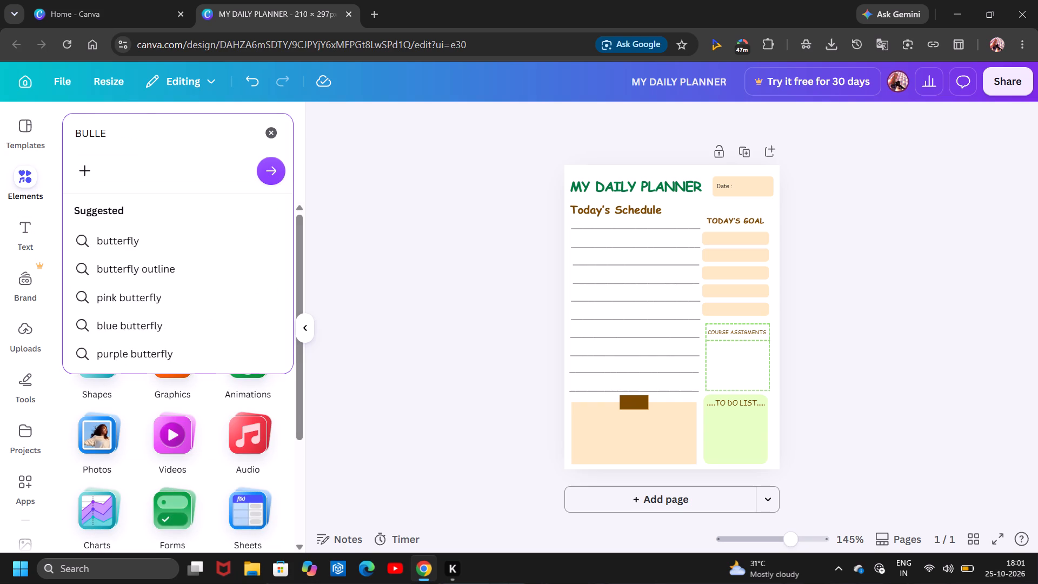
pyautogui.write('TS')
pyautogui.press('Return')
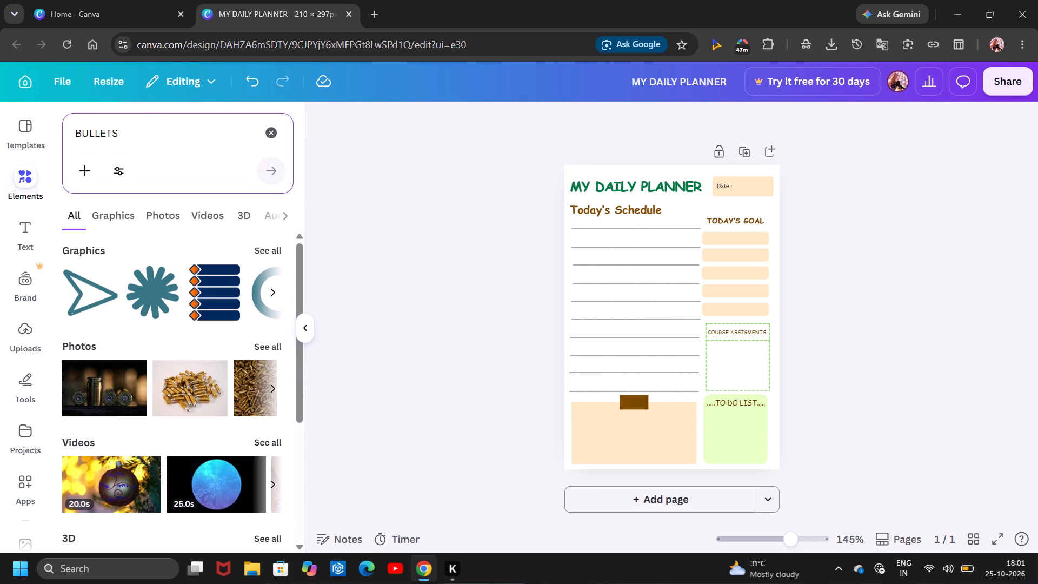
pyautogui.click(272, 300)
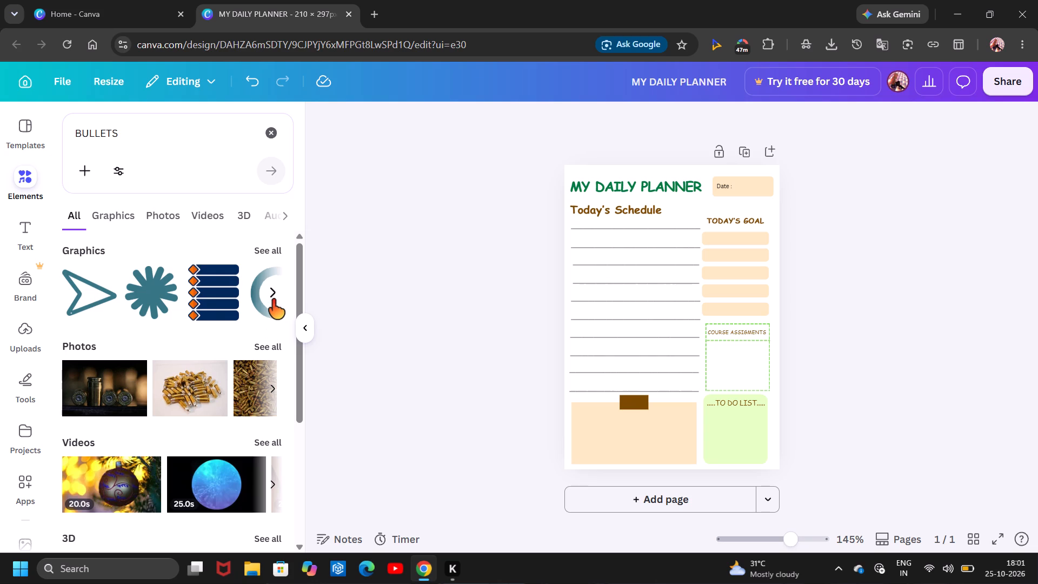
pyautogui.tripleClick(272, 300)
pyautogui.click(272, 300)
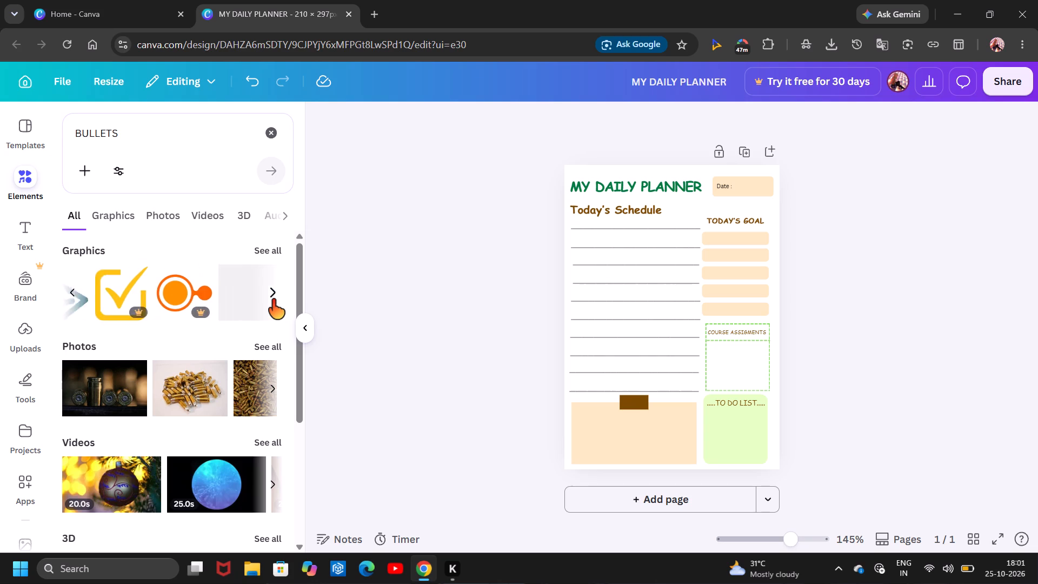
pyautogui.click(272, 300)
pyautogui.doubleClick(272, 300)
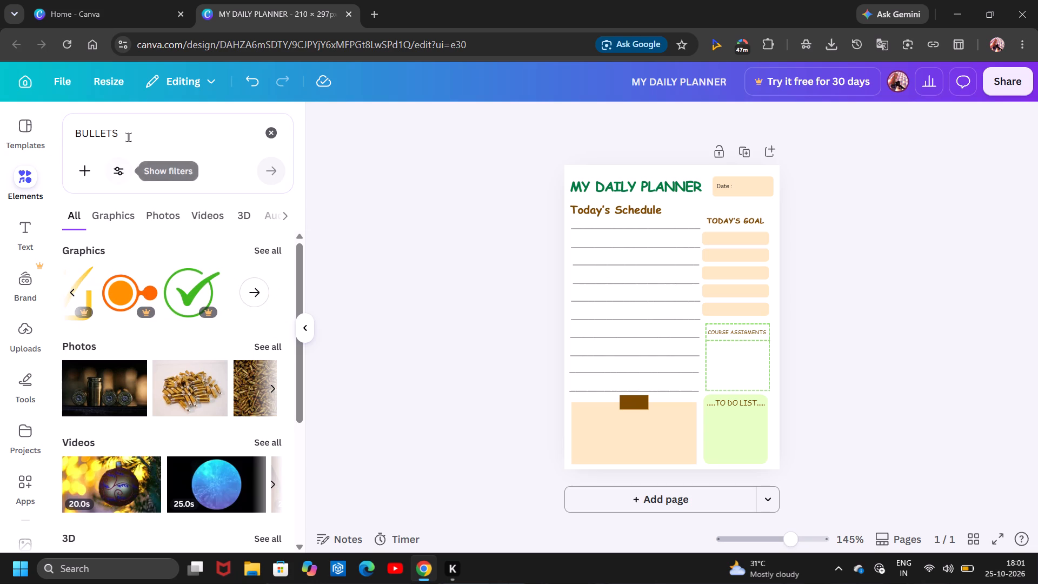
# Search the elements library for SMALL SQUARE and add the white square graphic with a thin outline to the page.
pyautogui.click(274, 131)
pyautogui.write('SMALL SQUARE')
pyautogui.press('Return')
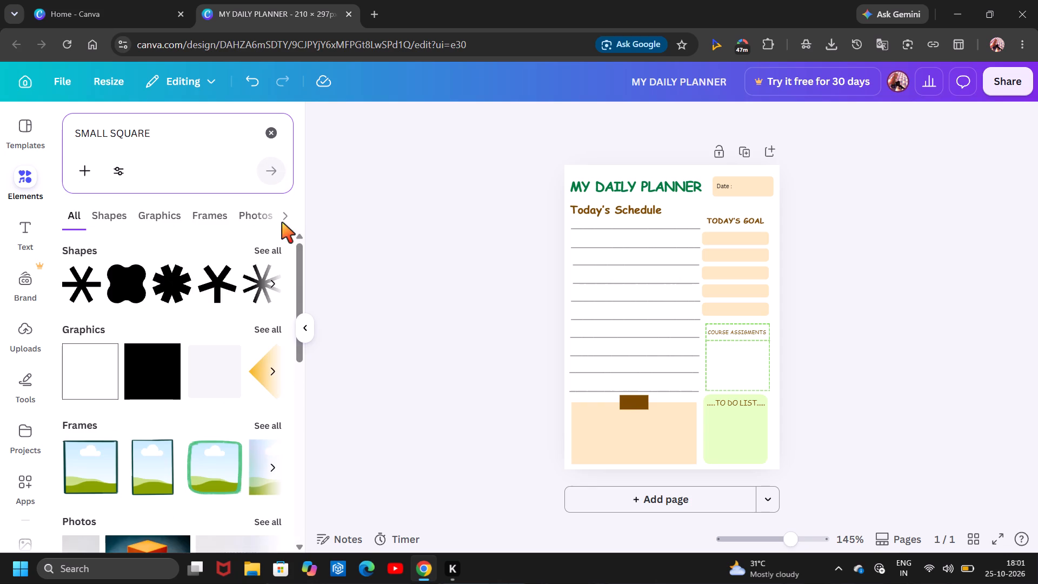
pyautogui.click(110, 367)
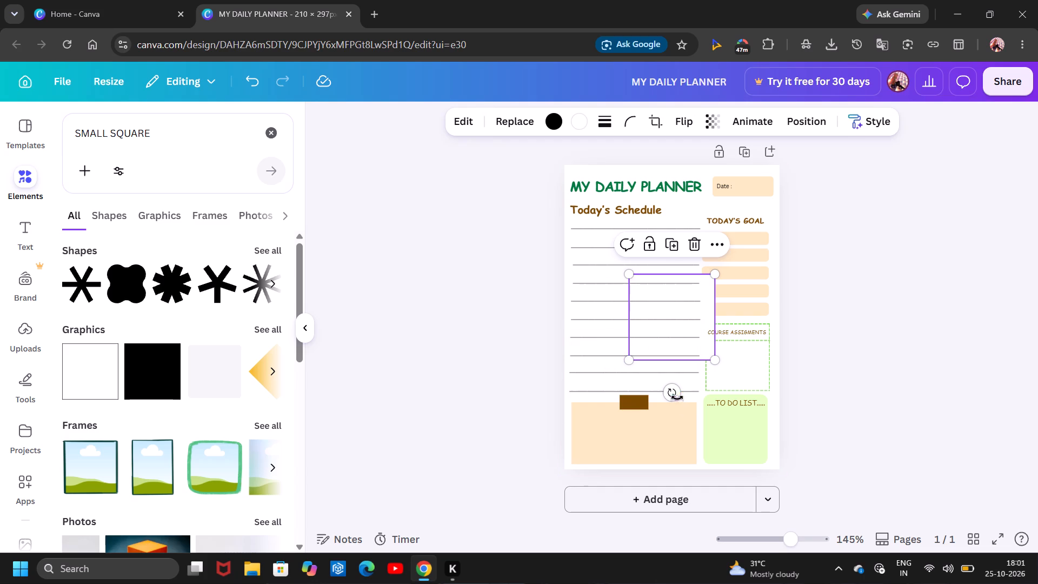
# Shrink the white square to a small checkbox size and move it onto the green box under the TO DO LIST heading.
pyautogui.click(714, 302)
pyautogui.moveTo(714, 302); pyautogui.dragTo(803, 426)
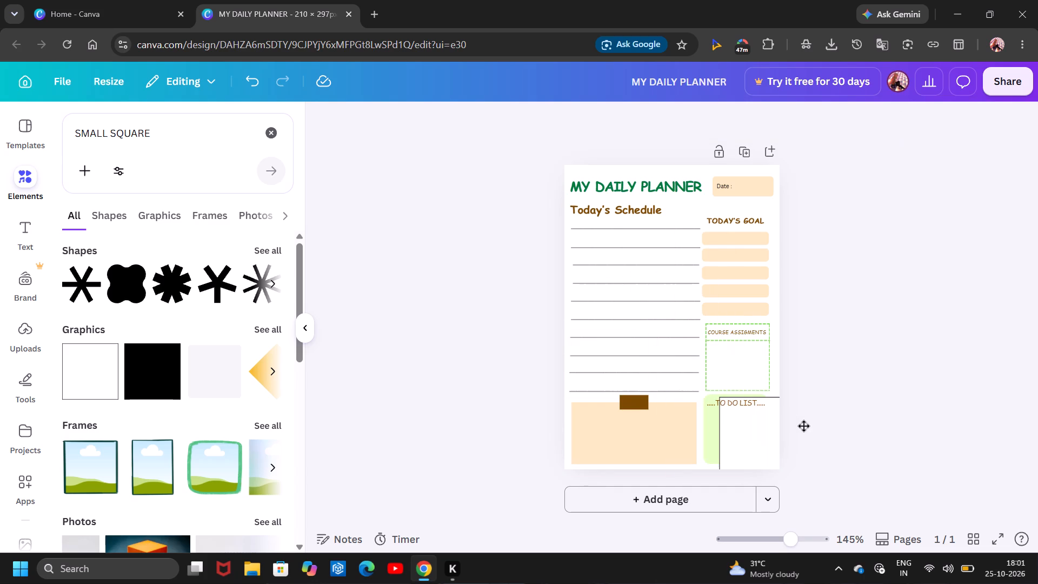
pyautogui.moveTo(803, 426); pyautogui.dragTo(778, 419)
pyautogui.moveTo(726, 432); pyautogui.dragTo(708, 403)
pyautogui.moveTo(761, 445); pyautogui.dragTo(736, 432)
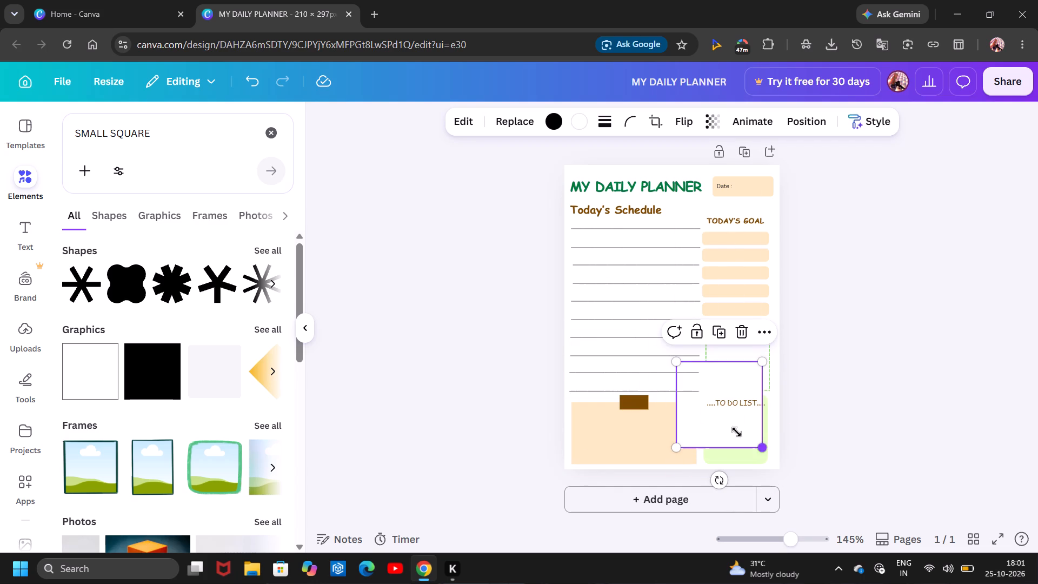
pyautogui.moveTo(736, 432); pyautogui.dragTo(689, 373)
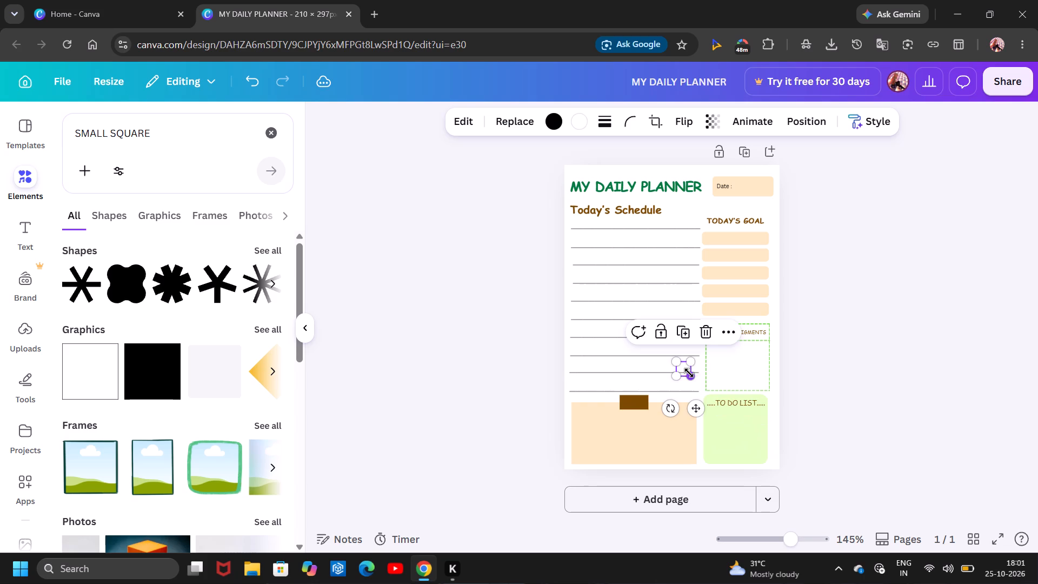
pyautogui.moveTo(699, 411); pyautogui.dragTo(729, 463)
pyautogui.doubleClick(729, 463)
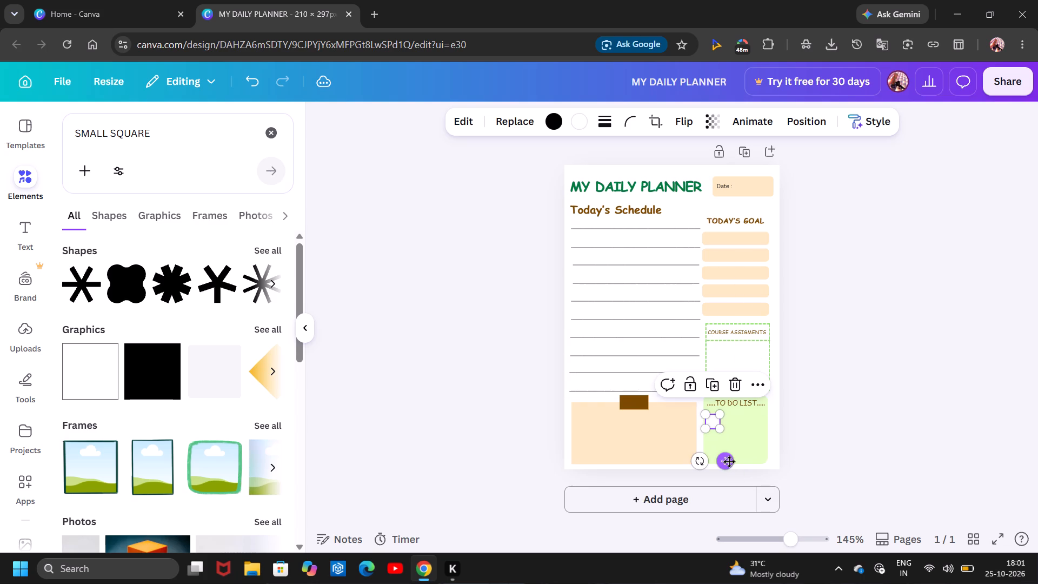
# Reduce the white square to about 7 × 7 and position it just below the start of the TO DO LIST heading.
pyautogui.click(719, 427)
pyautogui.moveTo(719, 427); pyautogui.dragTo(713, 416)
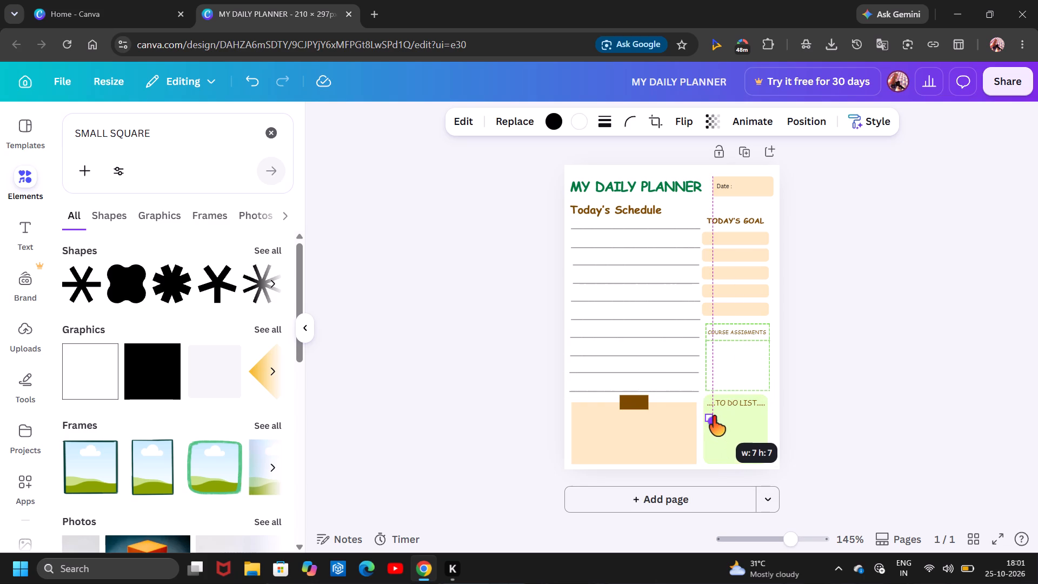
pyautogui.moveTo(713, 416); pyautogui.dragTo(710, 410)
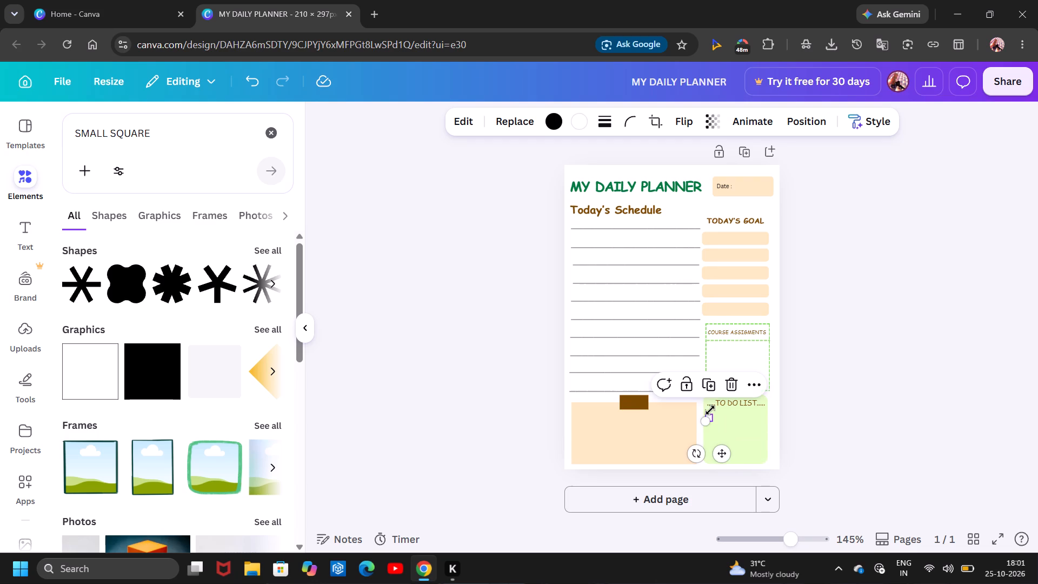
pyautogui.click(767, 434)
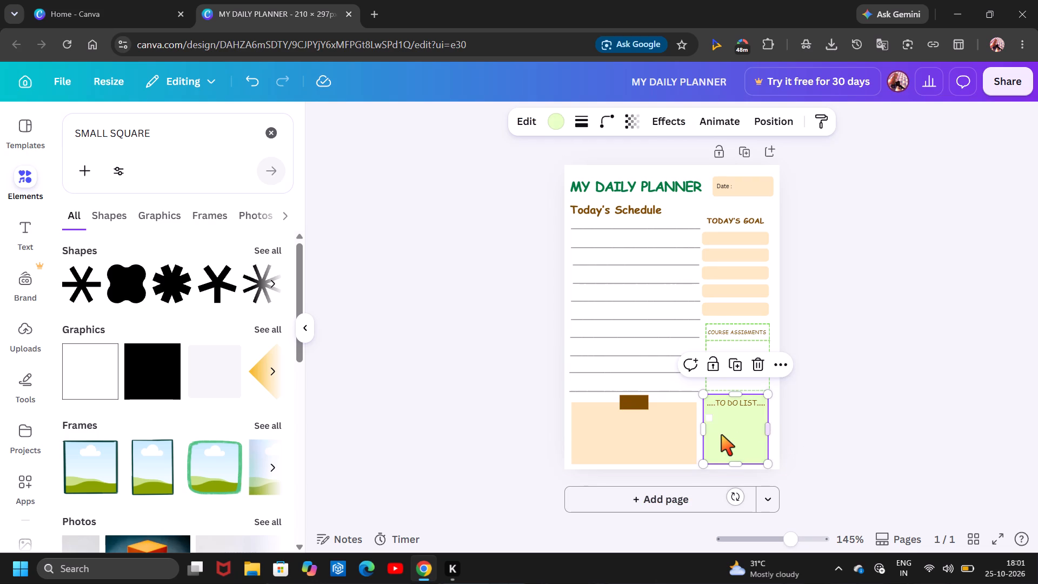
pyautogui.click(709, 420)
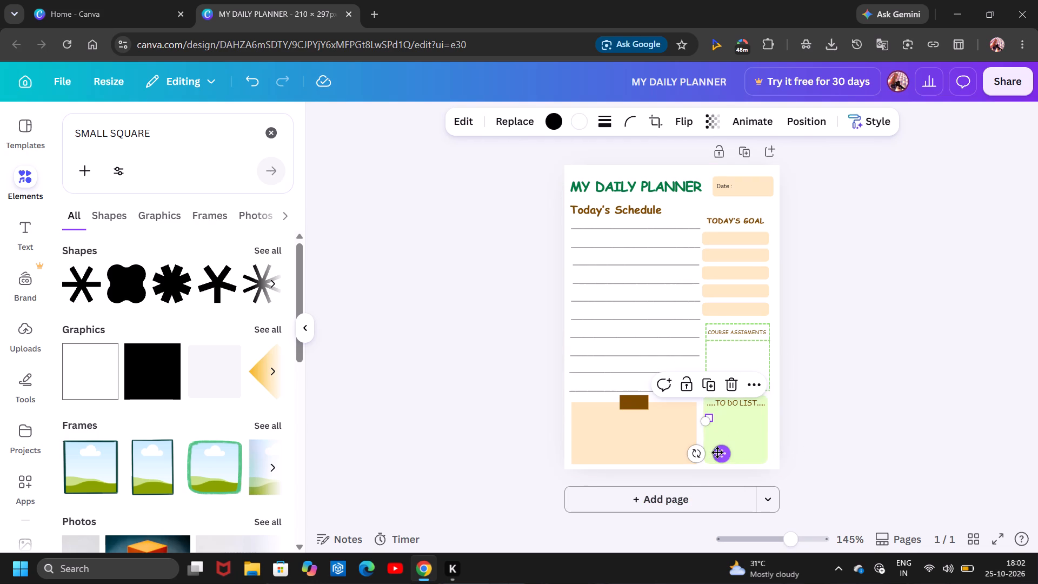
pyautogui.click(717, 452)
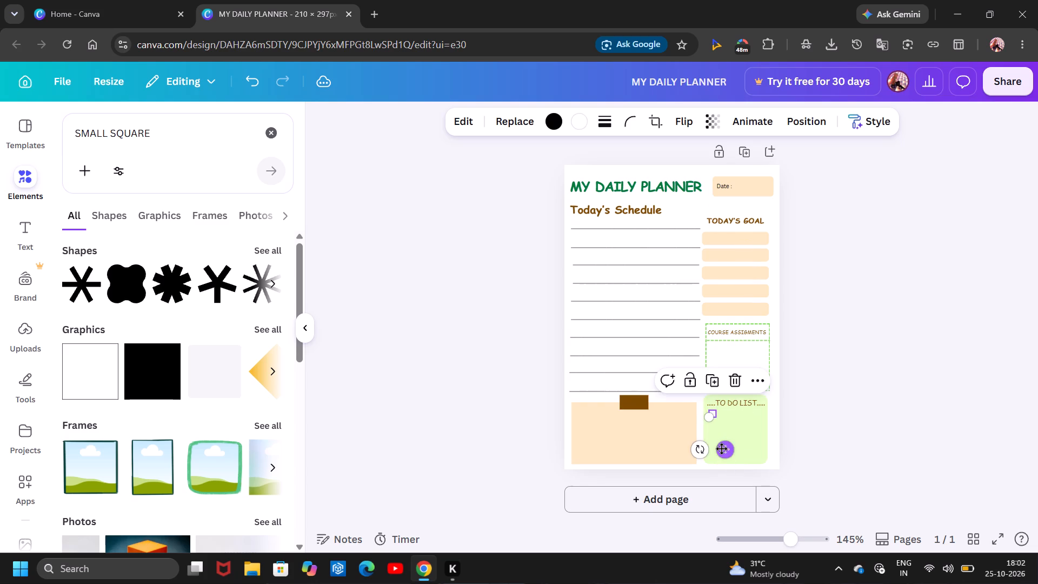
pyautogui.click(743, 446)
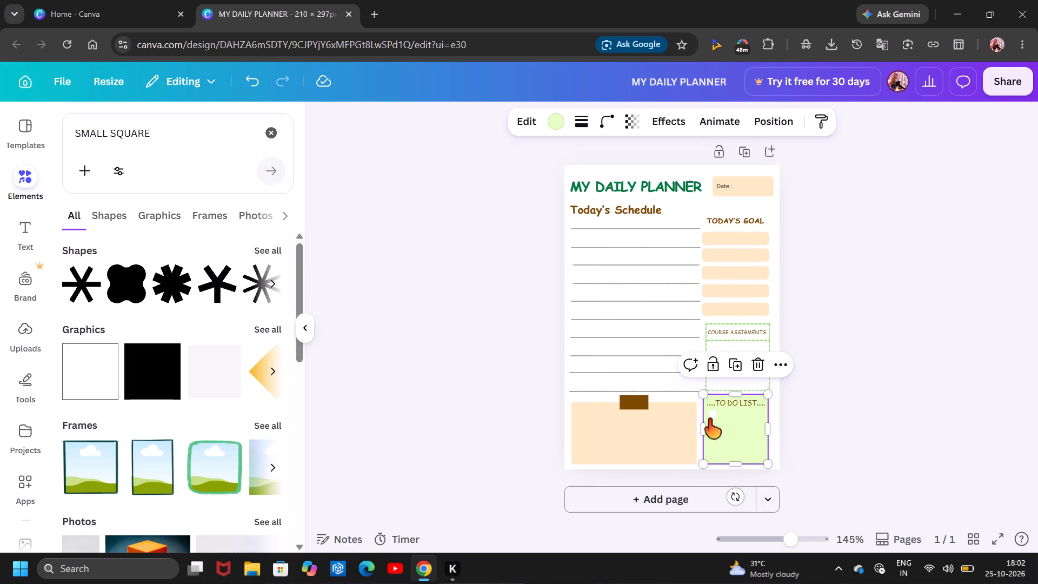
pyautogui.doubleClick(713, 417)
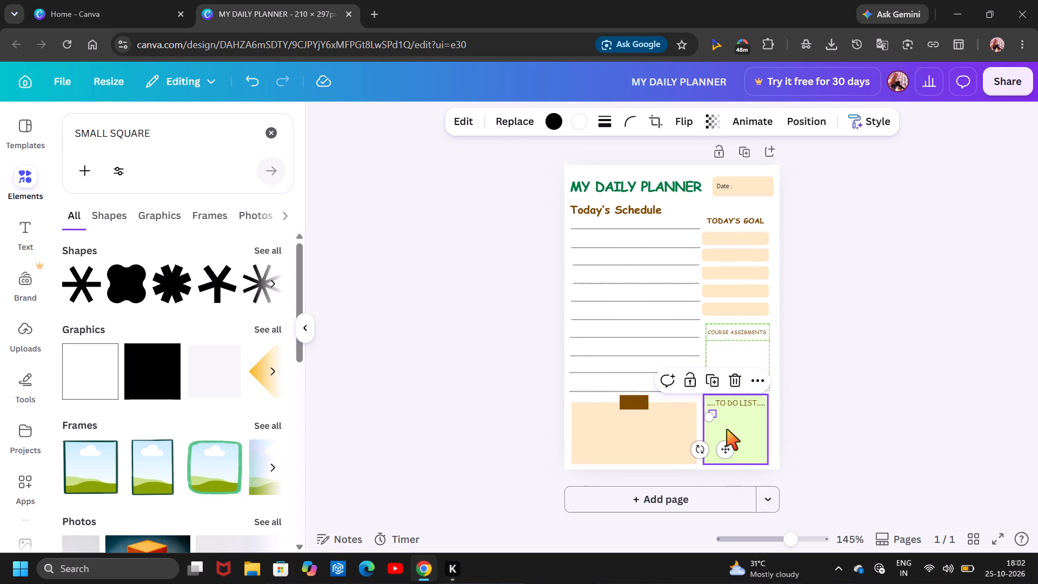
pyautogui.click(724, 448)
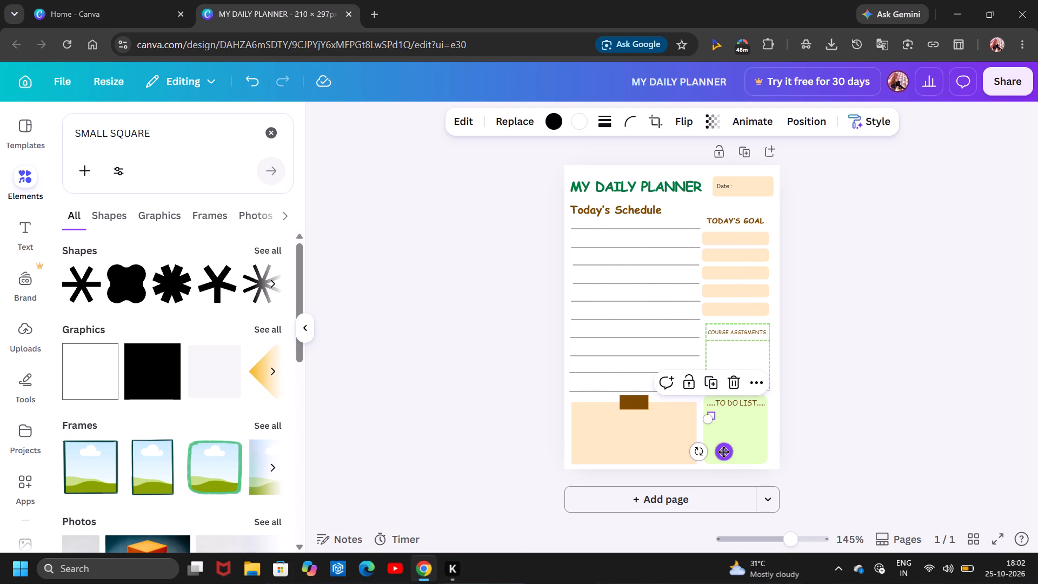
# Duplicate the small white square and align the copy directly below the first one in the green box.
pyautogui.hotkey('ctrl', 'c')
pyautogui.hotkey('ctrl', 'v')
pyautogui.moveTo(743, 467); pyautogui.dragTo(729, 461)
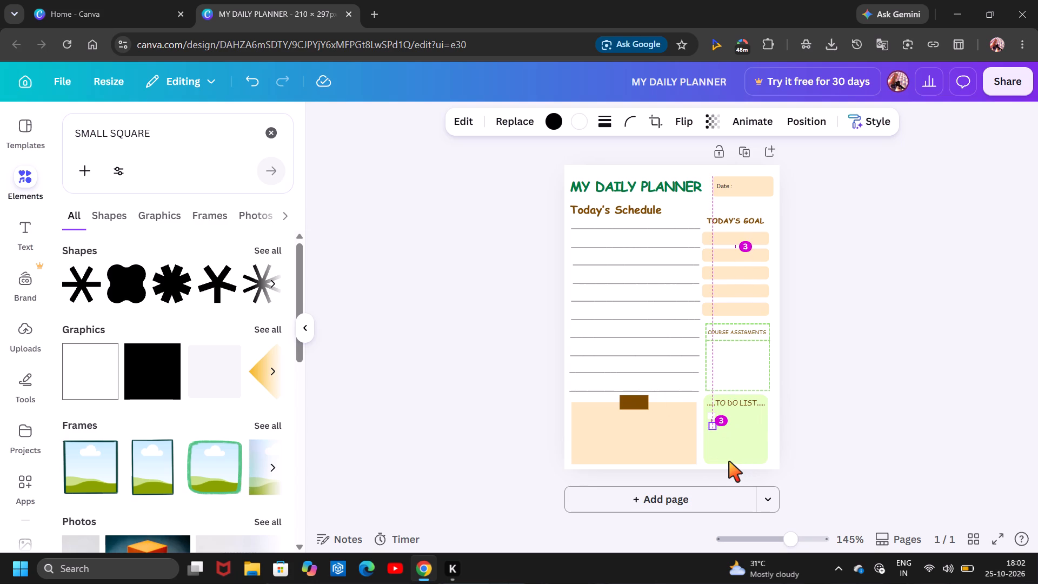
pyautogui.moveTo(729, 461); pyautogui.dragTo(728, 461)
pyautogui.click(746, 440)
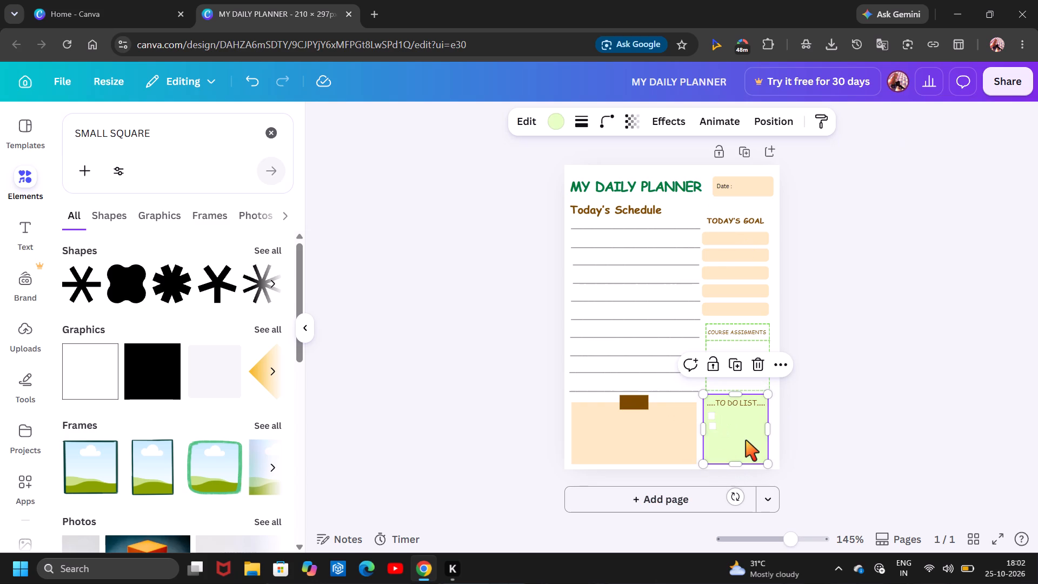
pyautogui.click(710, 424)
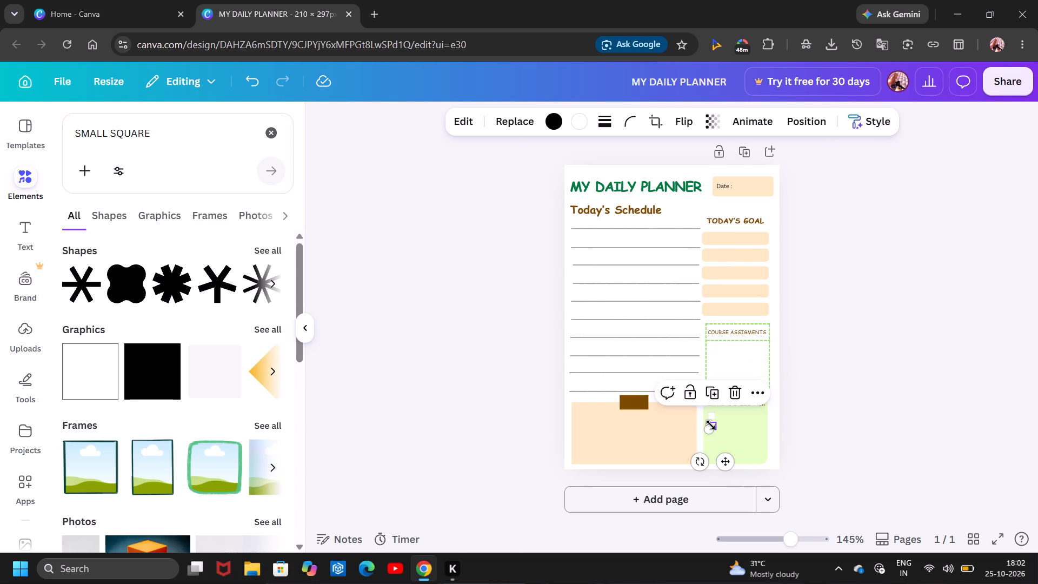
pyautogui.click(728, 460)
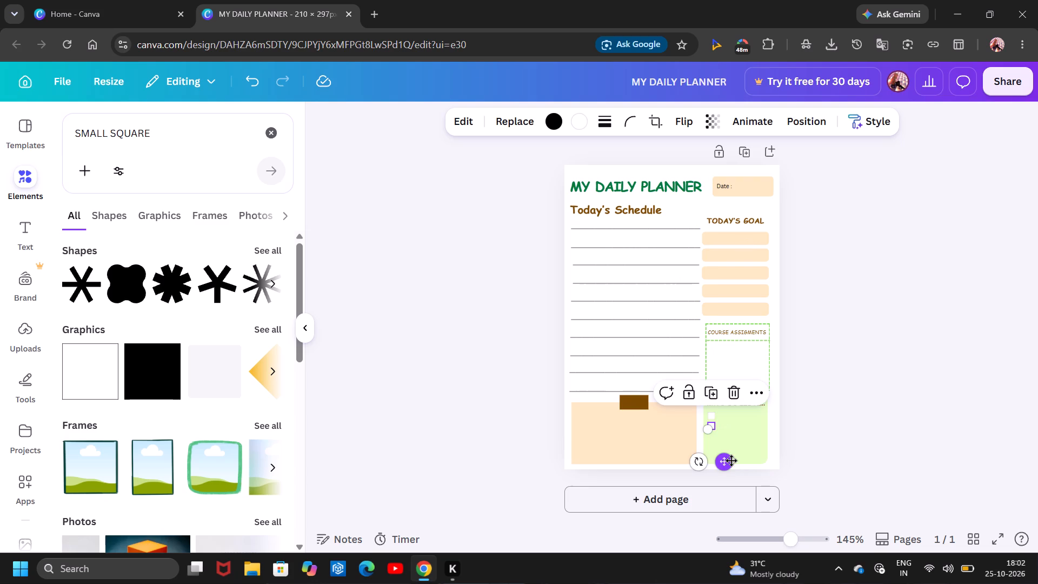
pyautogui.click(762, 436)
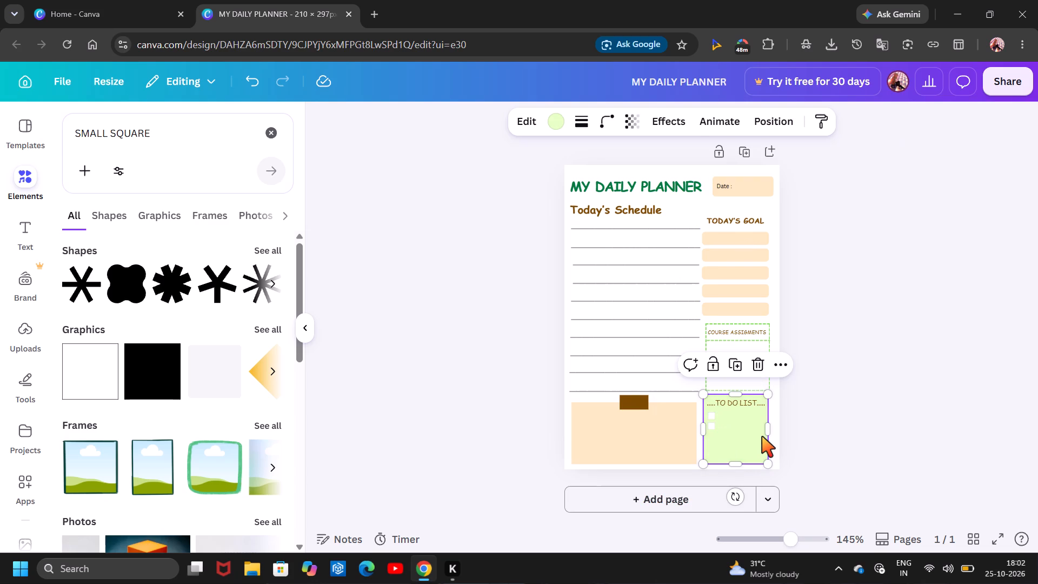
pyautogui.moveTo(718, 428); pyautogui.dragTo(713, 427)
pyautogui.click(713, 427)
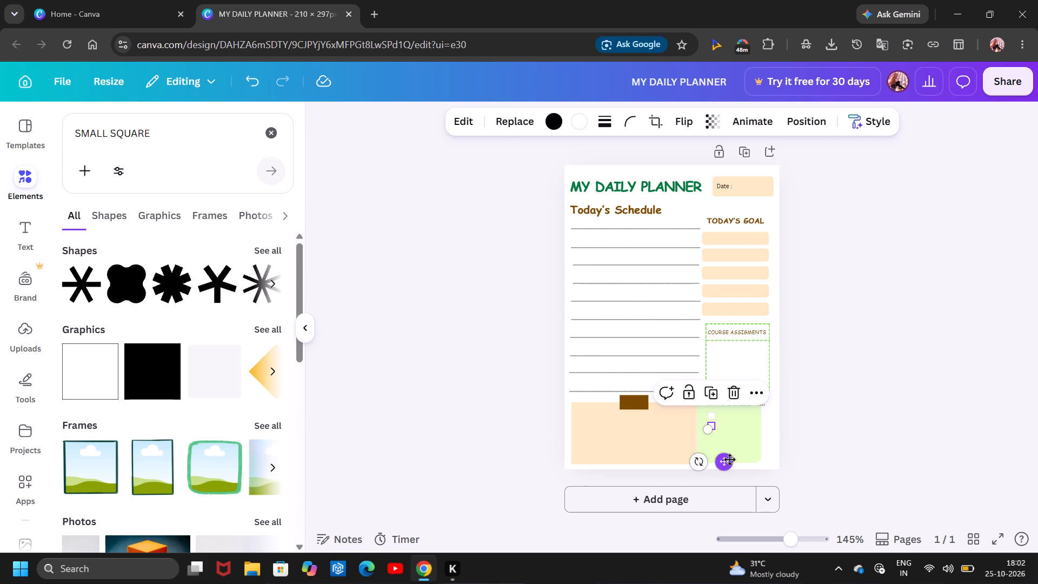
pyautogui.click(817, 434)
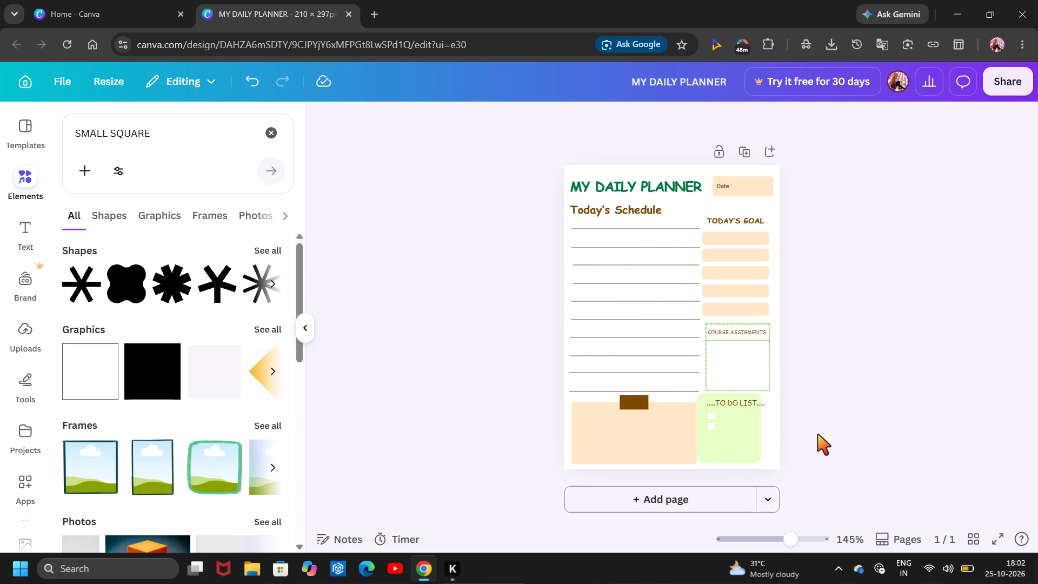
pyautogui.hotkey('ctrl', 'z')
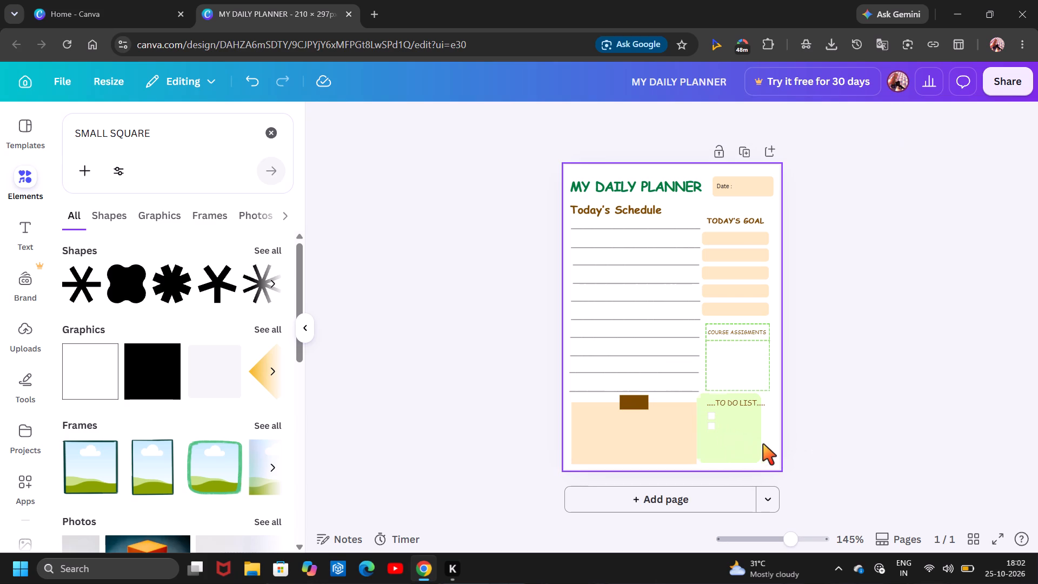
# Duplicate the small white checkbox twice and align the copies as the third and fourth boxes down the green TO DO LIST box.
pyautogui.click(713, 424)
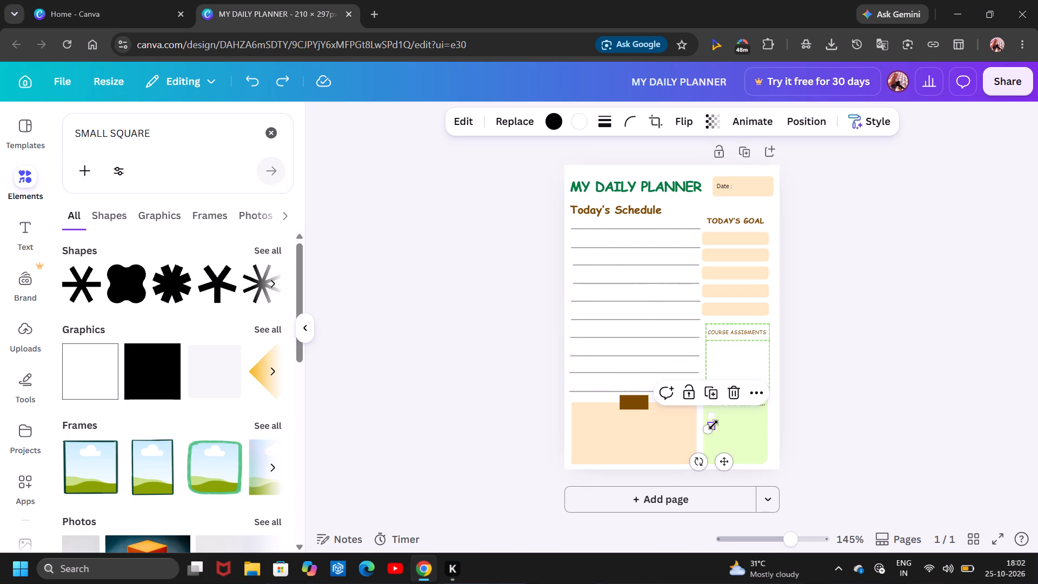
pyautogui.hotkey('ctrl', 'c')
pyautogui.hotkey('ctrl', 'v')
pyautogui.hotkey('ctrl', 'c')
pyautogui.hotkey('ctrl', 'v')
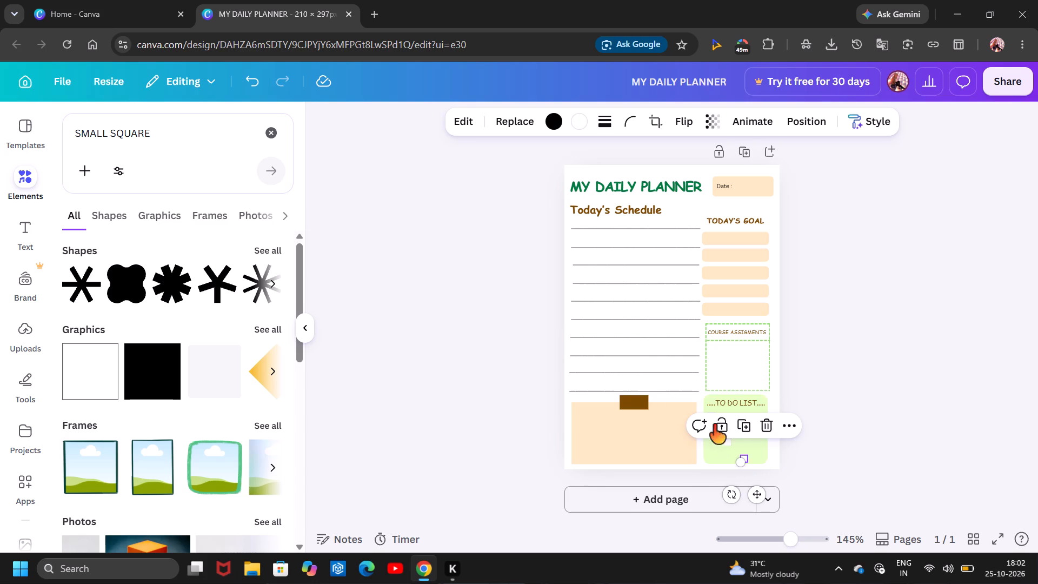
pyautogui.click(757, 492)
pyautogui.moveTo(757, 492); pyautogui.dragTo(744, 484)
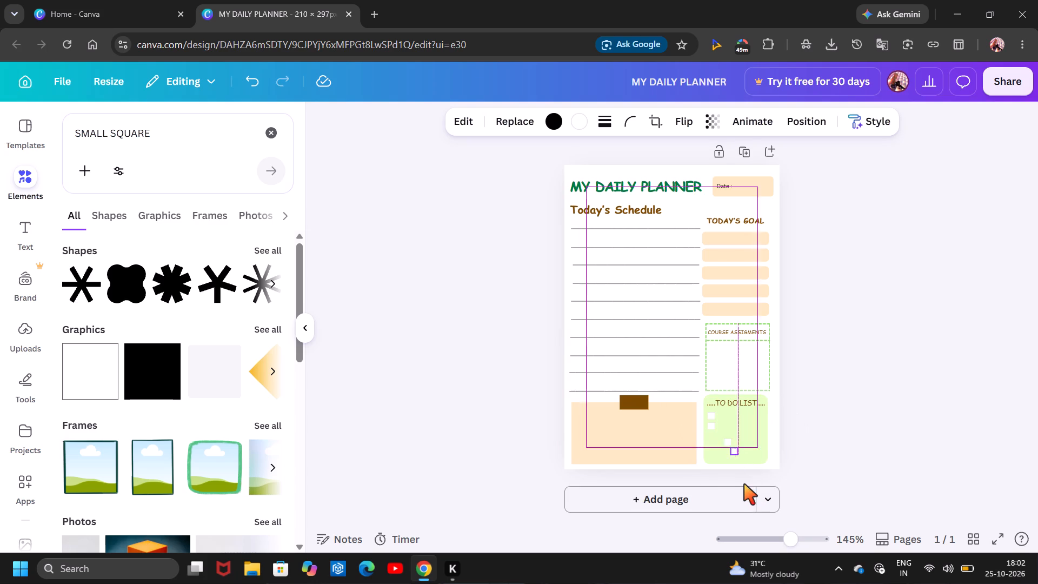
pyautogui.moveTo(744, 484); pyautogui.dragTo(725, 473)
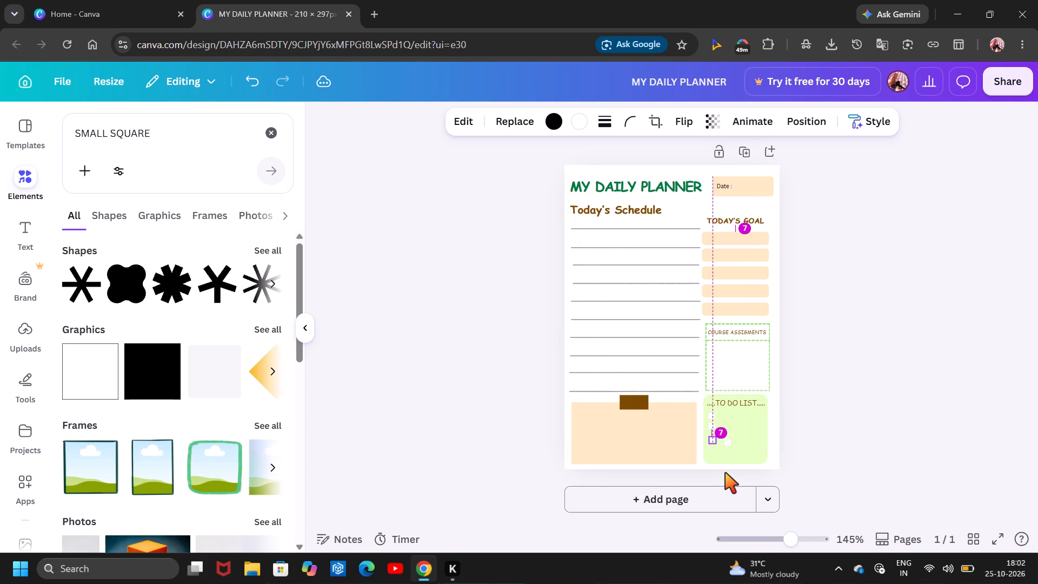
pyautogui.moveTo(725, 473); pyautogui.dragTo(726, 472)
pyautogui.click(728, 444)
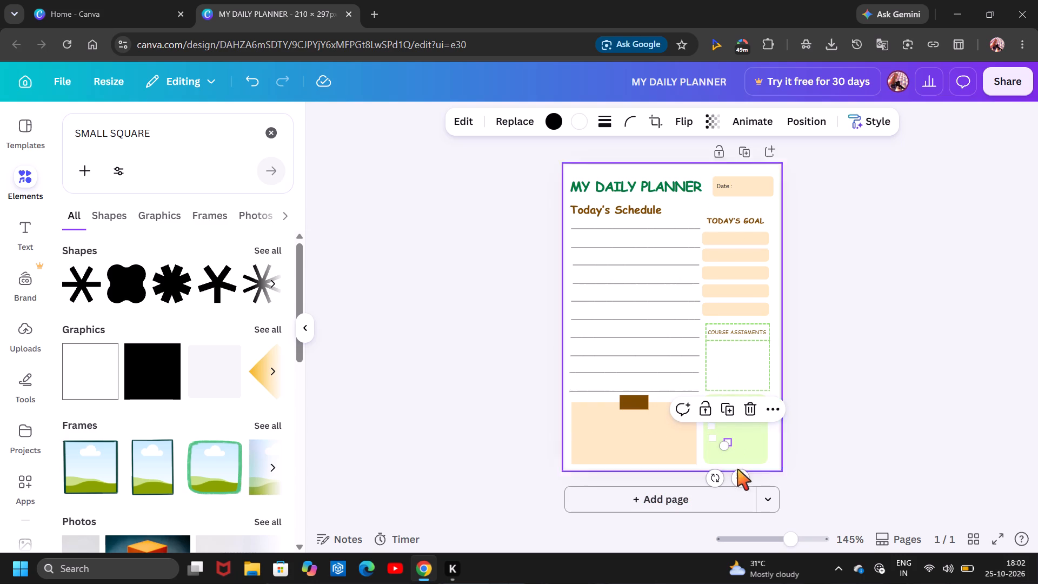
pyautogui.moveTo(741, 479); pyautogui.dragTo(726, 485)
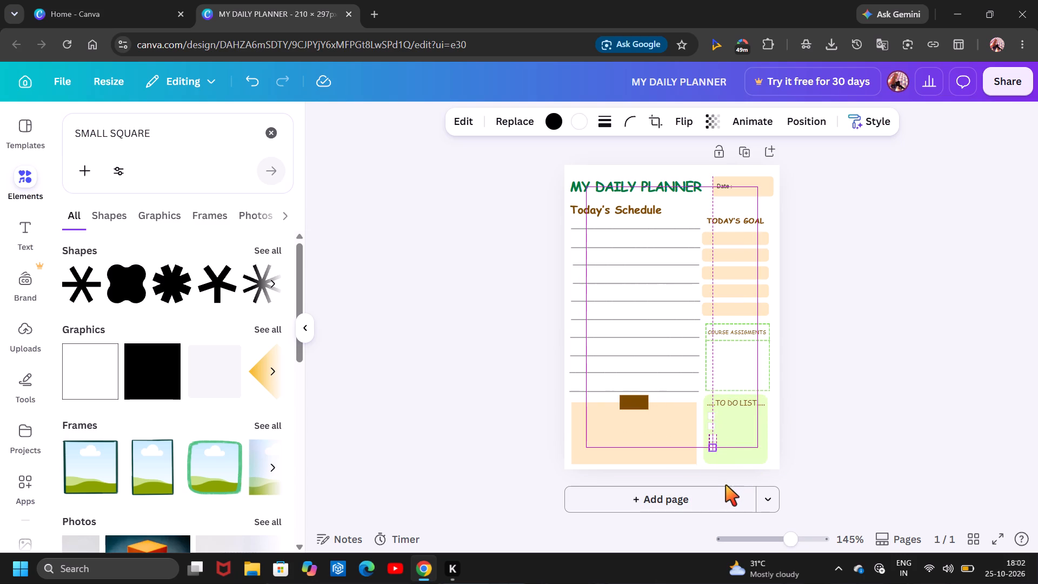
pyautogui.moveTo(726, 485); pyautogui.dragTo(726, 487)
pyautogui.click(758, 453)
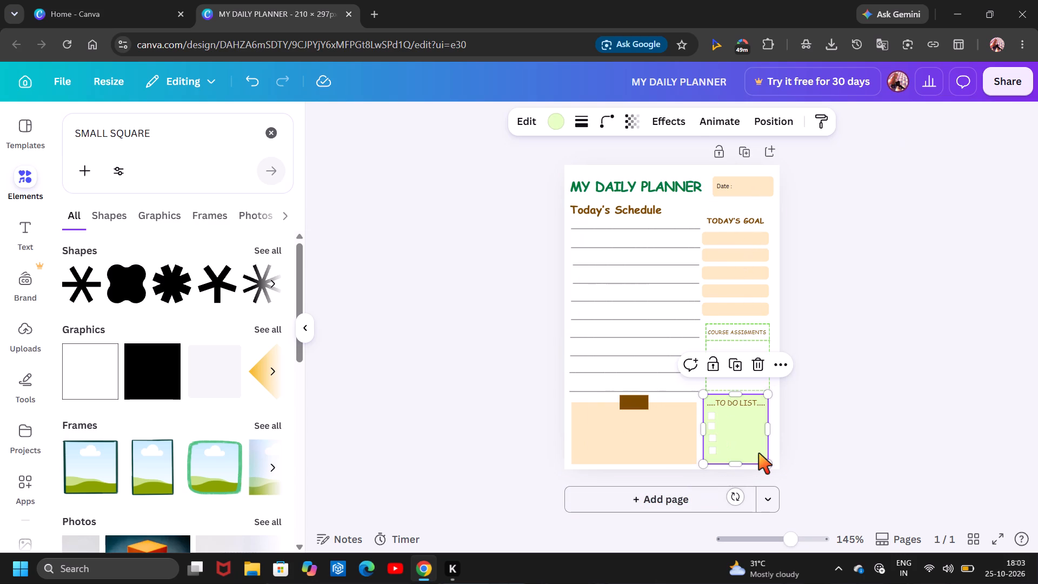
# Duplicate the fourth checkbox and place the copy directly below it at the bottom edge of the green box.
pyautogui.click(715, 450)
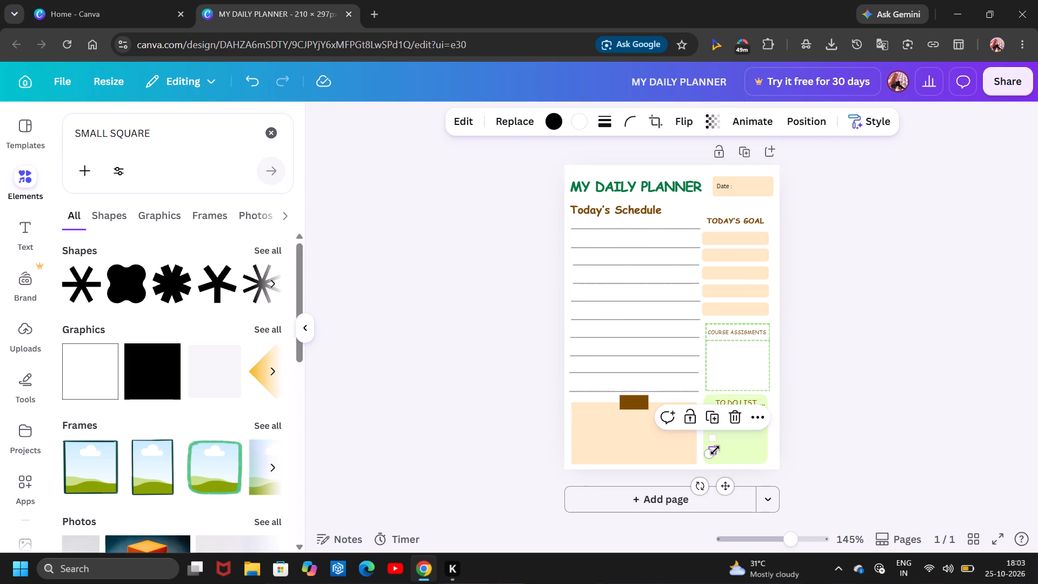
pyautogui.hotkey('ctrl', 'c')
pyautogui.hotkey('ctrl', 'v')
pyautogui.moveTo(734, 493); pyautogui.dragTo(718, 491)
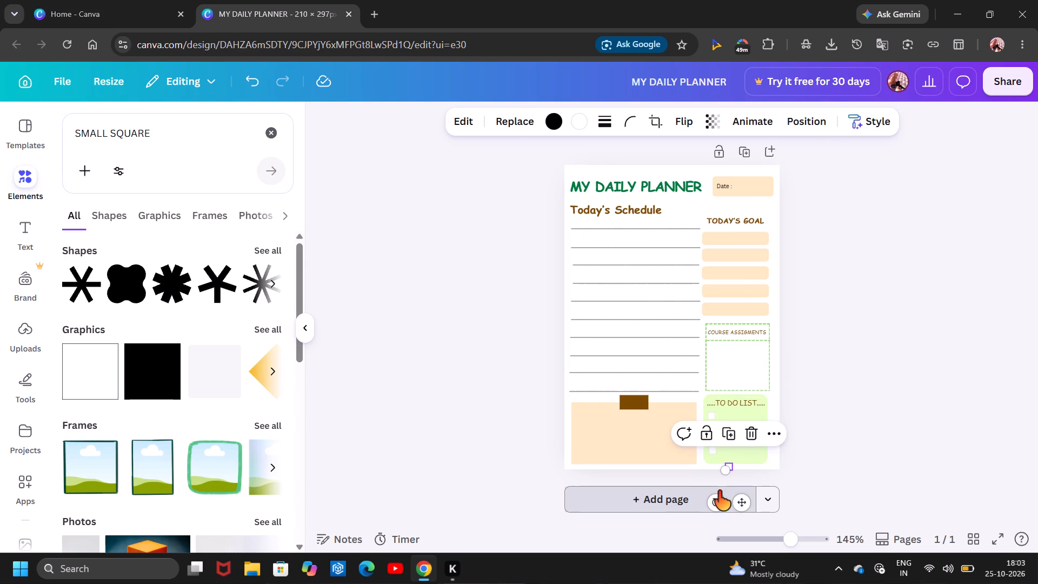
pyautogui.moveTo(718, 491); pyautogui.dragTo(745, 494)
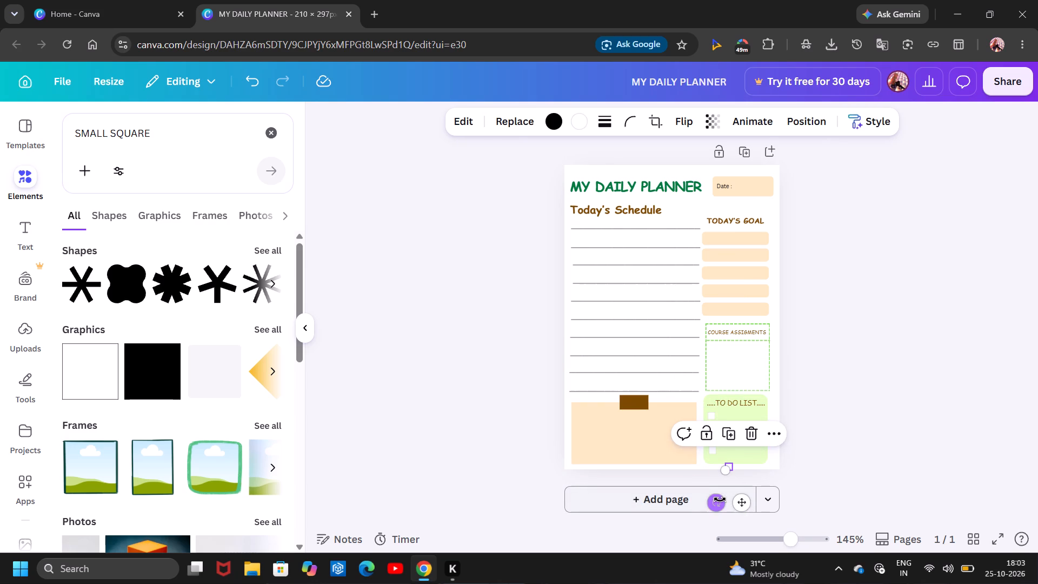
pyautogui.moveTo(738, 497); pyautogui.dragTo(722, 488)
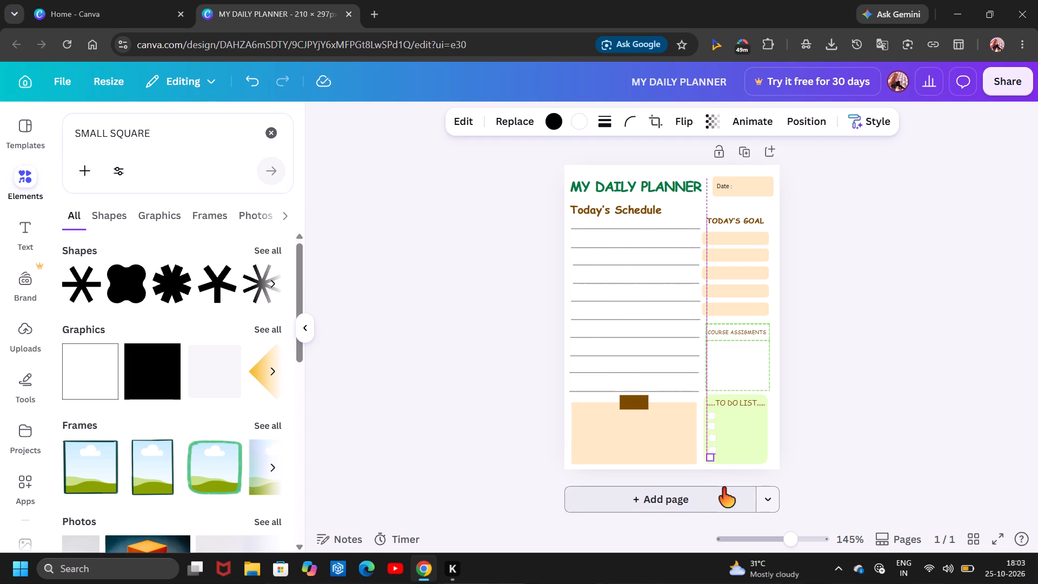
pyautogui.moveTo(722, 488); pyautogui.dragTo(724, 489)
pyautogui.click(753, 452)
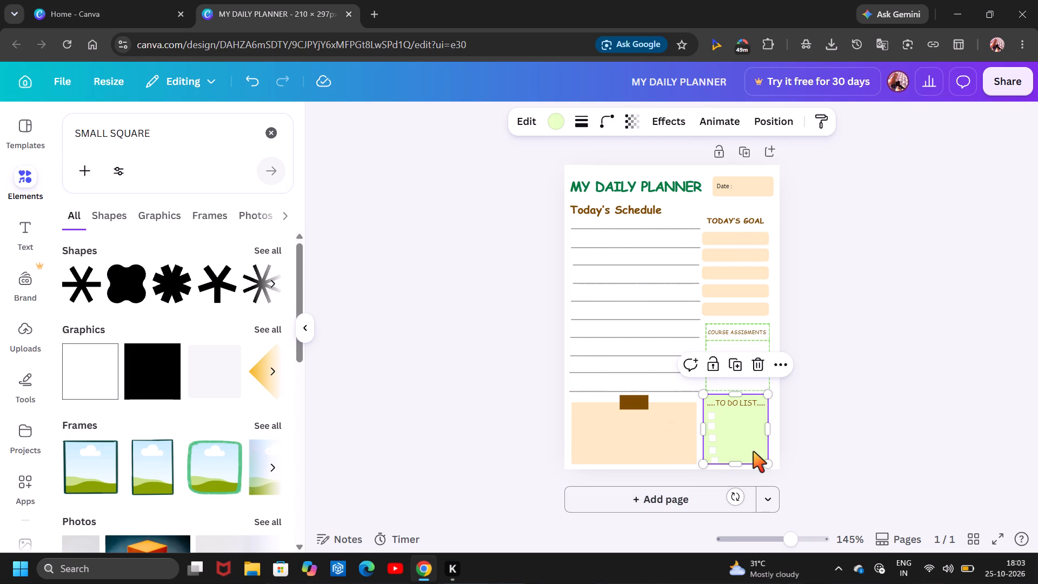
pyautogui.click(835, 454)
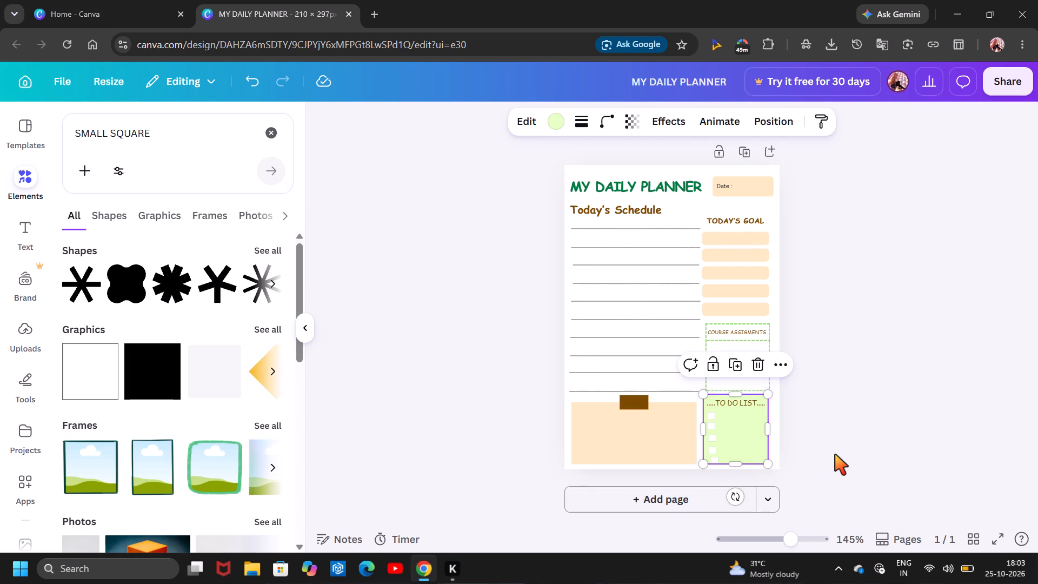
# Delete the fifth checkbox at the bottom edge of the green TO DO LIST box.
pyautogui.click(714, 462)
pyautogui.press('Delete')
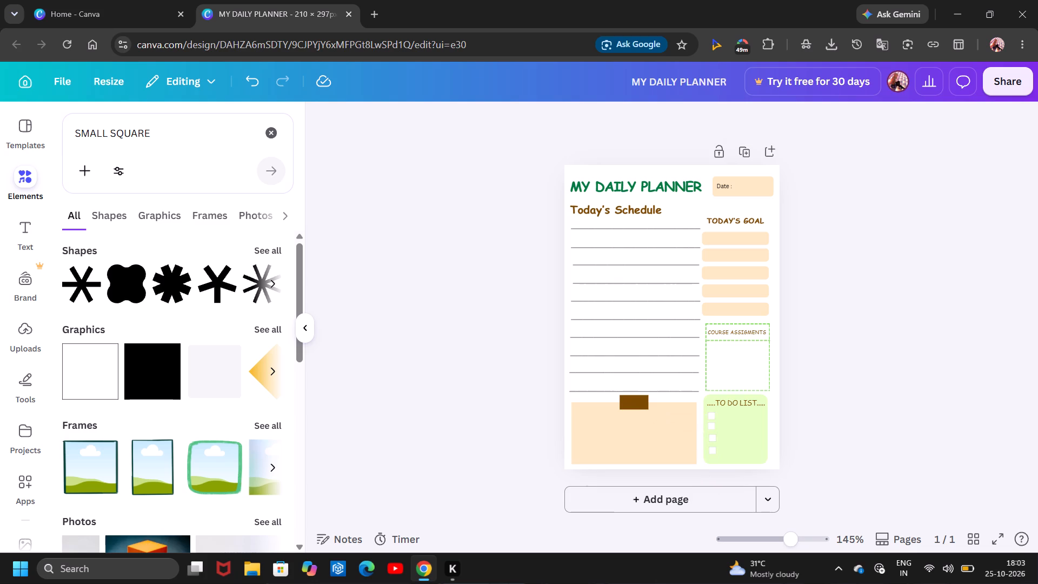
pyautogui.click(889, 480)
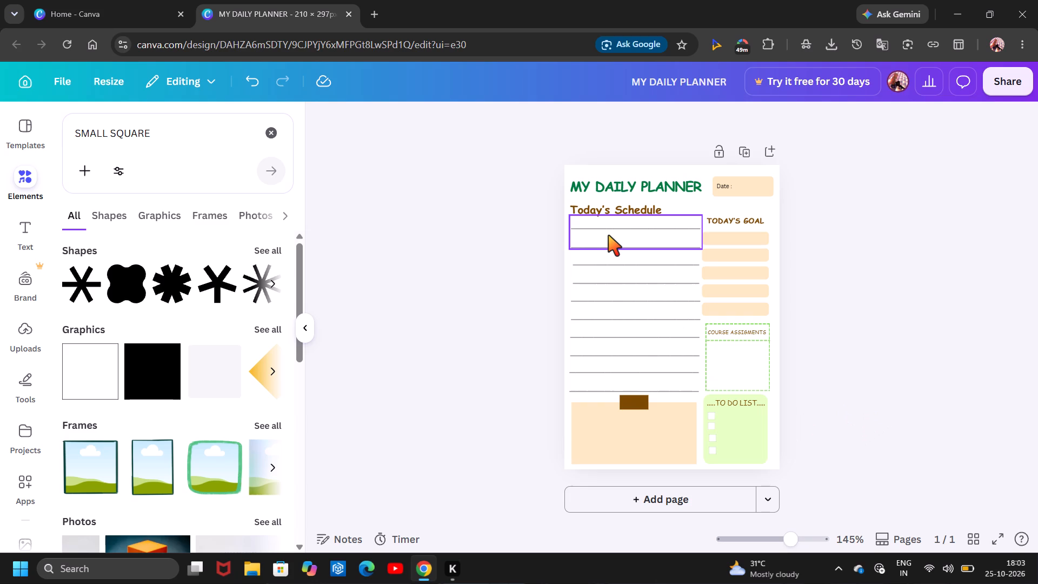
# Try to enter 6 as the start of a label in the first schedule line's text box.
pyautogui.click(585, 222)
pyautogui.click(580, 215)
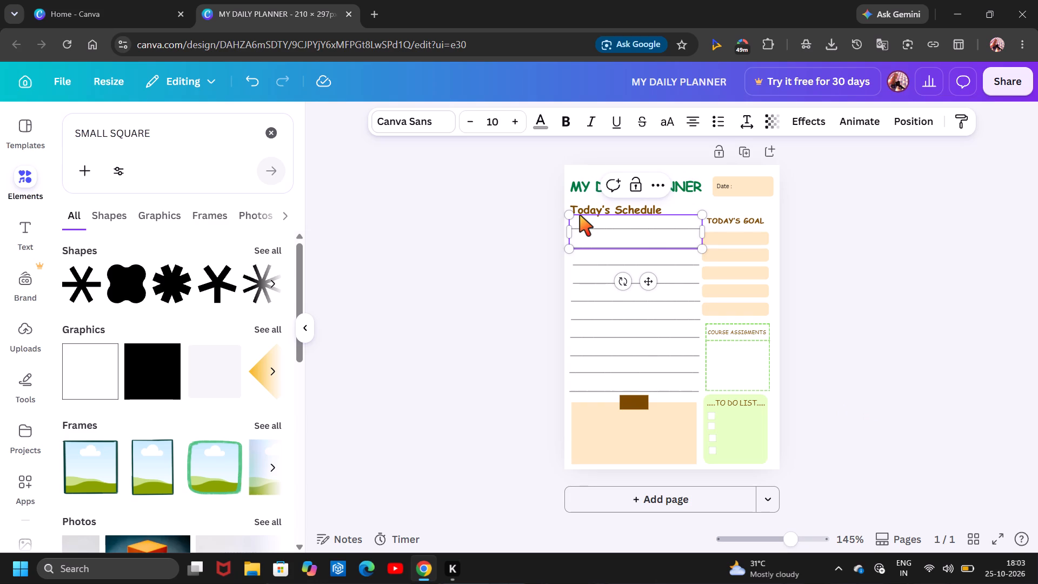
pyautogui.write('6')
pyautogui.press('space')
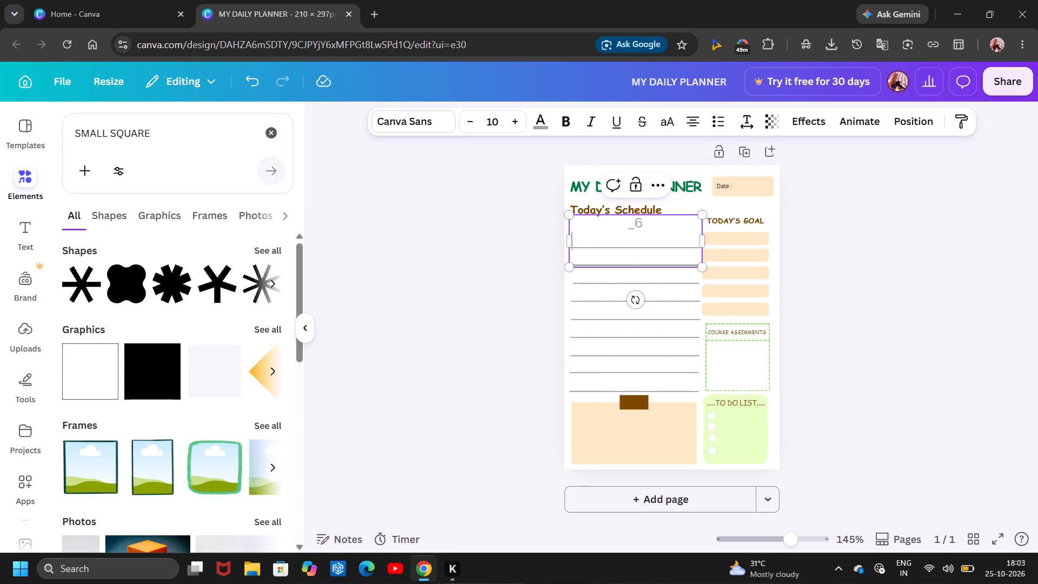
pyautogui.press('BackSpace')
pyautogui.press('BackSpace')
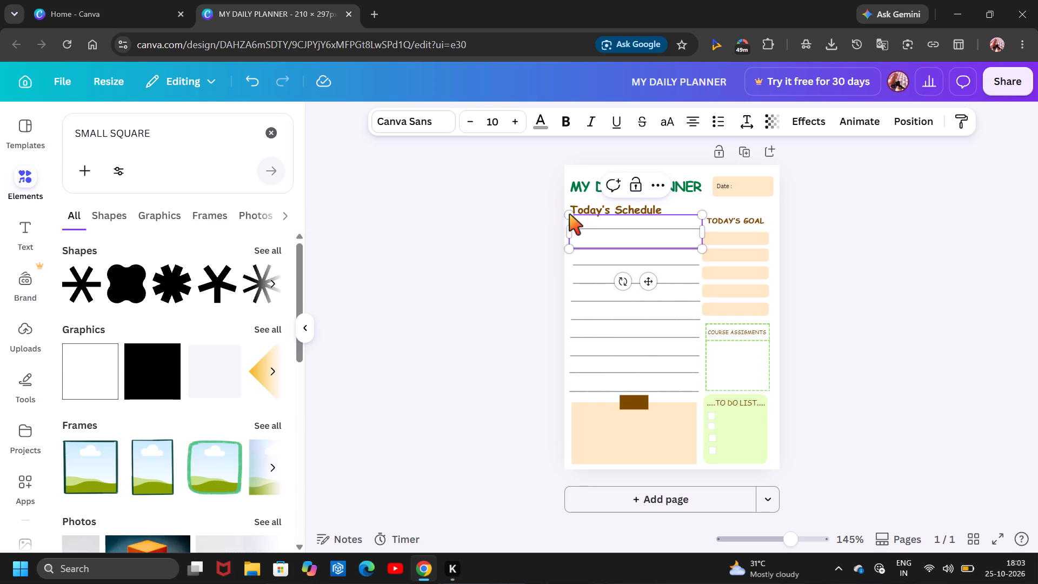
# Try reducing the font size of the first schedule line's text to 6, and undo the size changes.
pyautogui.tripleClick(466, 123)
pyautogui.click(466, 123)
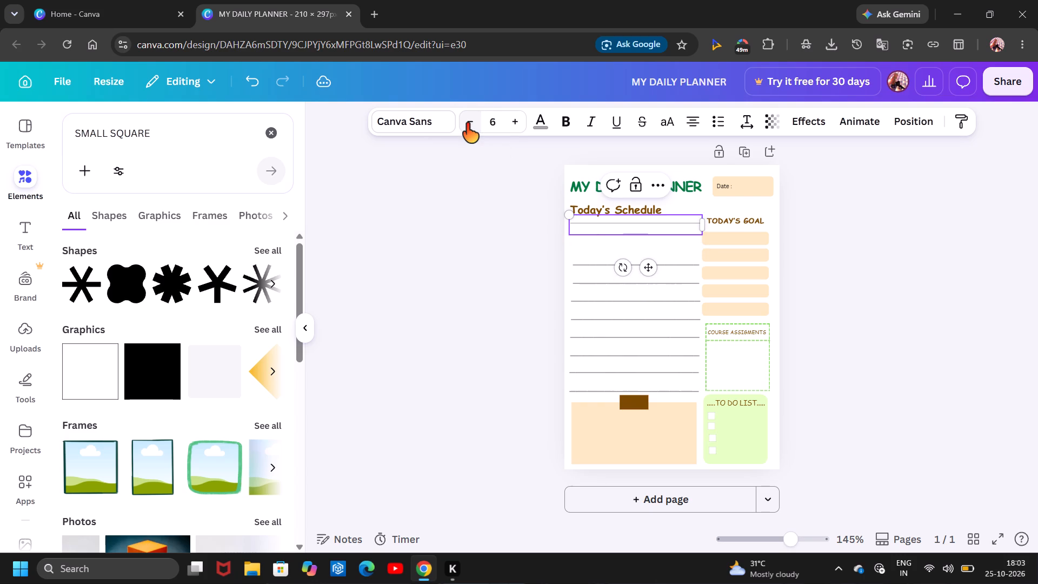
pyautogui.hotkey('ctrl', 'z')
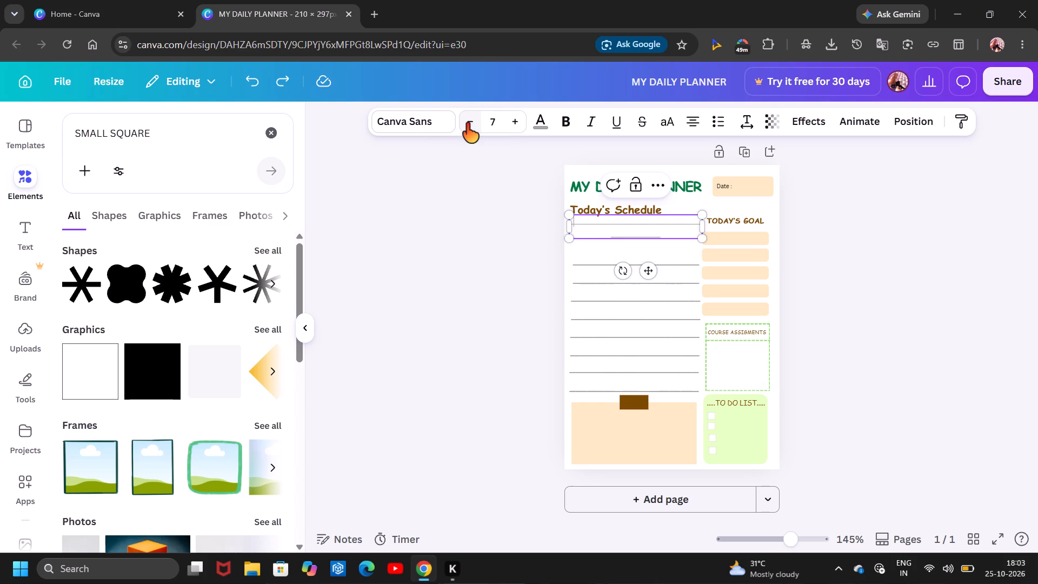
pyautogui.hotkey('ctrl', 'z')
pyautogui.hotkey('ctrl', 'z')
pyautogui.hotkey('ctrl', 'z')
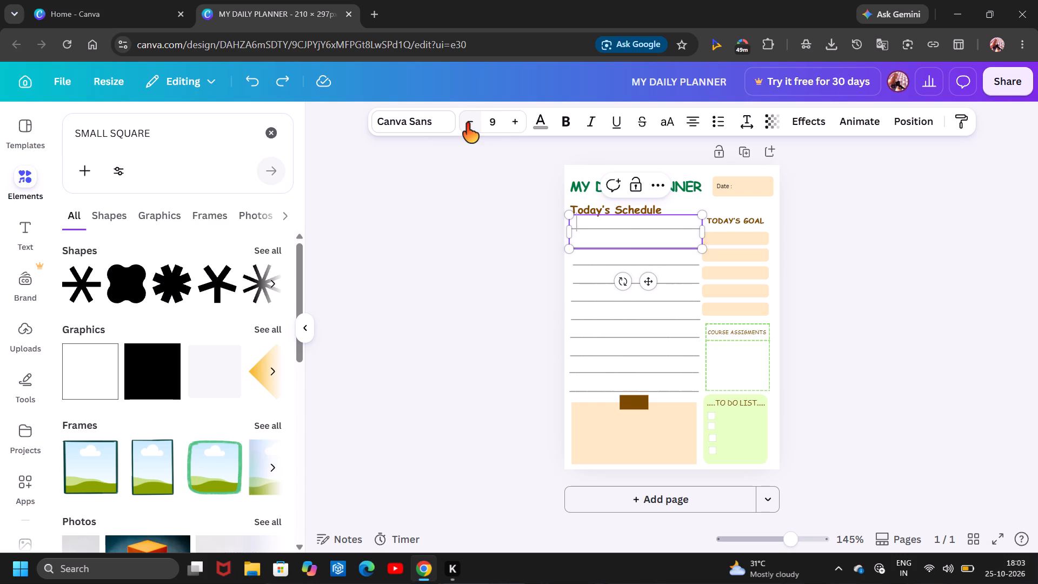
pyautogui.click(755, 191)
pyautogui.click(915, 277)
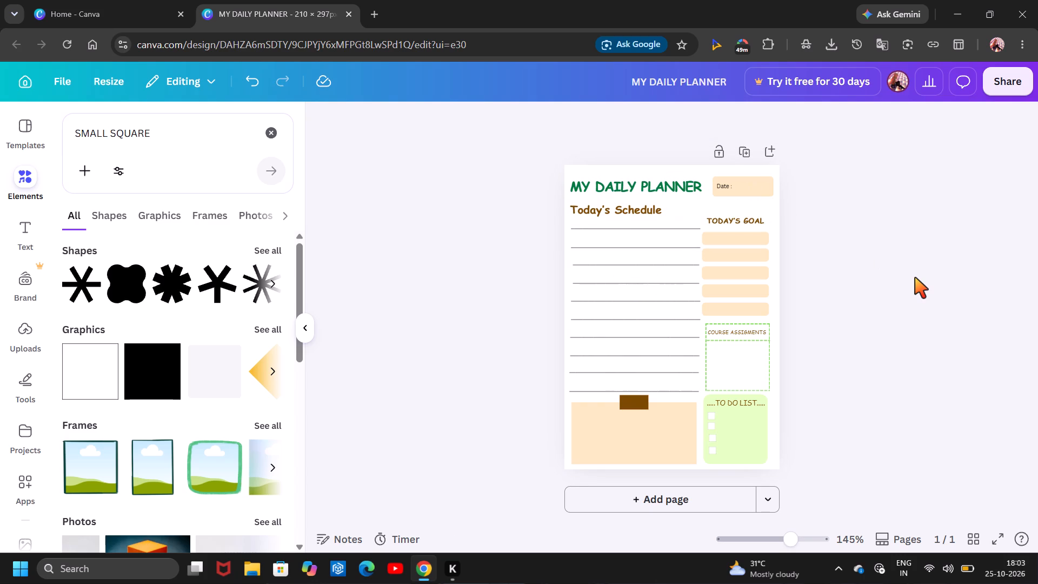
# Extend the left edge of the third schedule line's text box slightly to align with the other schedule lines.
pyautogui.click(634, 262)
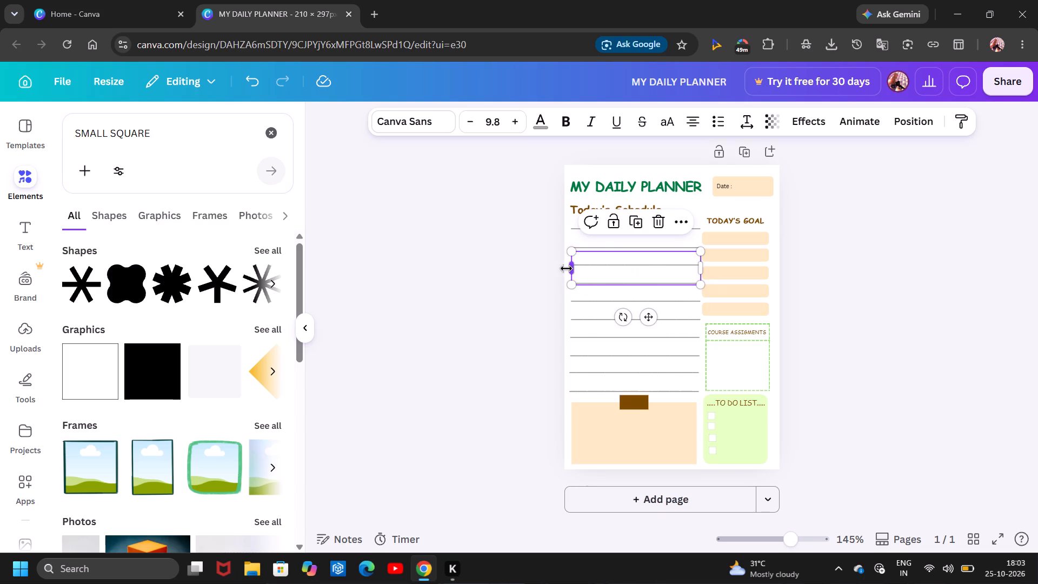
pyautogui.click(571, 269)
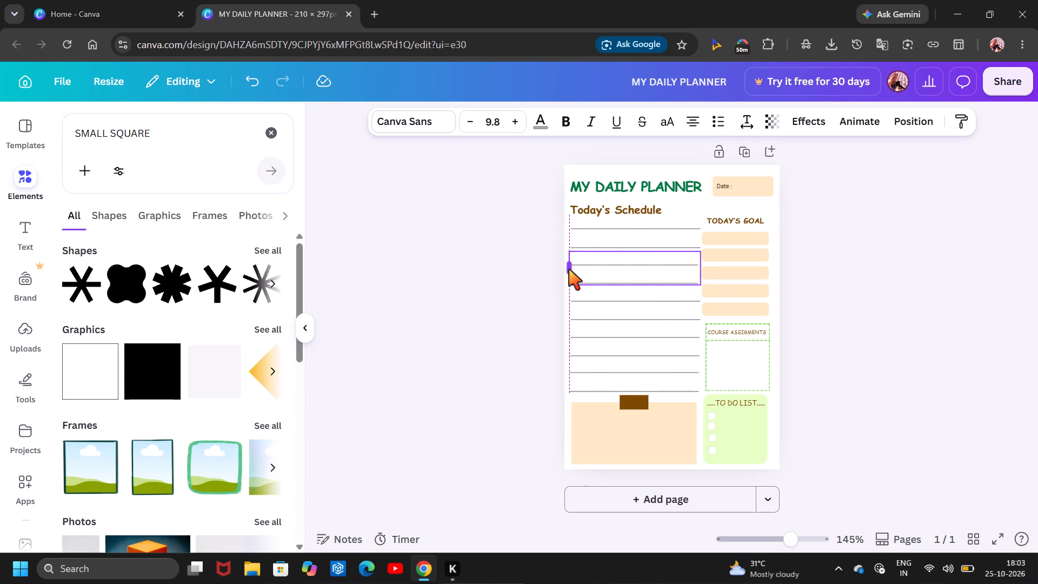
pyautogui.click(834, 432)
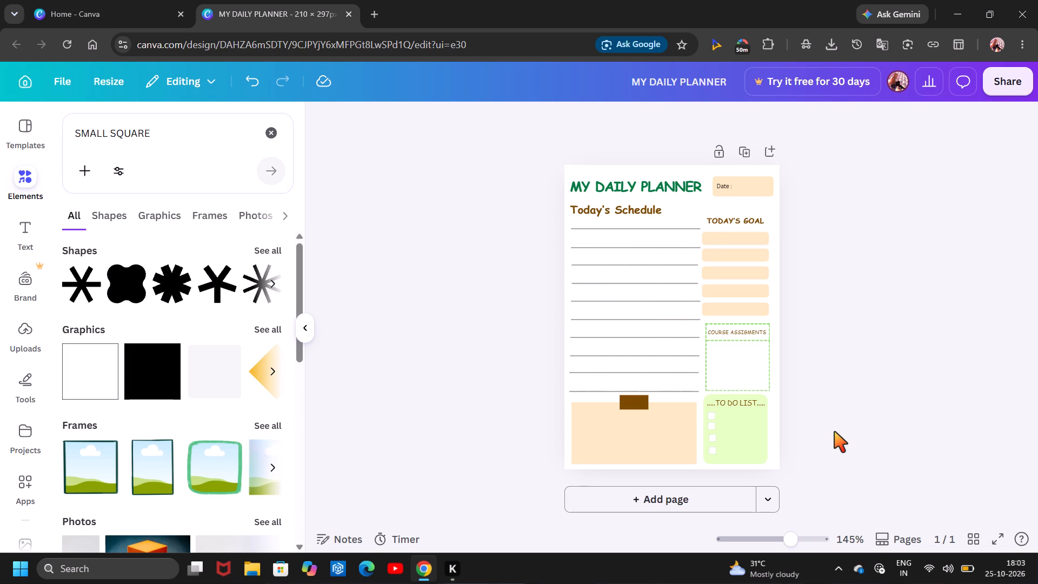
pyautogui.click(851, 407)
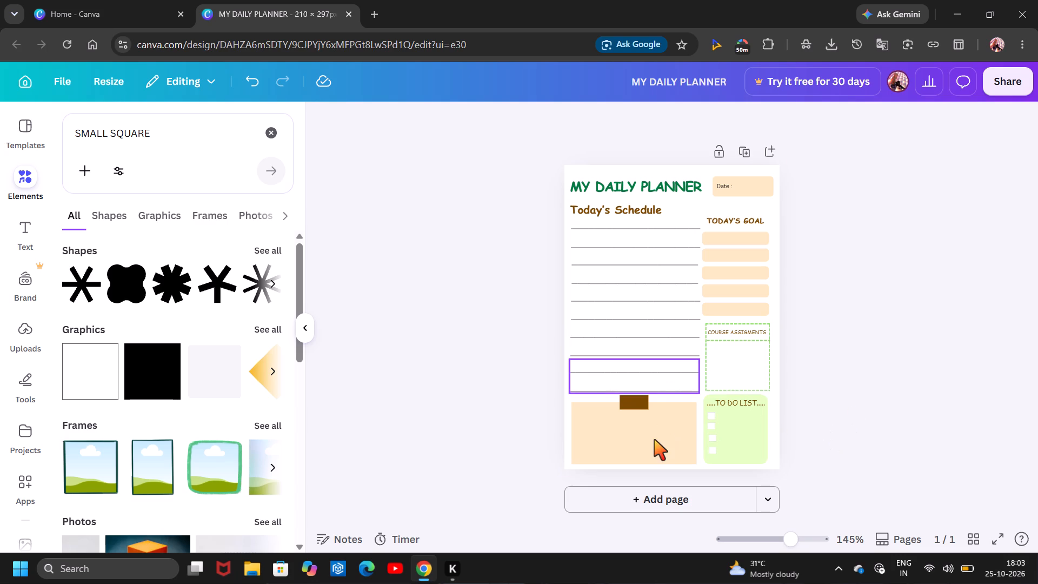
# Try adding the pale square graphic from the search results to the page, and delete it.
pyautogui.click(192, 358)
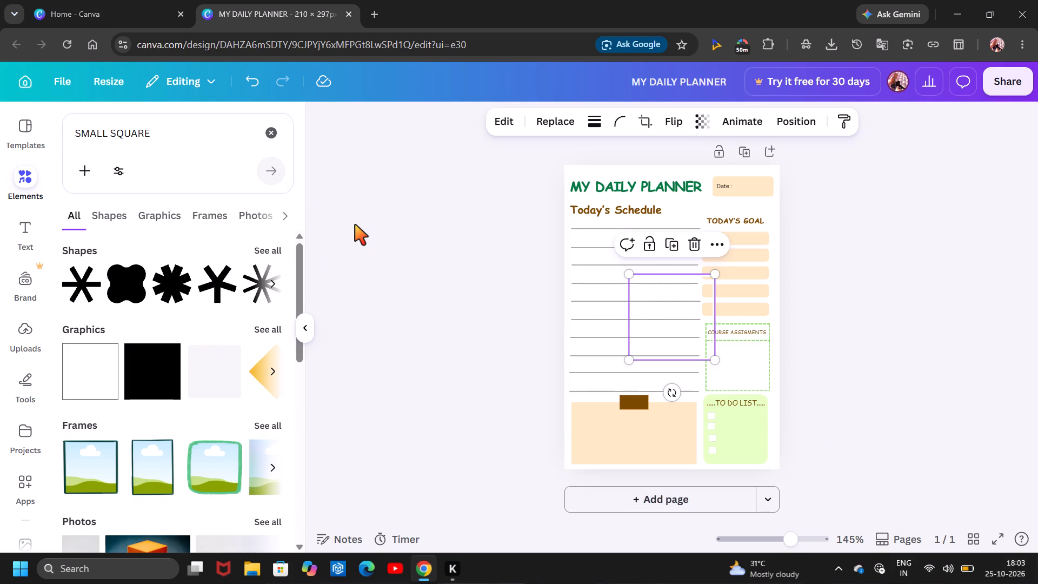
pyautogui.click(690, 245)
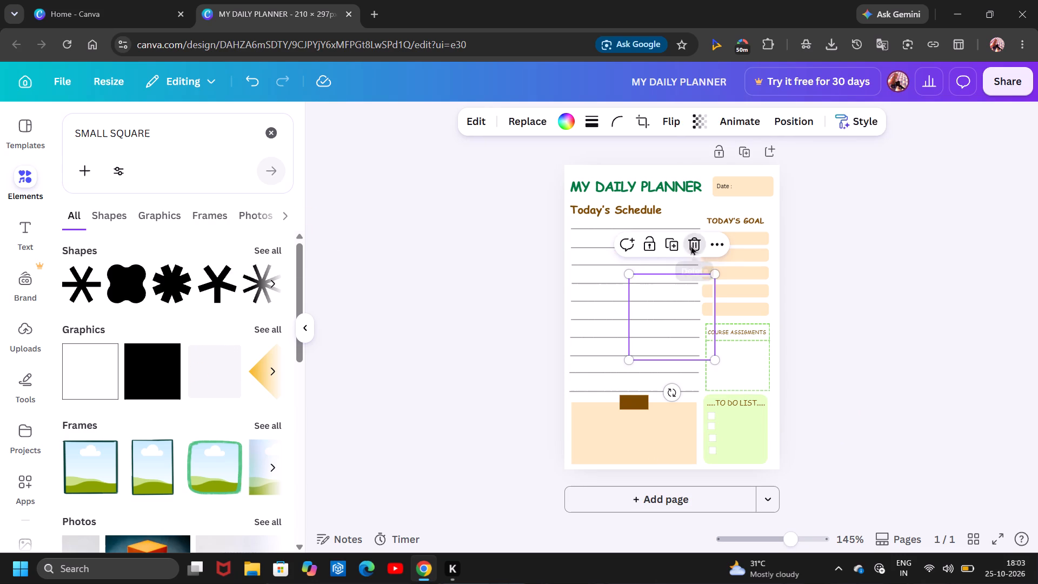
# Clear the SMALL SQUARE search from the elements library.
pyautogui.click(266, 132)
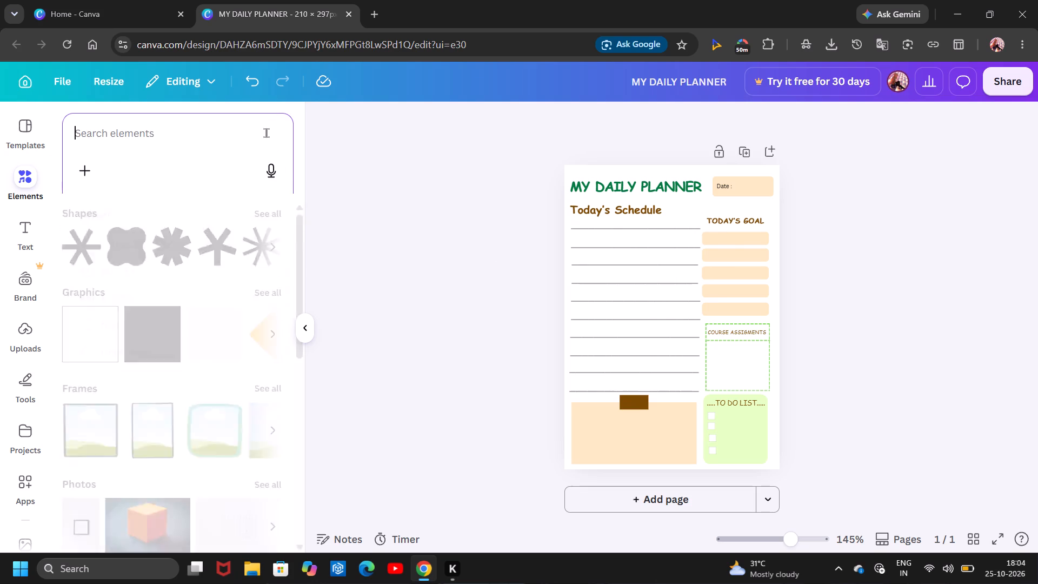
pyautogui.click(520, 317)
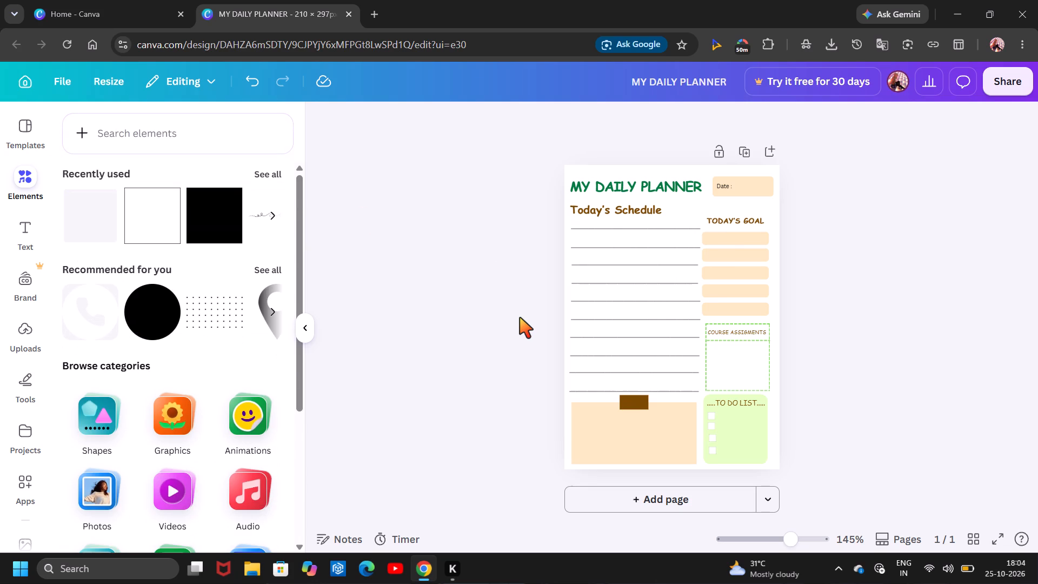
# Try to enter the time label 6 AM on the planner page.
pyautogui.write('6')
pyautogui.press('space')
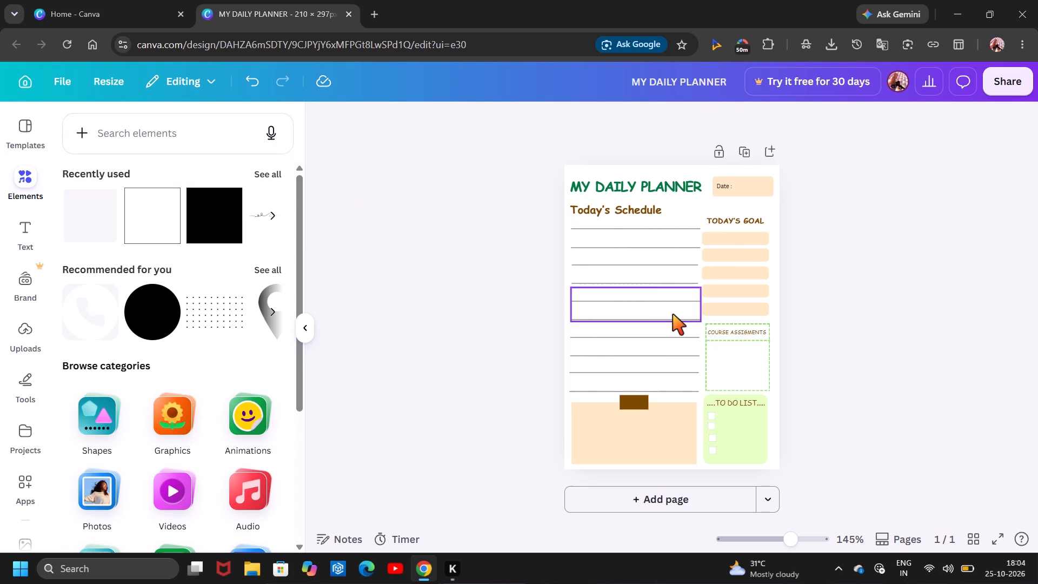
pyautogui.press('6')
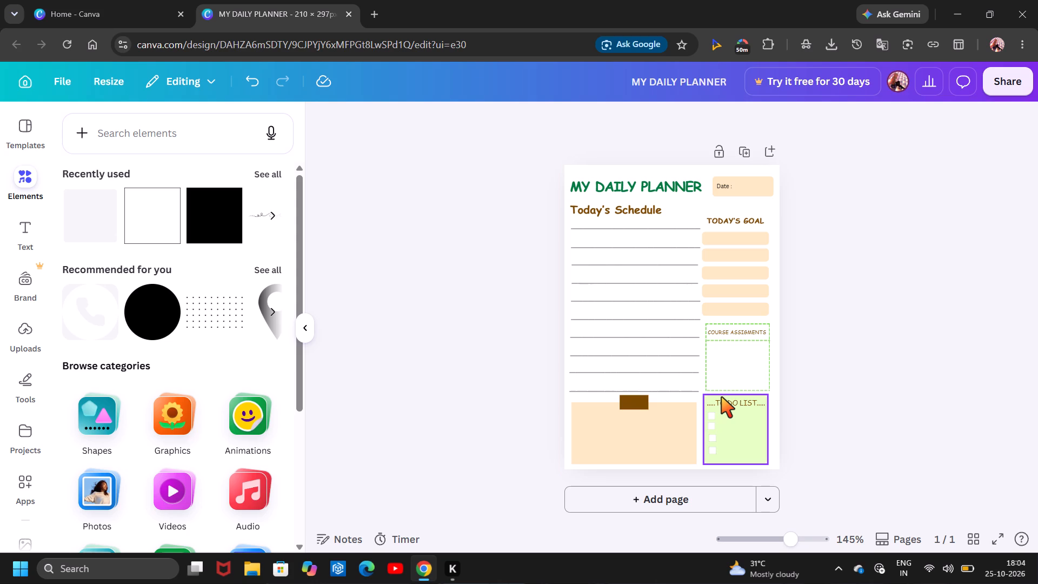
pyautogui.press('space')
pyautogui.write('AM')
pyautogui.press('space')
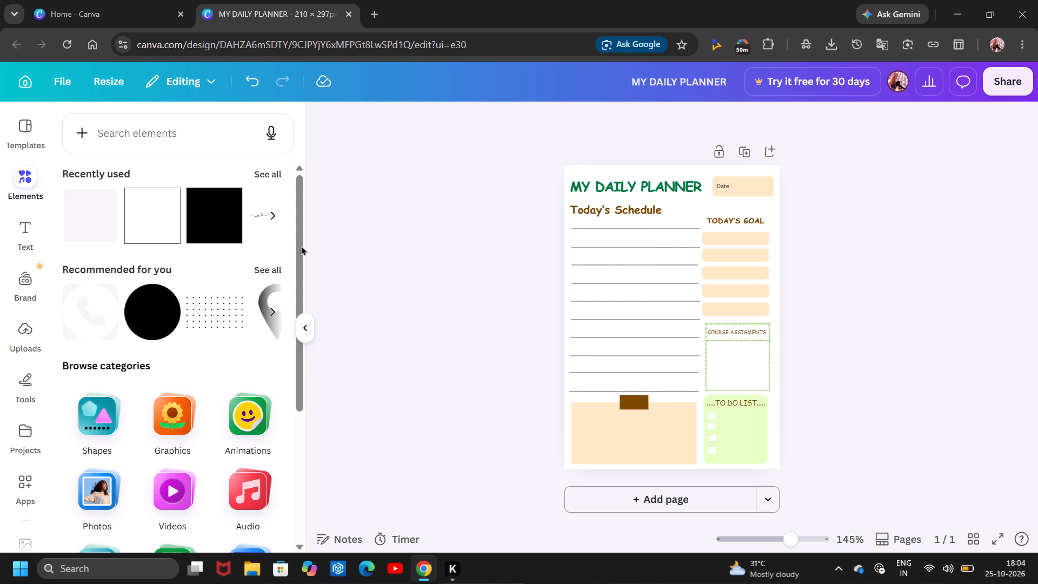
# Add a body text box to the planner page reading 6 AM.
pyautogui.click(296, 323)
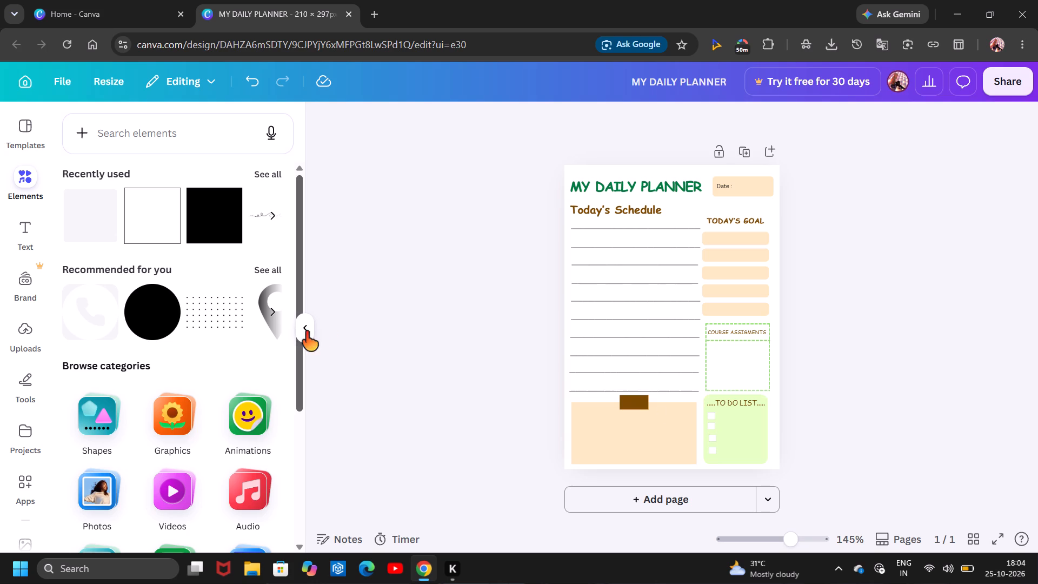
pyautogui.click(307, 331)
pyautogui.click(15, 236)
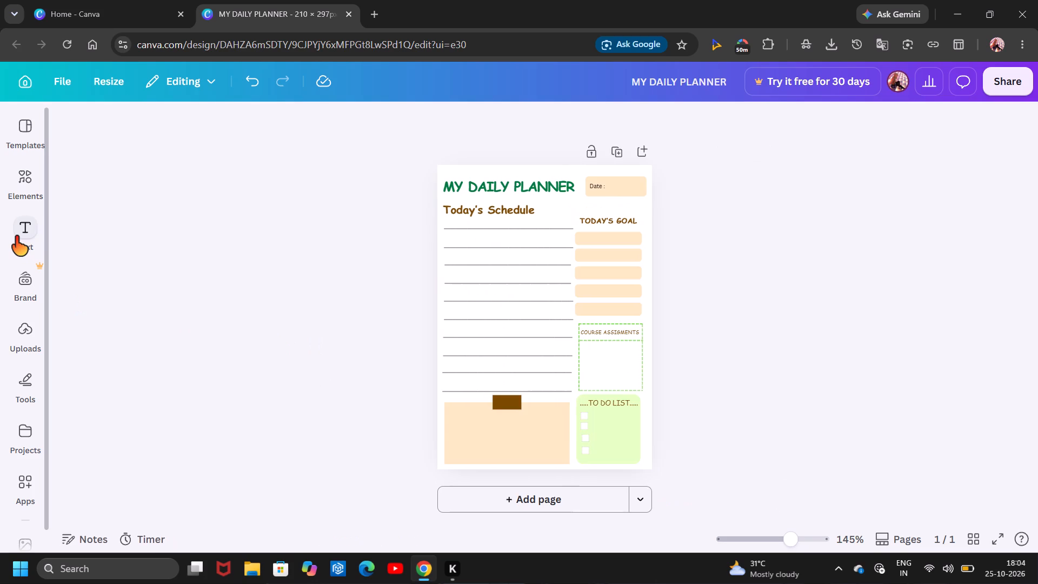
pyautogui.press('6')
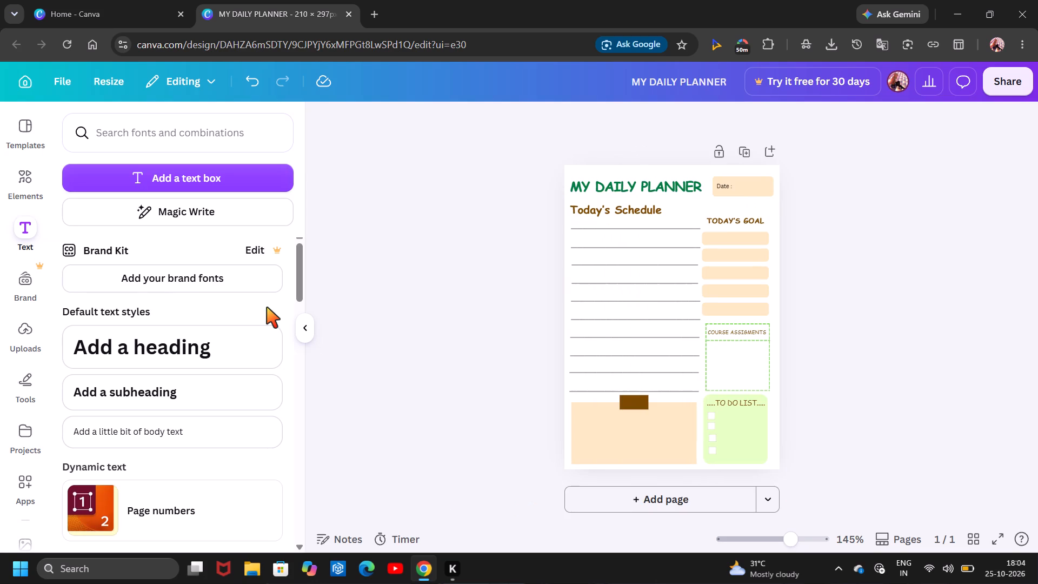
pyautogui.click(214, 446)
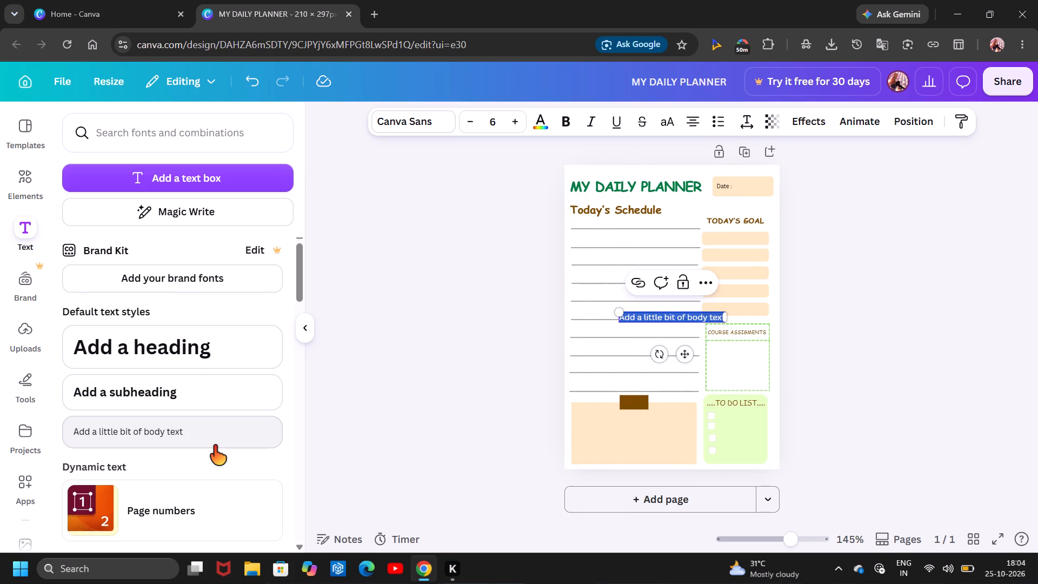
pyautogui.press('BackSpace')
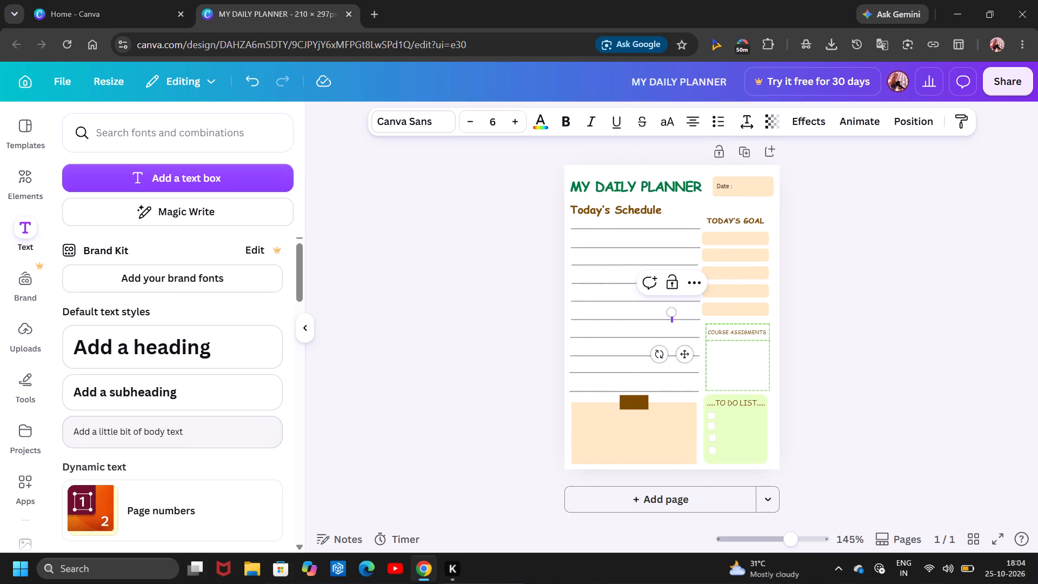
pyautogui.write('6')
pyautogui.press('space')
pyautogui.write('AM')
pyautogui.press('space')
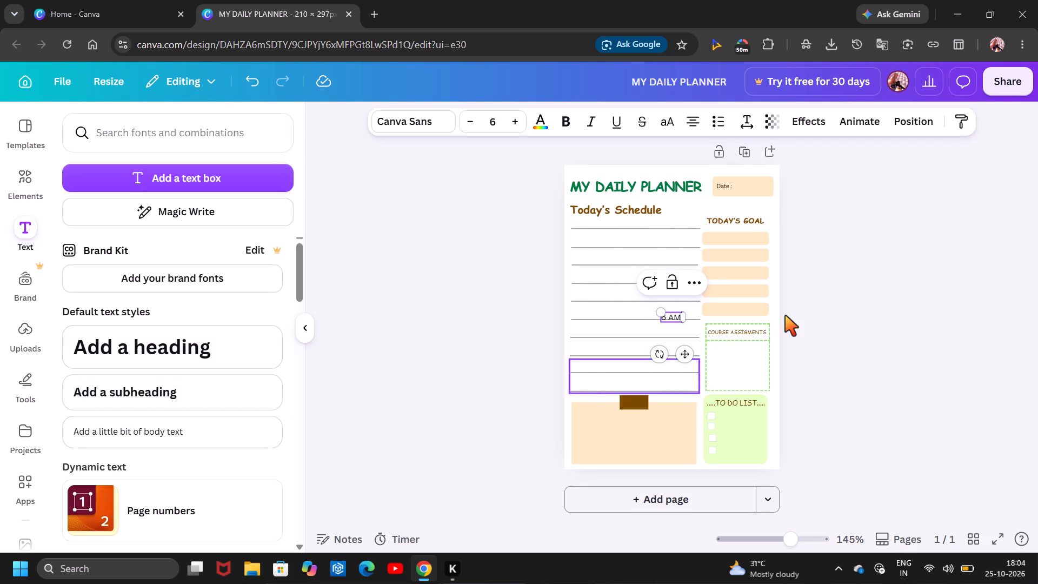
# Move the 6 AM label to the left end of the upper schedule lines, below the Today's Schedule heading.
pyautogui.click(688, 361)
pyautogui.moveTo(688, 361); pyautogui.dragTo(600, 234)
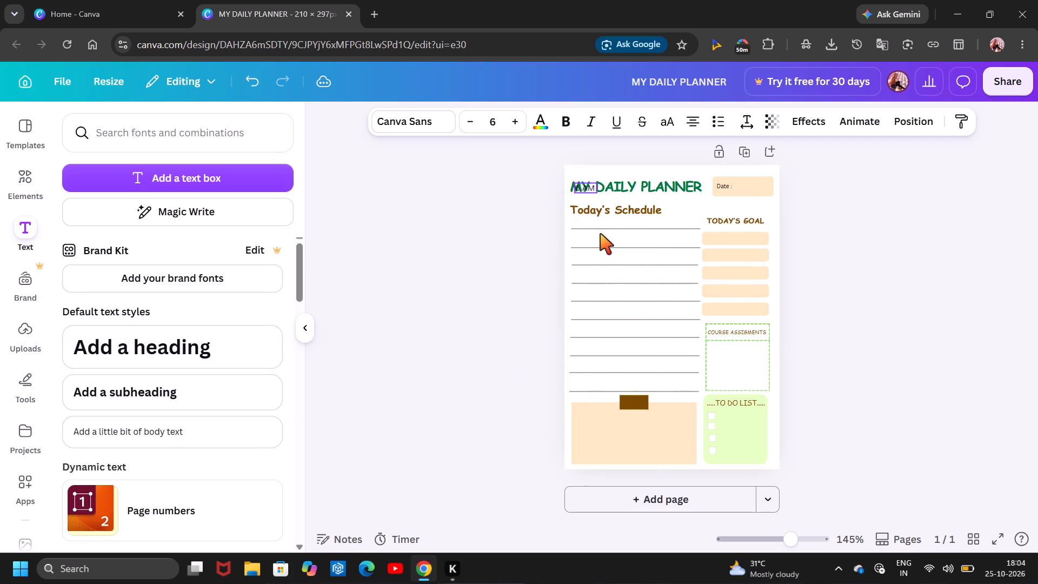
pyautogui.moveTo(600, 234); pyautogui.dragTo(599, 286)
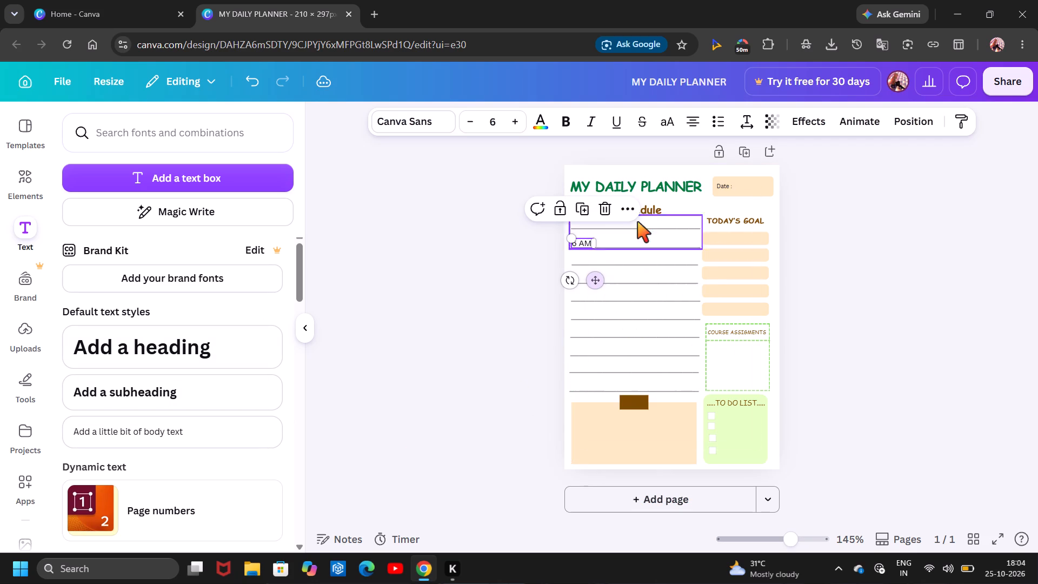
# Move the Today's Schedule heading up slightly to make room above the first schedule line.
pyautogui.click(653, 215)
pyautogui.moveTo(649, 208); pyautogui.dragTo(649, 201)
# Place the 6 AM label just above the left end of the first schedule line.
pyautogui.moveTo(586, 245); pyautogui.dragTo(593, 221)
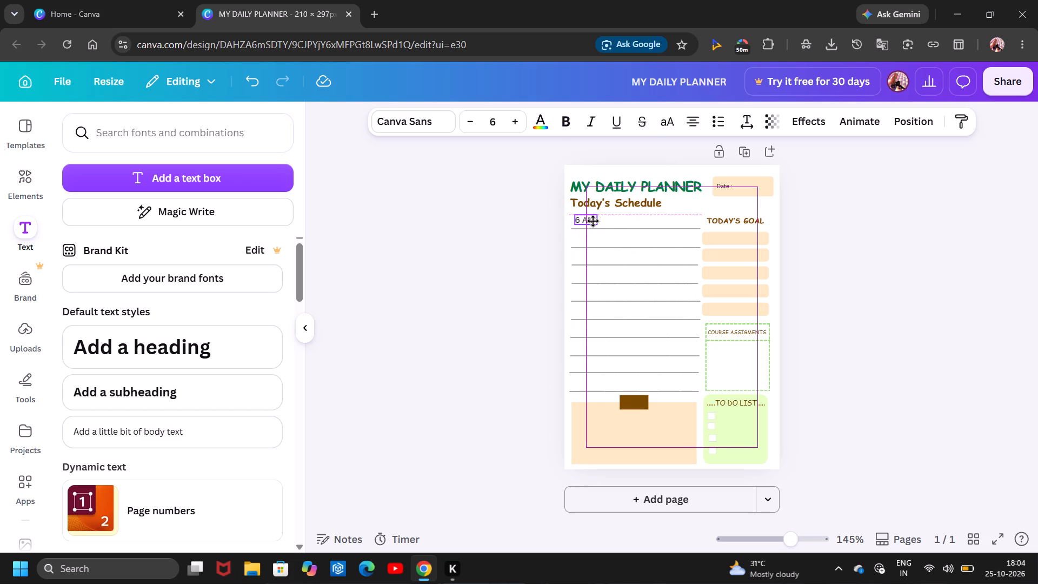
pyautogui.moveTo(593, 221); pyautogui.dragTo(591, 221)
pyautogui.click(814, 242)
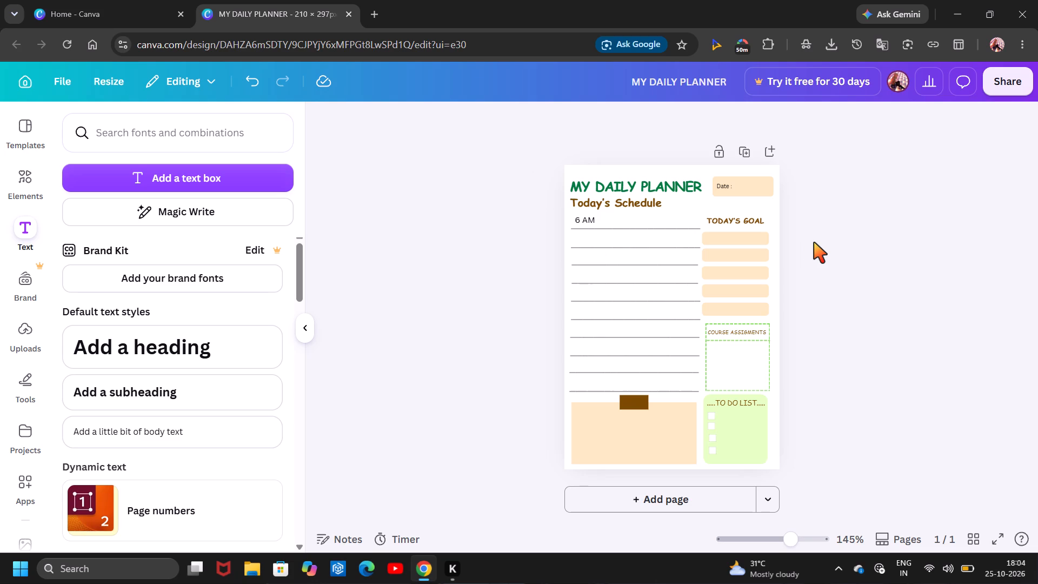
# Shift the MY DAILY PLANNER title up slightly to separate it from the Today's Schedule heading.
pyautogui.click(654, 187)
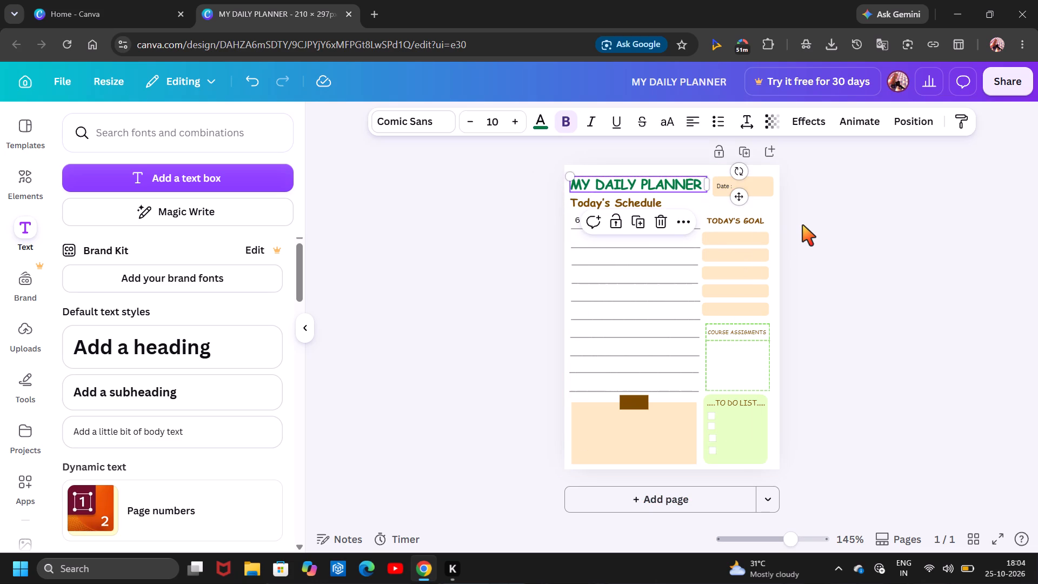
pyautogui.click(802, 225)
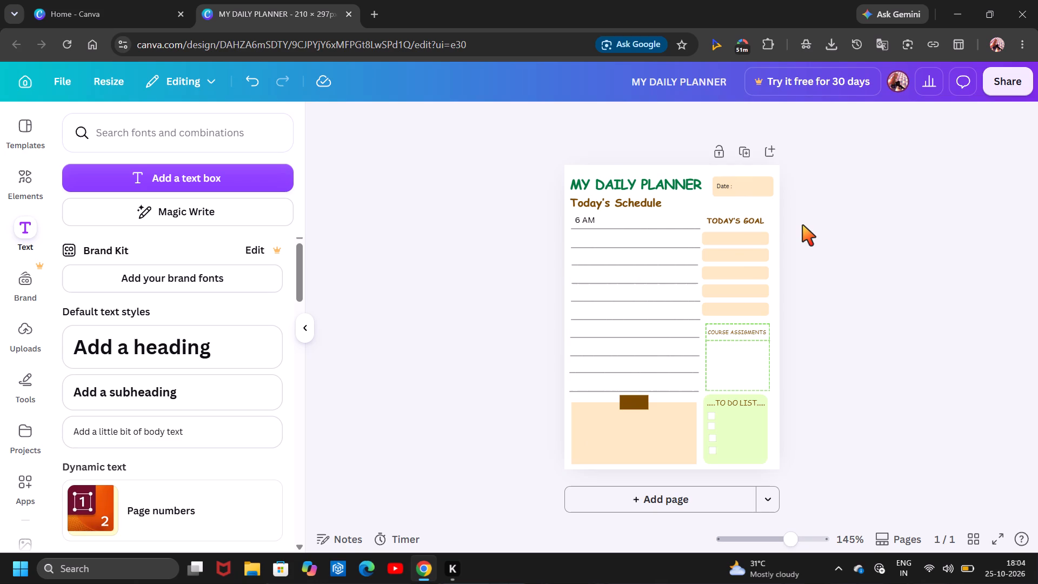
pyautogui.click(804, 227)
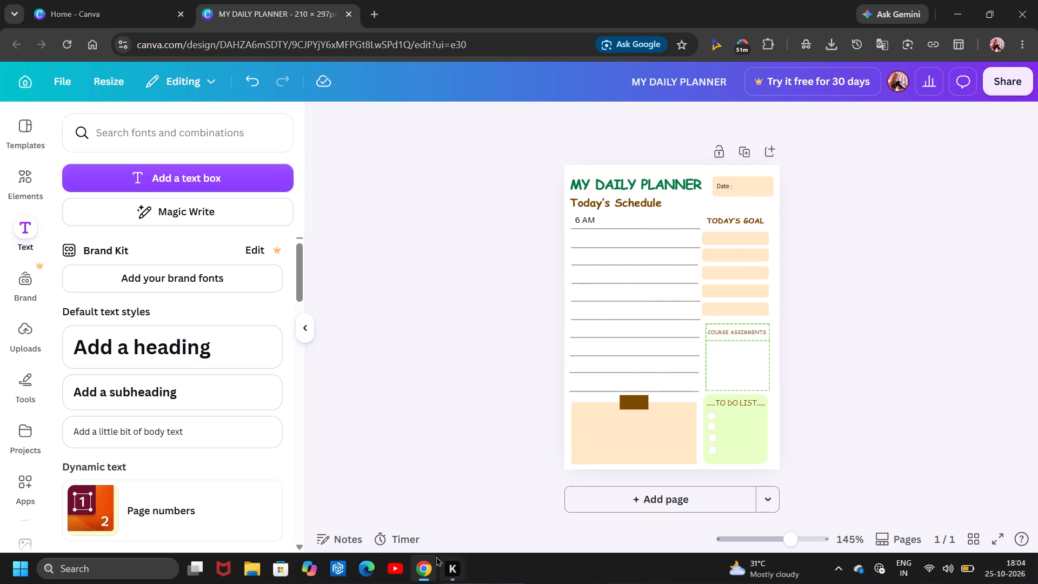
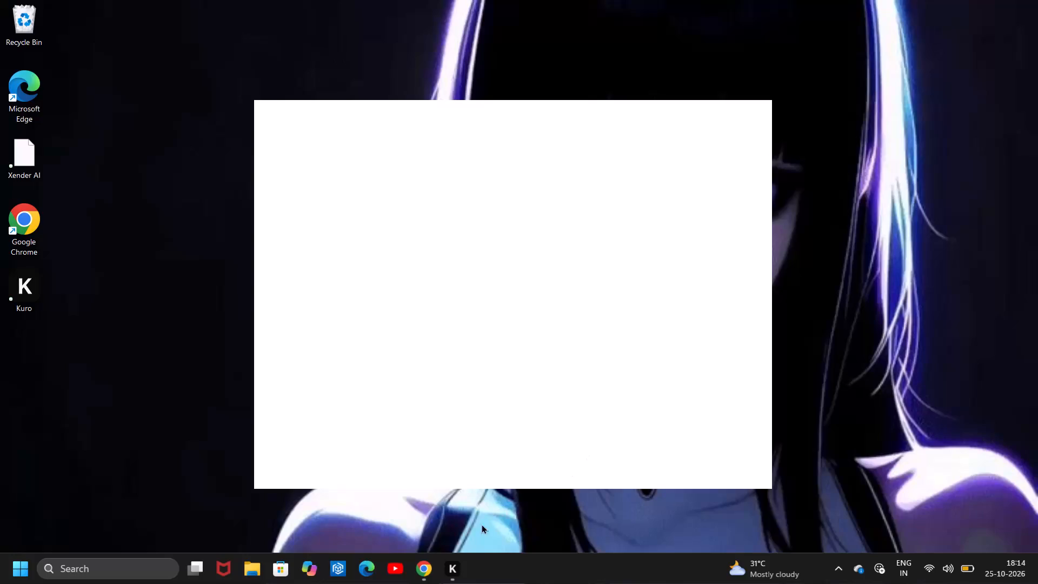
# Change the 6 AM label's text colour to the design's brown.
pyautogui.click(436, 554)
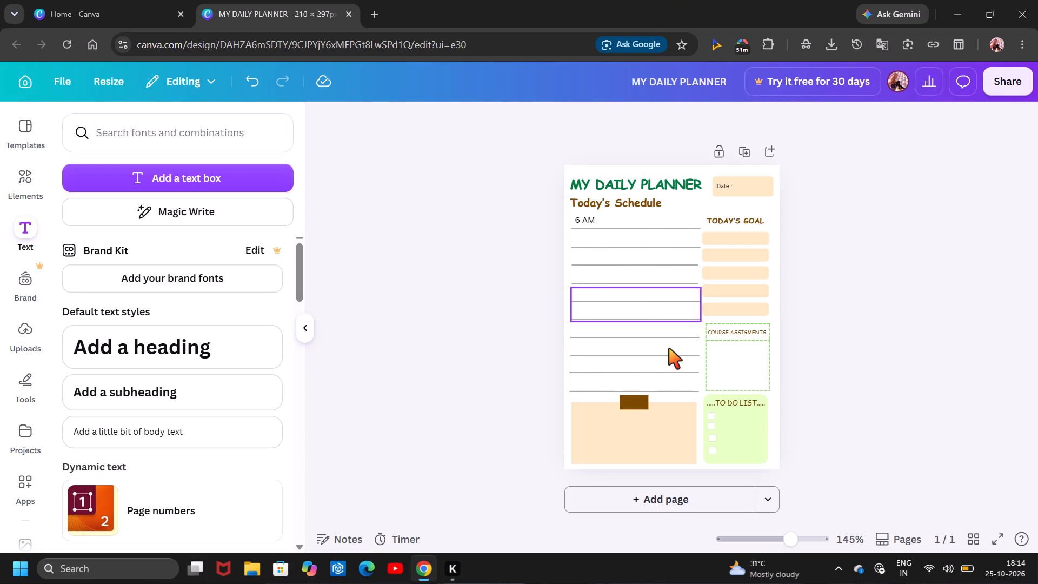
pyautogui.click(597, 236)
pyautogui.click(530, 257)
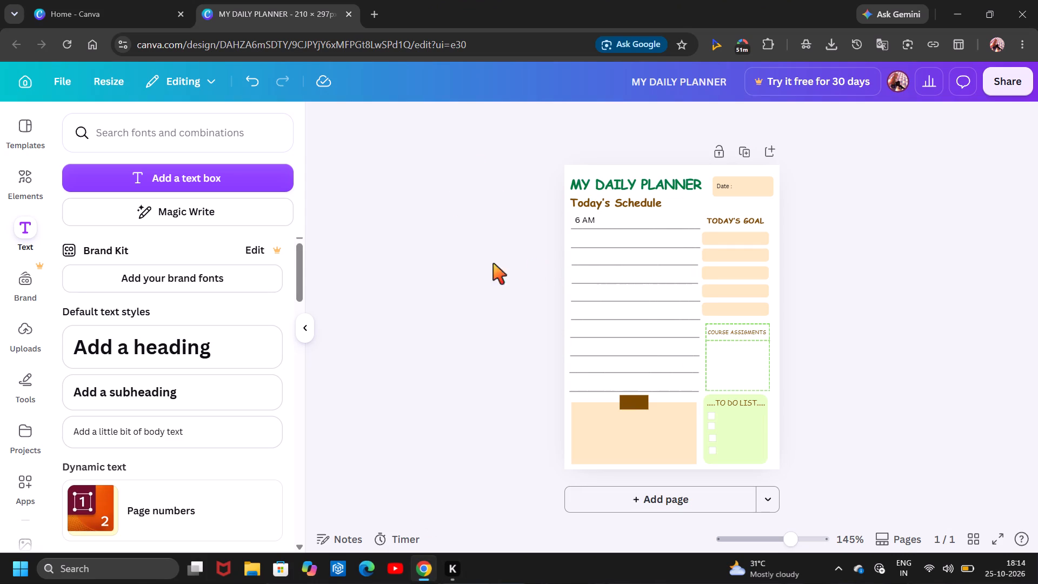
pyautogui.click(580, 218)
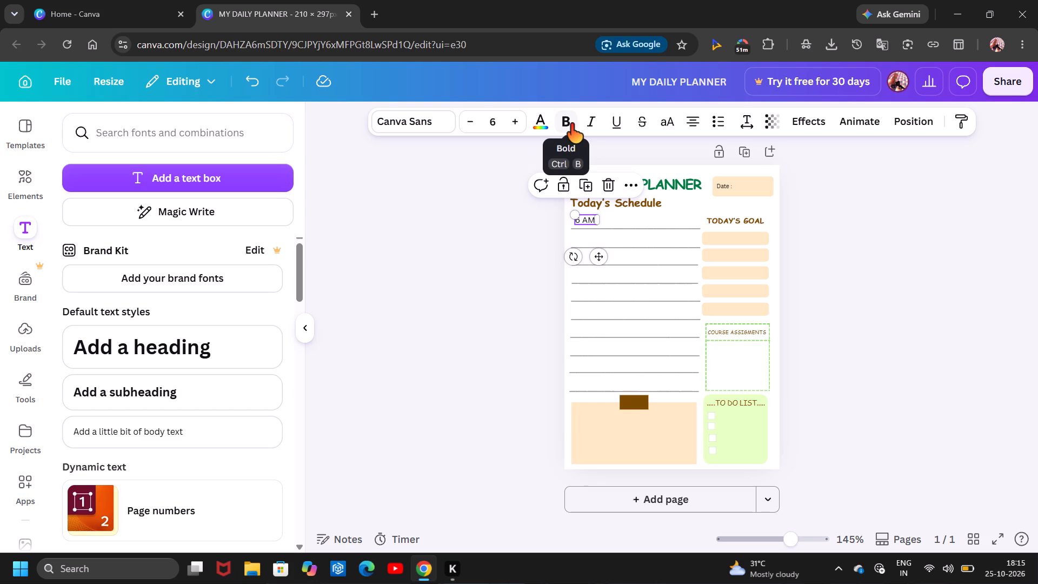
pyautogui.click(535, 128)
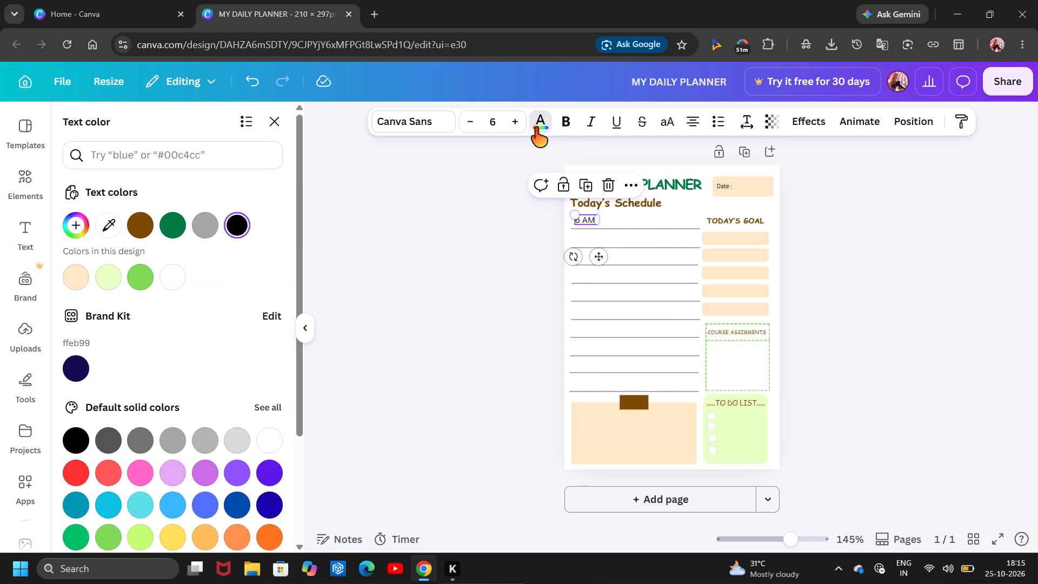
pyautogui.click(139, 240)
pyautogui.click(139, 234)
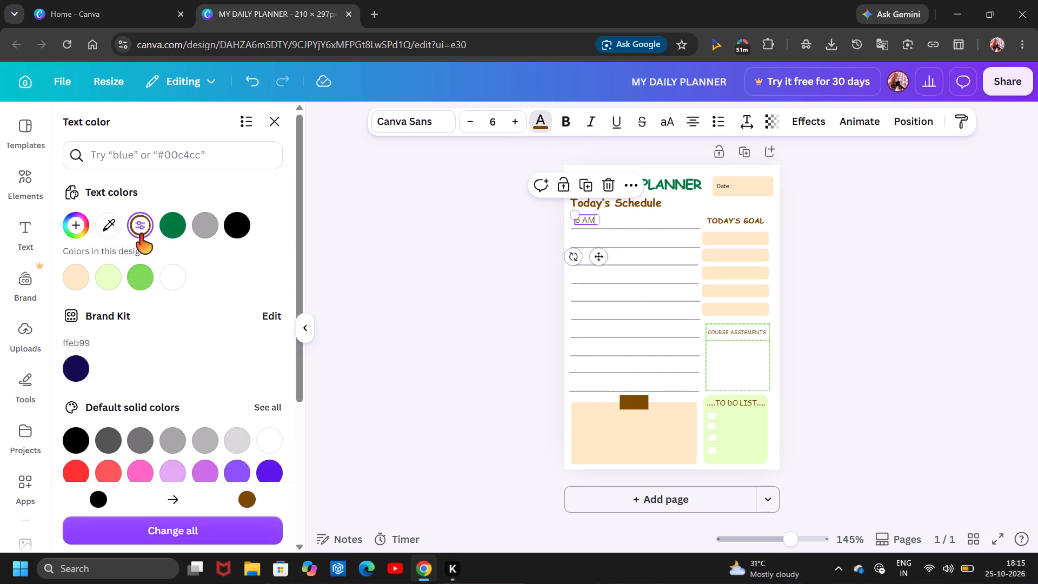
# Duplicate the brown 6 AM label ten times so there are enough time labels for the remaining schedule lines.
pyautogui.hotkey('ctrl', 'c')
pyautogui.hotkey('ctrl', 'v')
pyautogui.keyDown('ctrl'); pyautogui.click(508, 307); pyautogui.keyUp('ctrl')
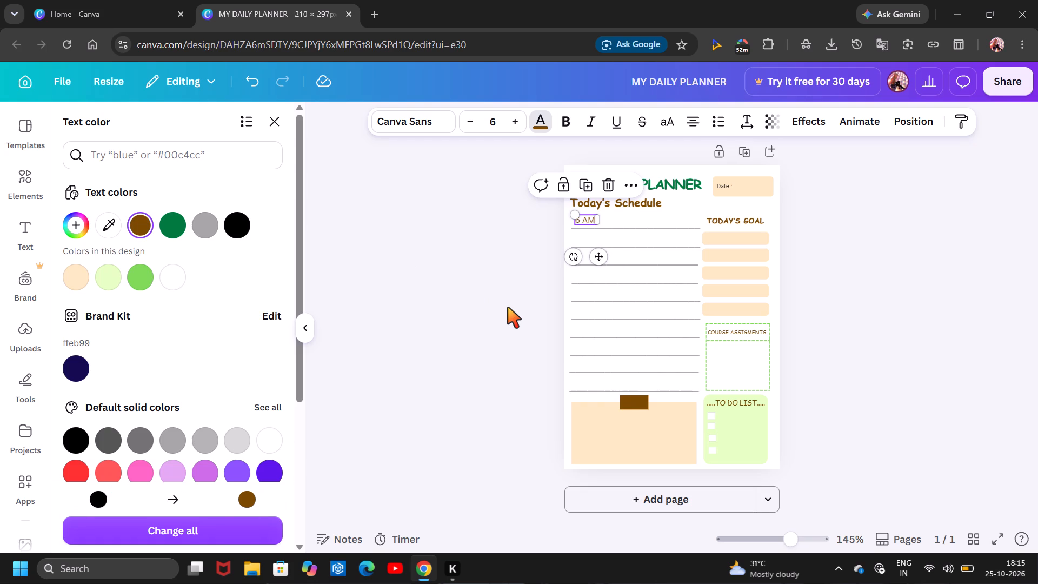
pyautogui.hotkey('ctrl', 'c')
pyautogui.hotkey('ctrl', 'v')
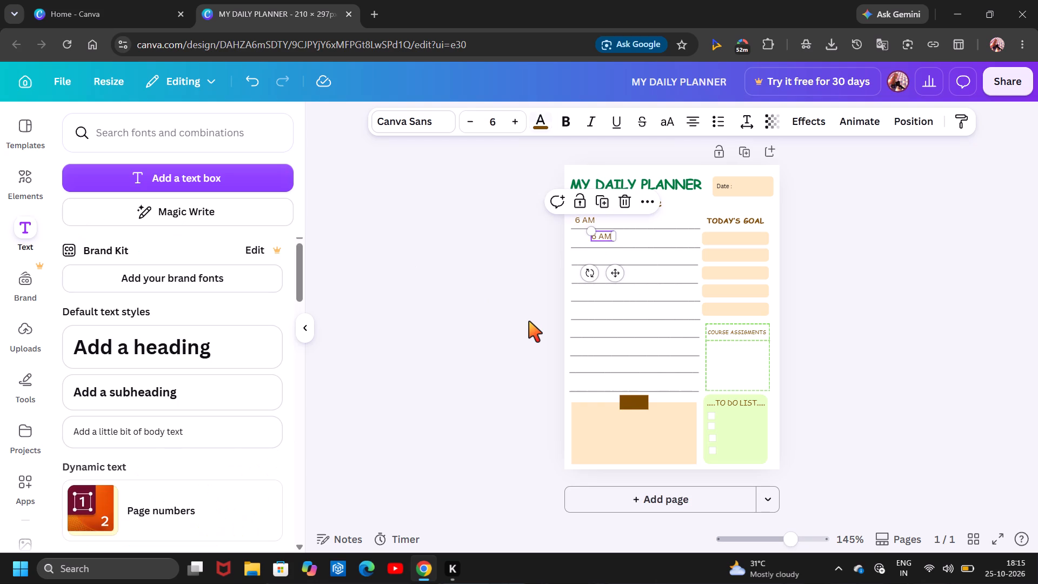
pyautogui.hotkey('ctrl', 'c')
pyautogui.hotkey('ctrl', 'v')
pyautogui.hotkey('ctrl', 'c')
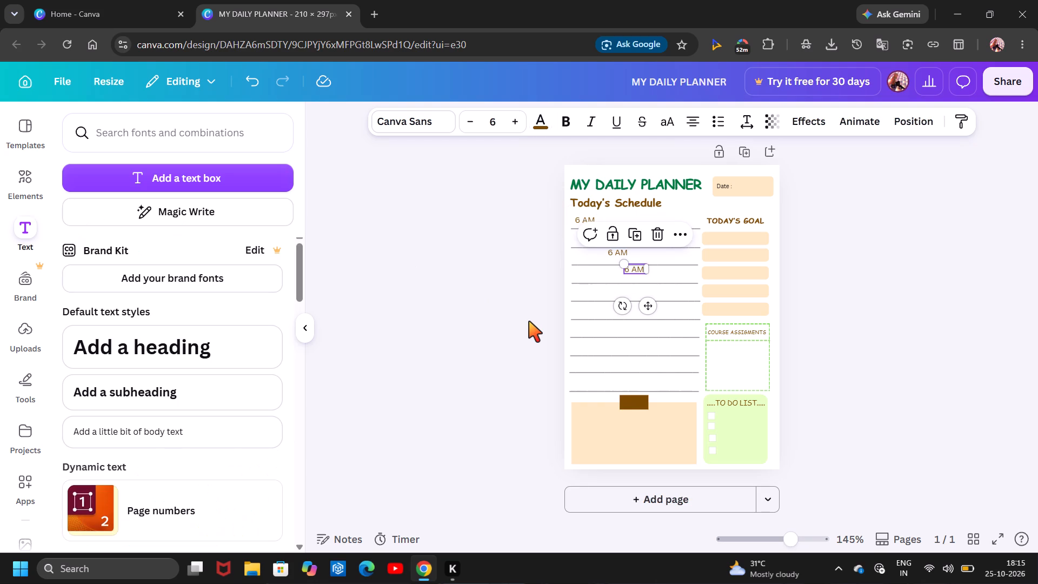
pyautogui.hotkey('ctrl', 'v')
pyautogui.hotkey('ctrl', 'c')
pyautogui.hotkey('ctrl', 'v')
pyautogui.hotkey('ctrl', 'c')
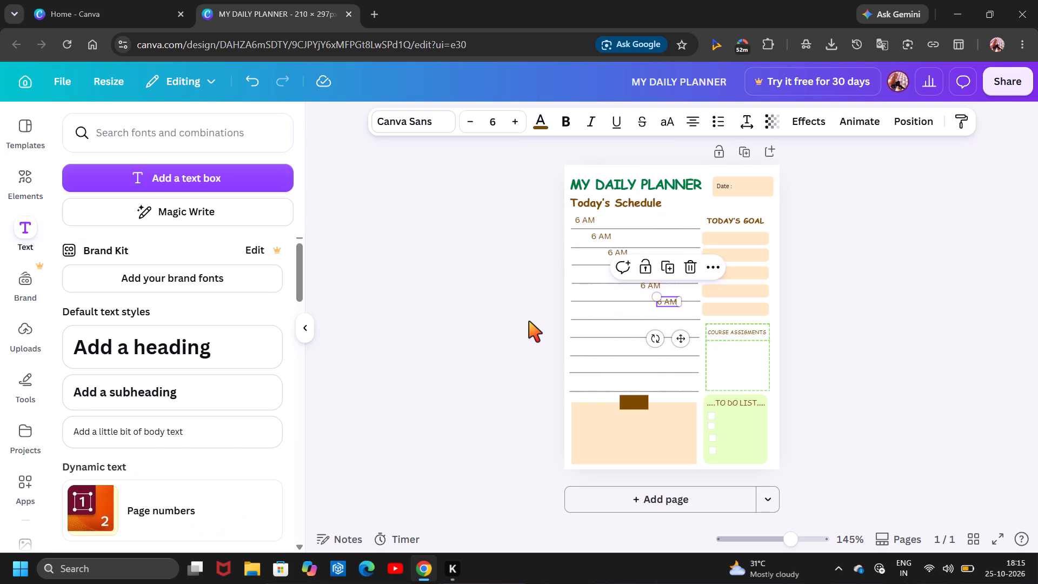
pyautogui.hotkey('ctrl', 'c')
pyautogui.hotkey('ctrl', 'v')
pyautogui.hotkey('ctrl', 'c')
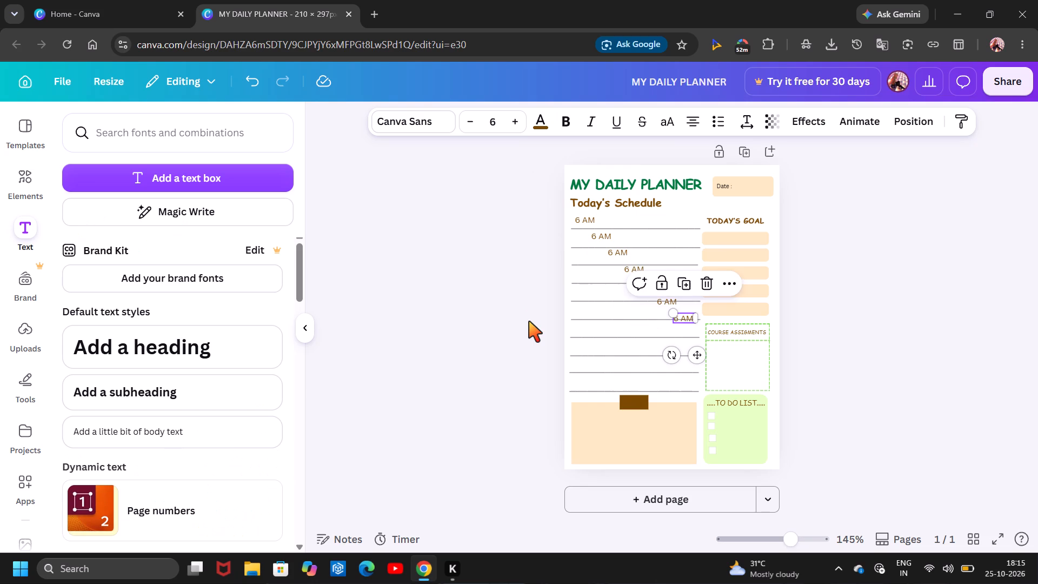
pyautogui.hotkey('ctrl', 'v')
pyautogui.keyDown('ctrl'); pyautogui.click(529, 321); pyautogui.keyUp('ctrl')
pyautogui.hotkey('ctrl', 'c')
pyautogui.hotkey('ctrl', 'v')
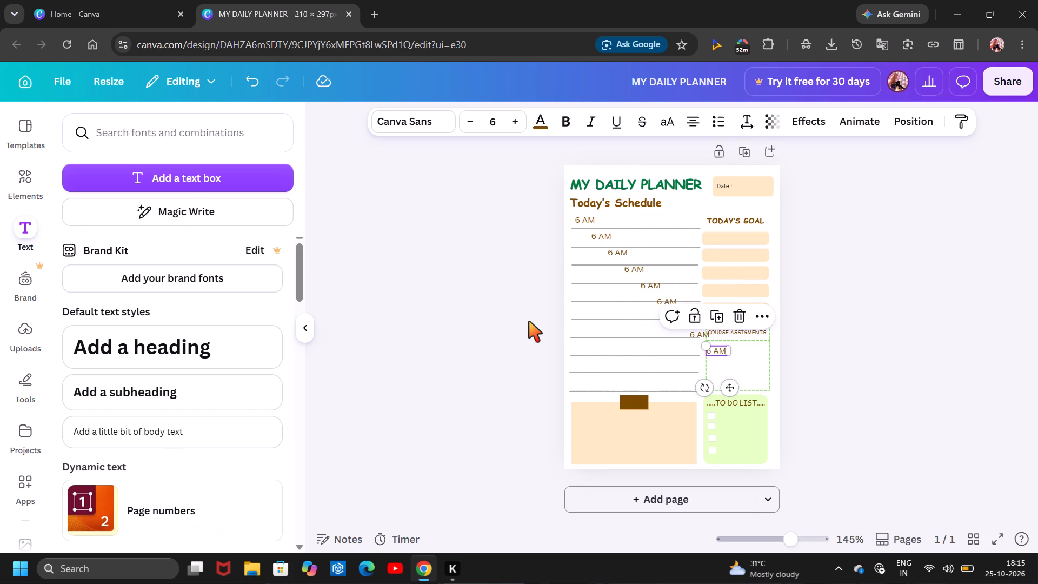
pyautogui.hotkey('ctrl', 'c')
pyautogui.hotkey('ctrl', 'v')
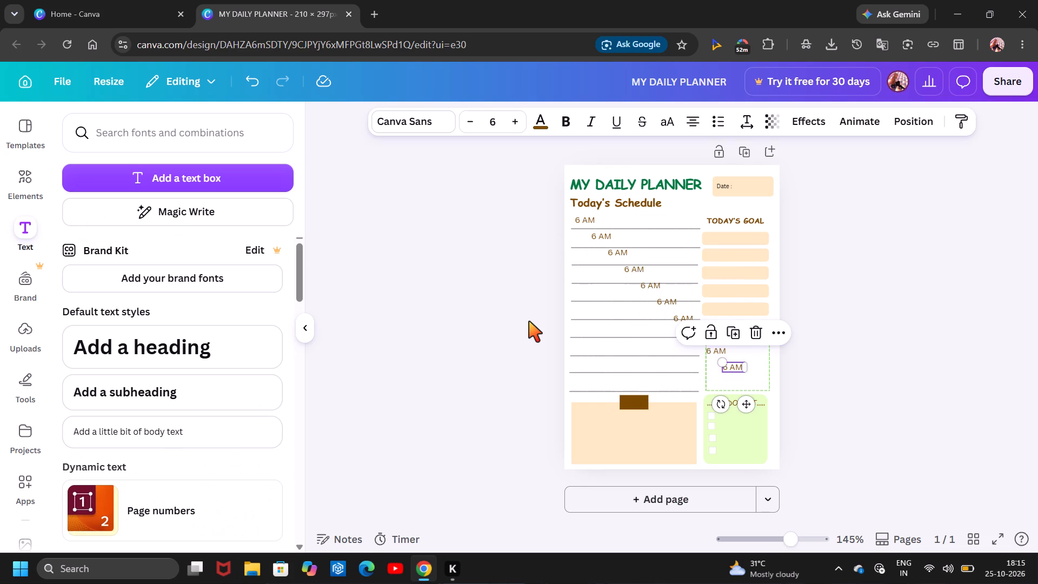
pyautogui.hotkey('ctrl', 'c')
pyautogui.hotkey('ctrl', 'v')
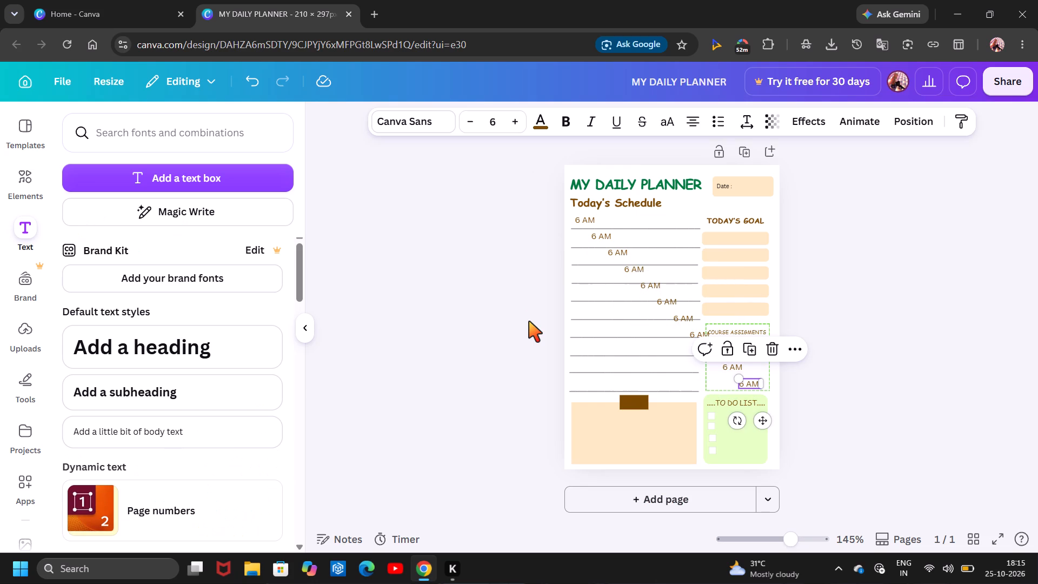
# Place two 6 AM copies just above the left ends of the last two schedule lines, aligned with the first label.
pyautogui.moveTo(765, 424); pyautogui.dragTo(605, 417)
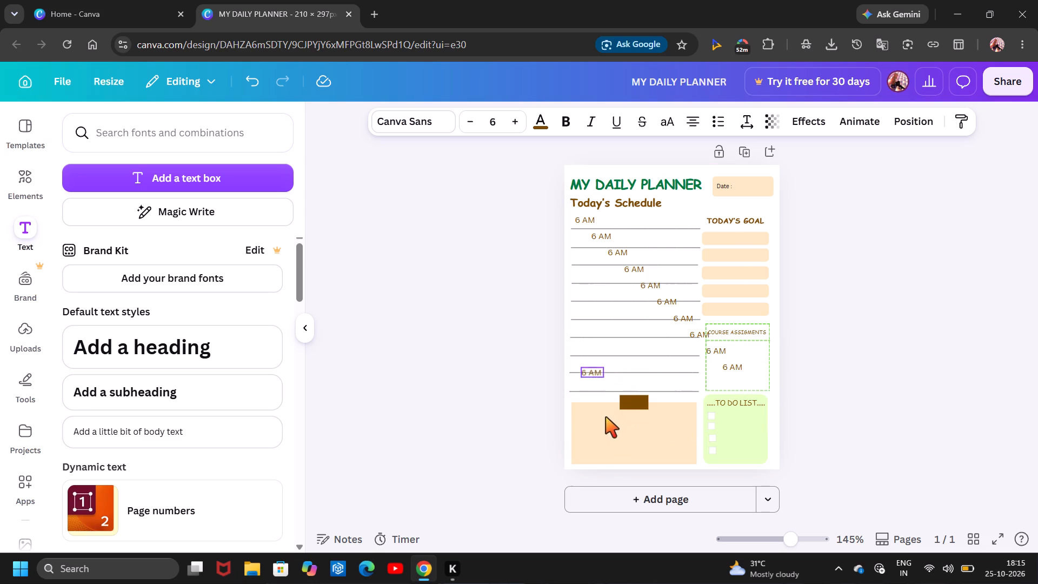
pyautogui.moveTo(605, 417); pyautogui.dragTo(603, 424)
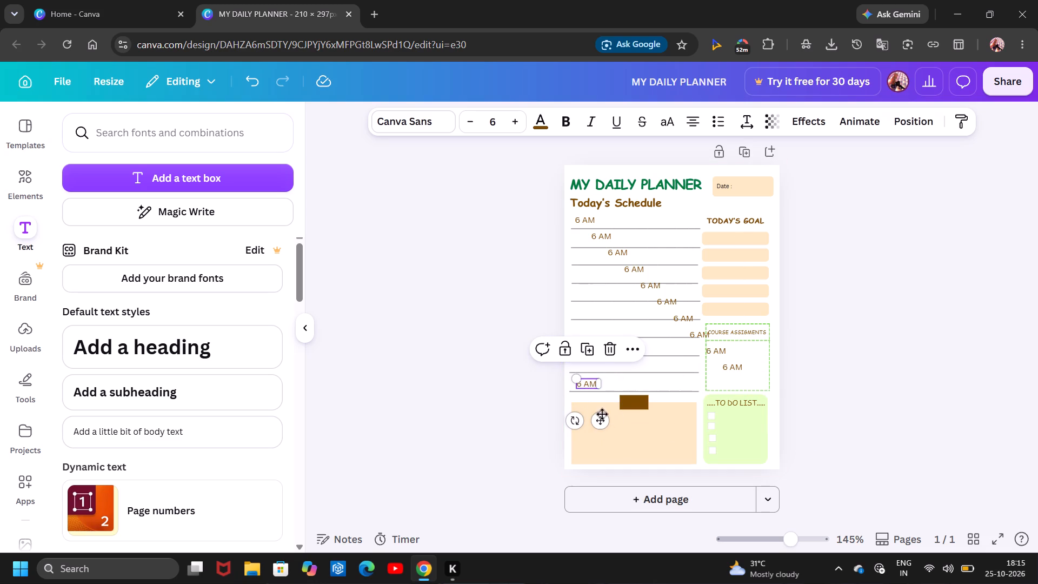
pyautogui.click(600, 418)
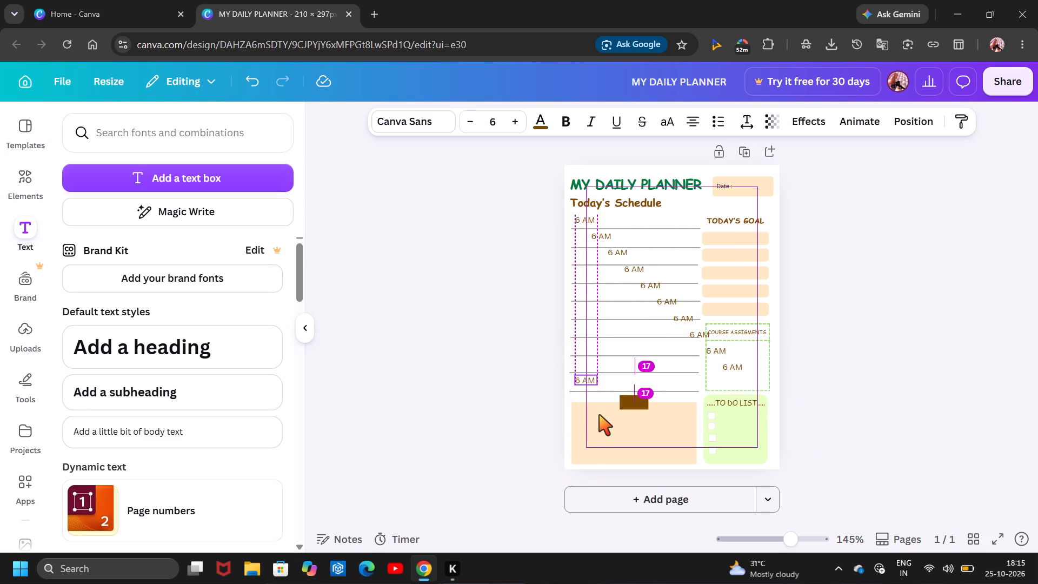
pyautogui.click(715, 355)
pyautogui.moveTo(725, 381); pyautogui.dragTo(623, 382)
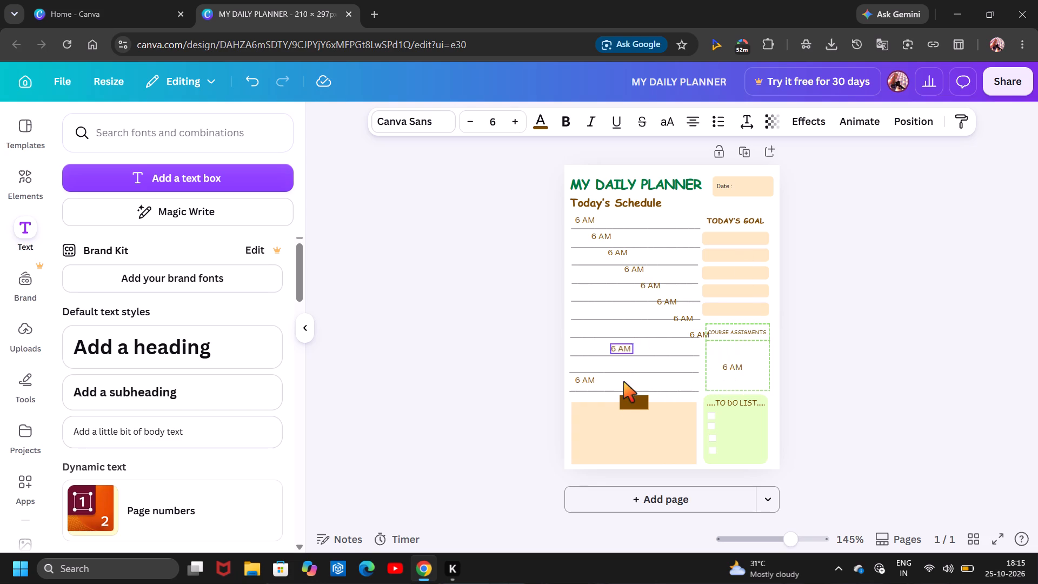
pyautogui.moveTo(623, 382); pyautogui.dragTo(595, 395)
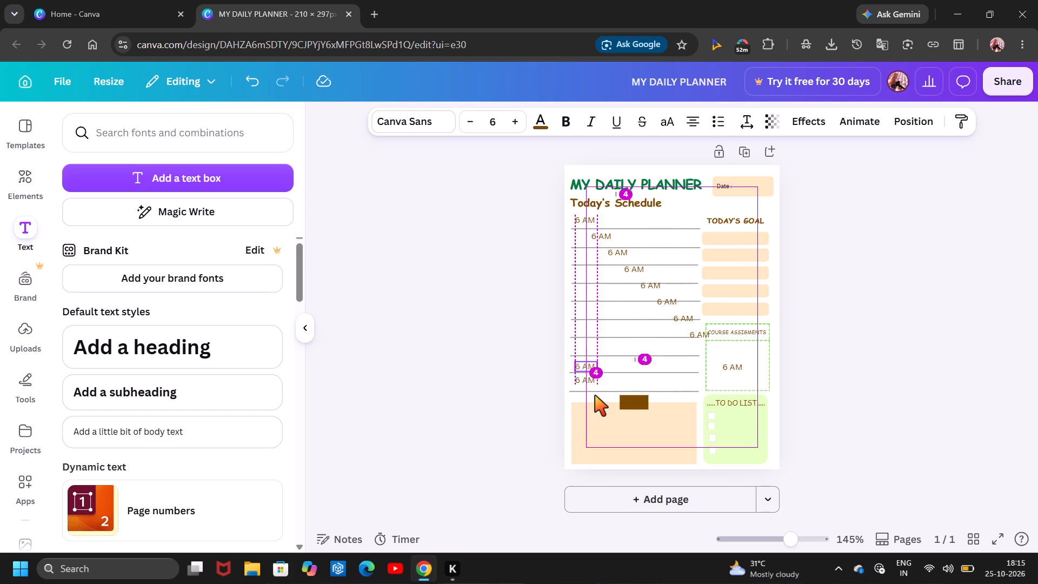
pyautogui.moveTo(595, 395); pyautogui.dragTo(595, 395)
# Place two more 6 AM copies above the left ends of the eighth and seventh schedule lines, aligned with the label column.
pyautogui.click(698, 331)
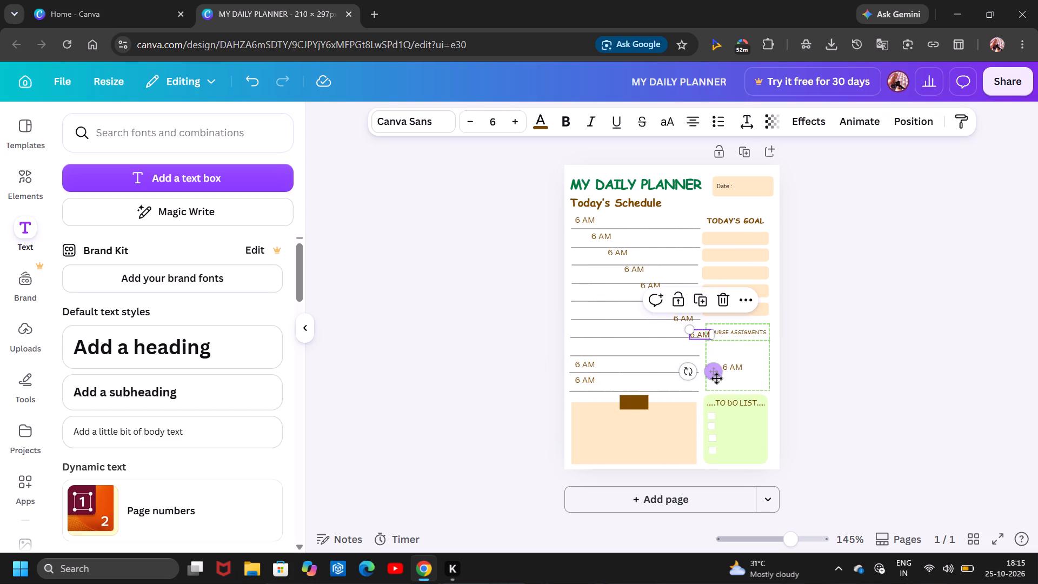
pyautogui.moveTo(716, 378); pyautogui.dragTo(606, 390)
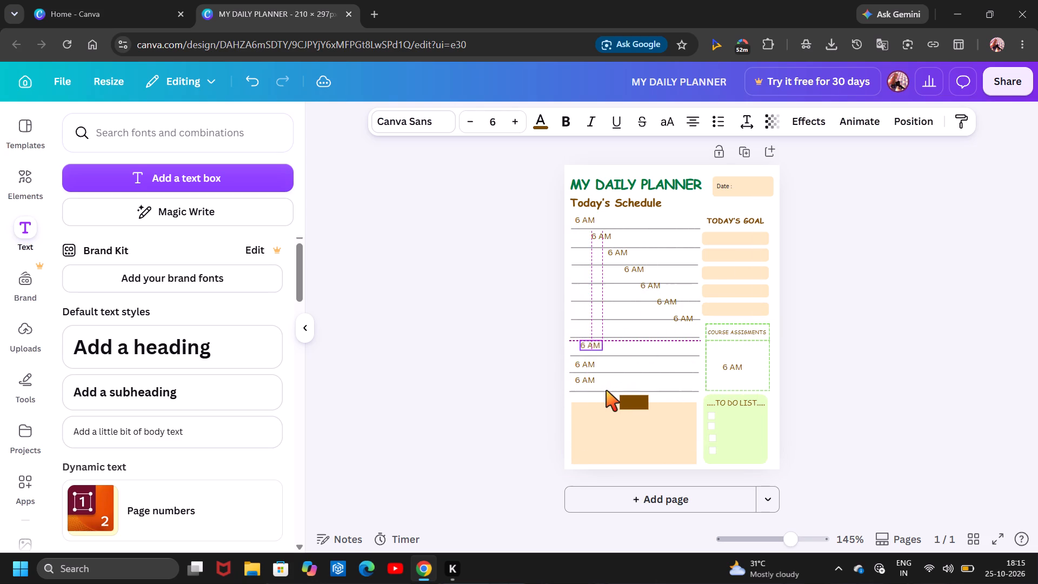
pyautogui.moveTo(606, 390); pyautogui.dragTo(602, 391)
pyautogui.click(686, 322)
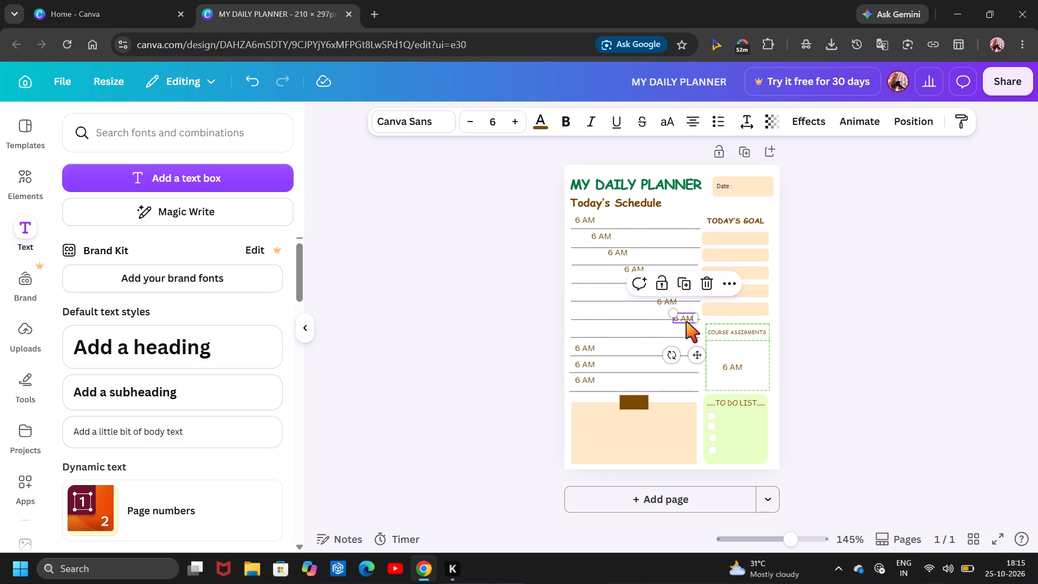
pyautogui.click(700, 359)
pyautogui.moveTo(700, 359); pyautogui.dragTo(601, 361)
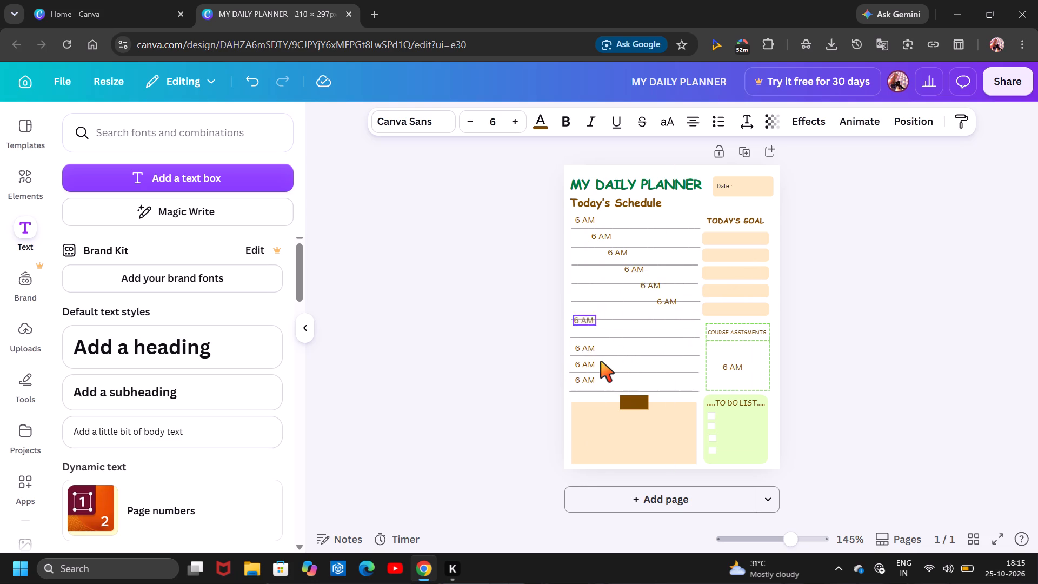
pyautogui.moveTo(601, 361); pyautogui.dragTo(603, 370)
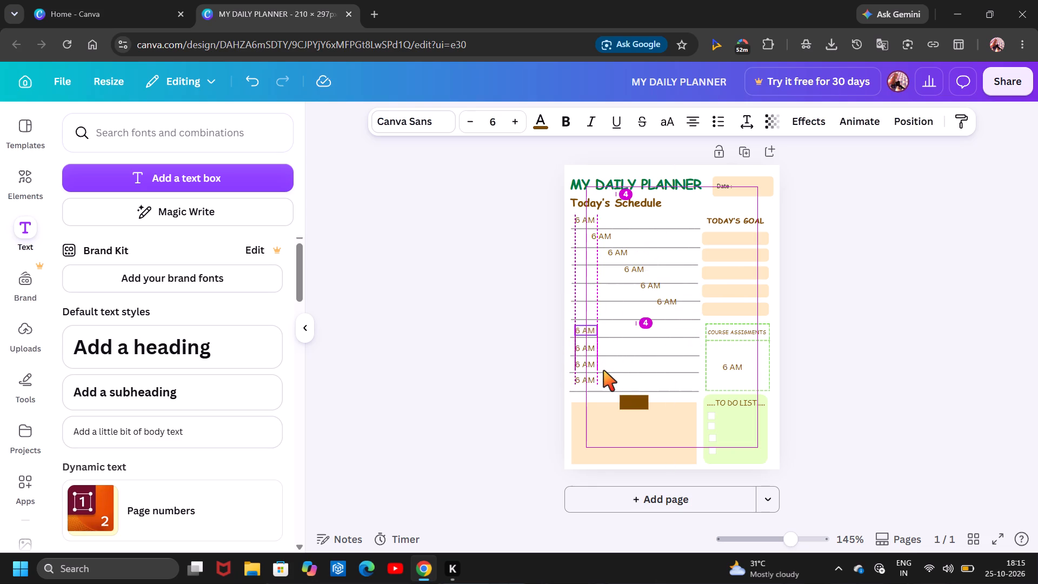
pyautogui.moveTo(603, 370); pyautogui.dragTo(602, 369)
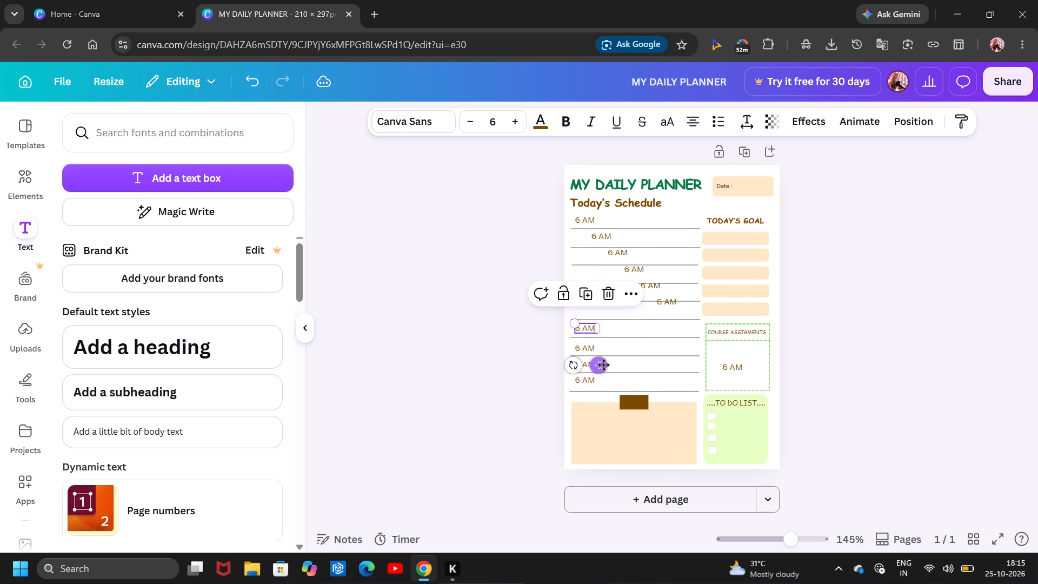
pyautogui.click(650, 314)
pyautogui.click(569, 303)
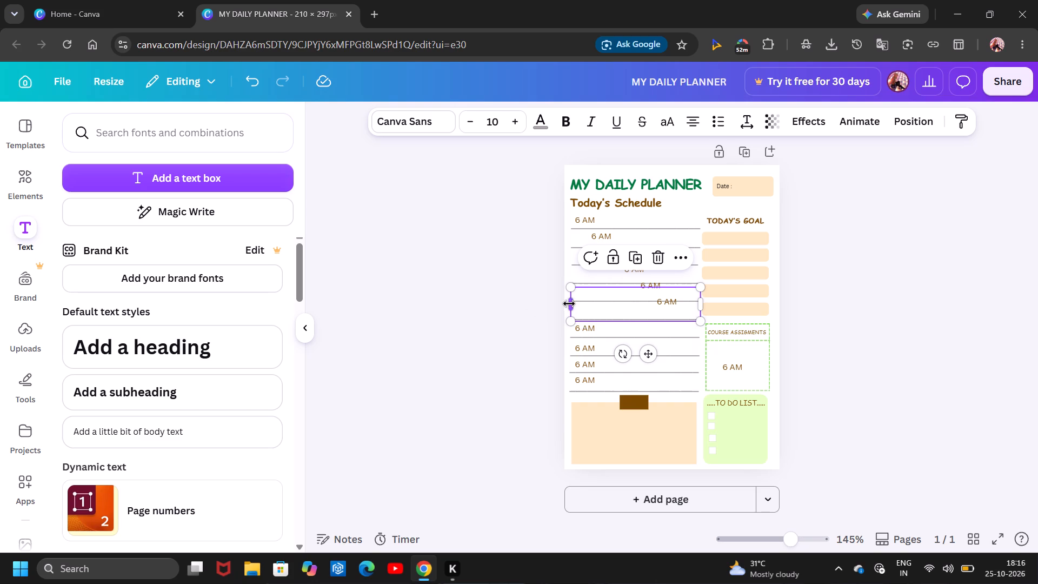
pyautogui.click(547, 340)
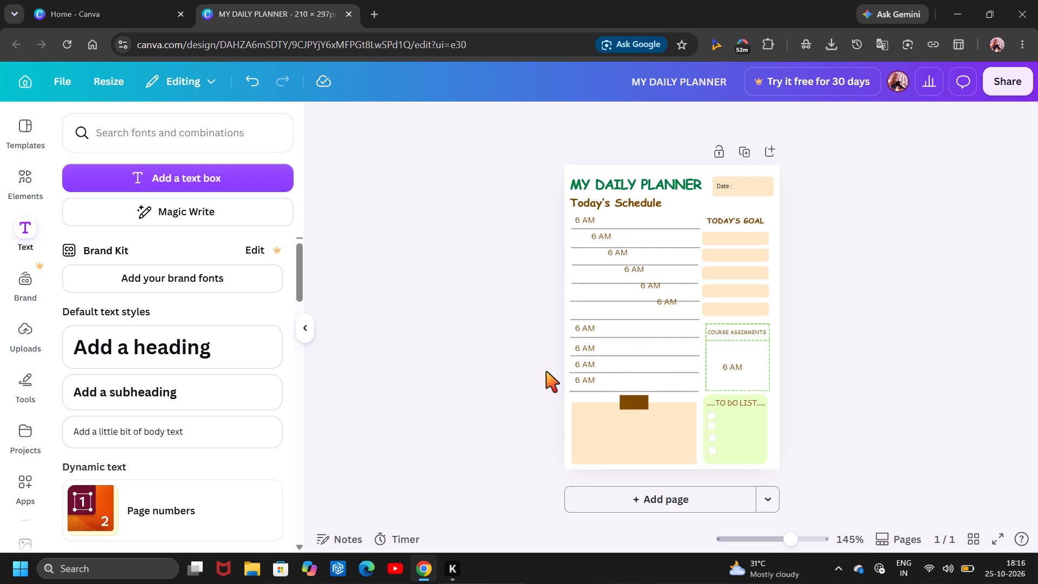
# Place a 6 AM copy just above the left end of the second schedule line, aligned under the first label.
pyautogui.click(593, 243)
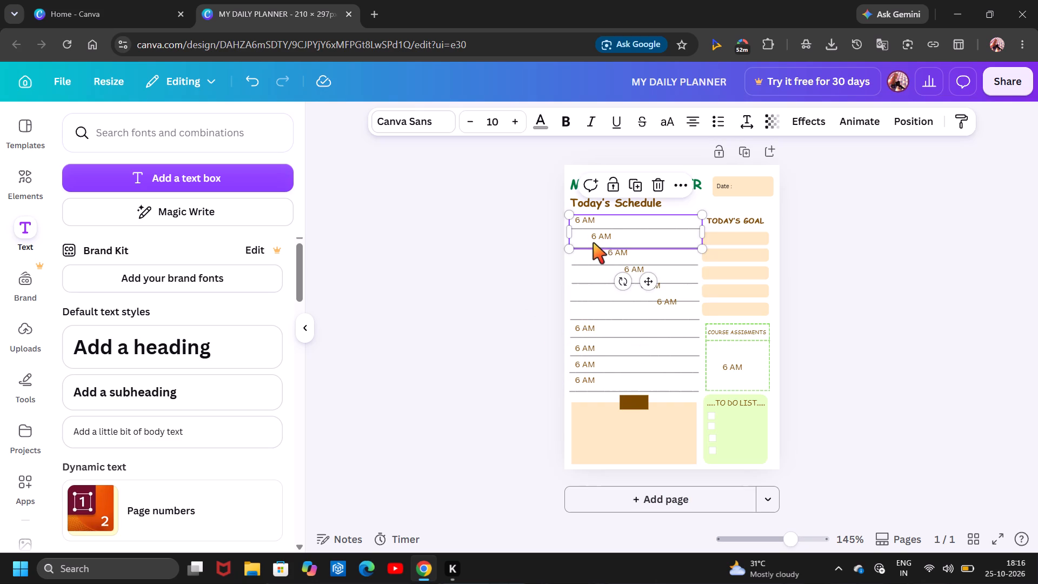
pyautogui.click(593, 241)
pyautogui.moveTo(615, 275); pyautogui.dragTo(597, 272)
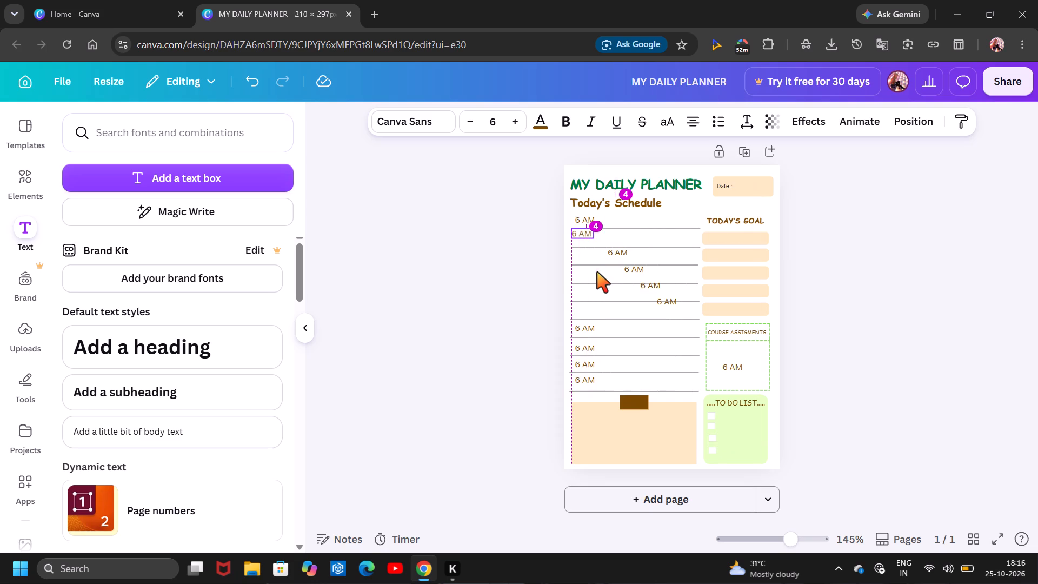
pyautogui.moveTo(597, 272); pyautogui.dragTo(599, 273)
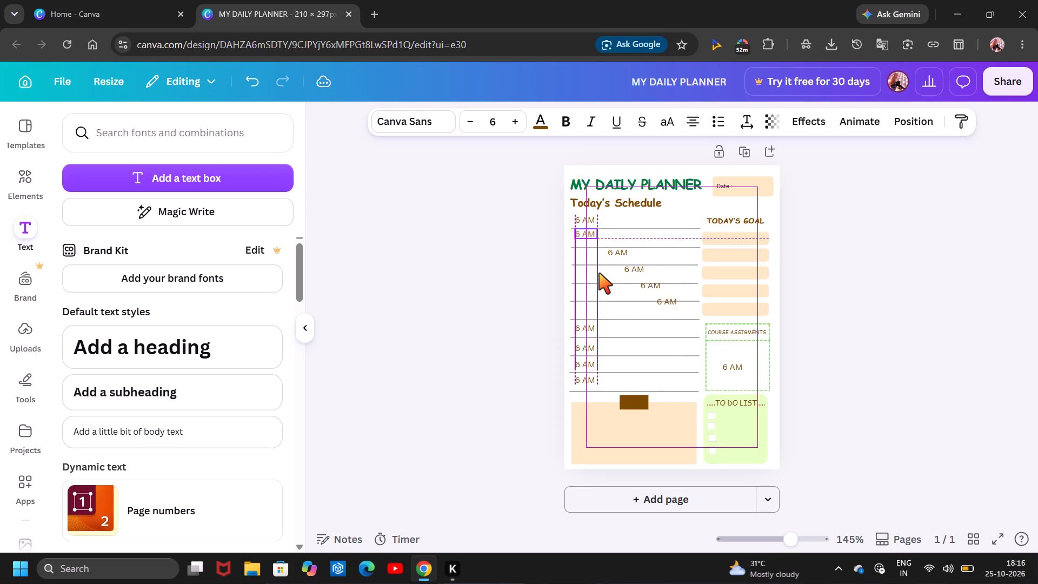
pyautogui.moveTo(599, 273); pyautogui.dragTo(599, 277)
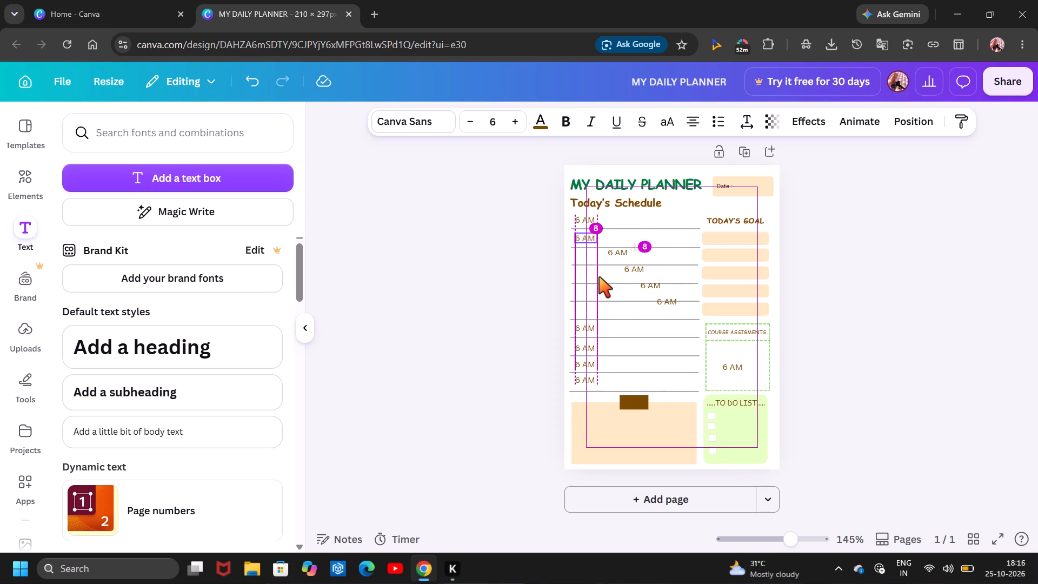
pyautogui.moveTo(599, 277); pyautogui.dragTo(600, 278)
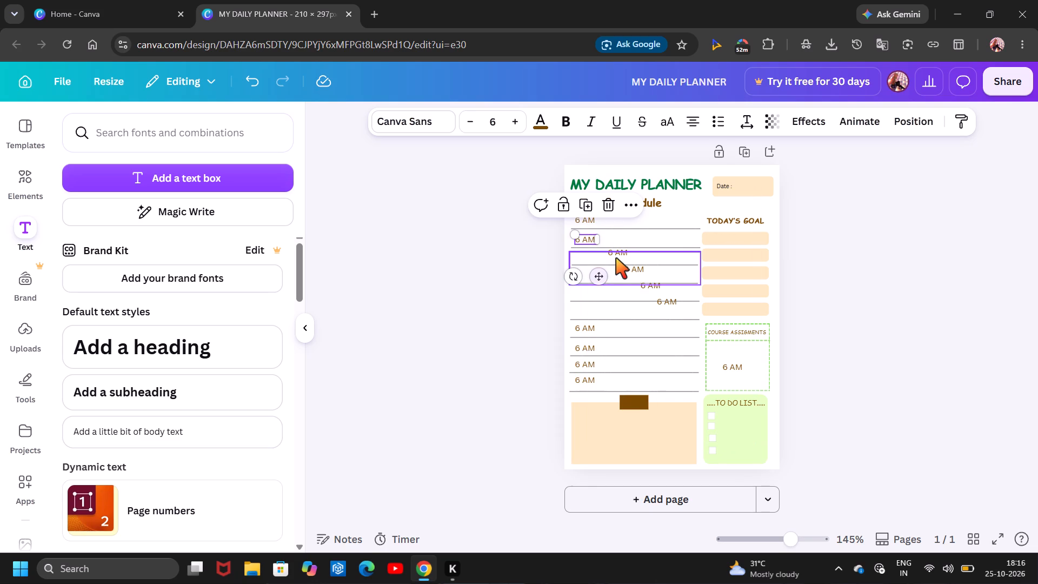
# Place a 6 AM copy just above the left end of the third schedule line, aligned with the label column.
pyautogui.click(688, 207)
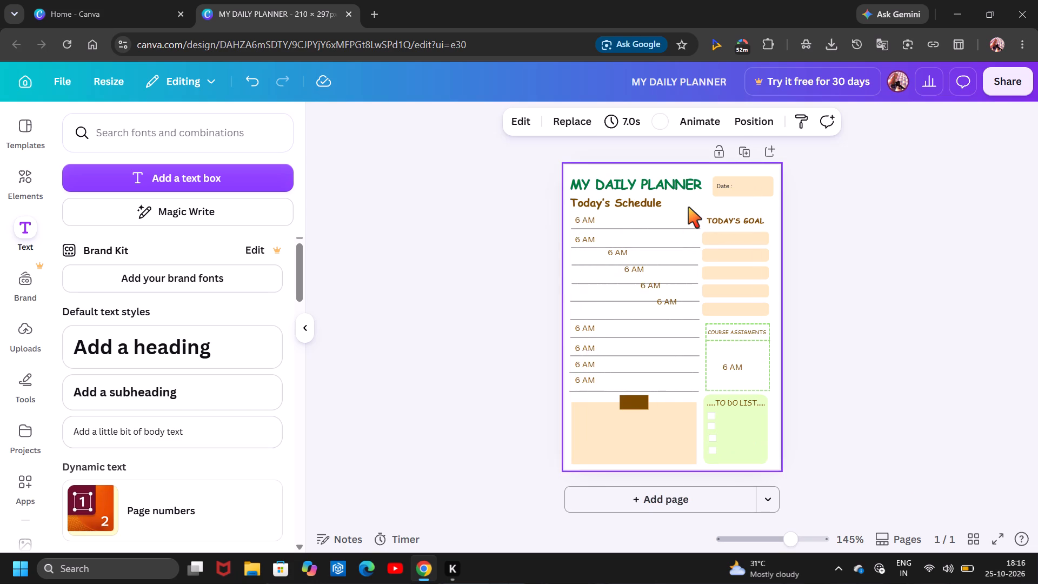
pyautogui.click(622, 260)
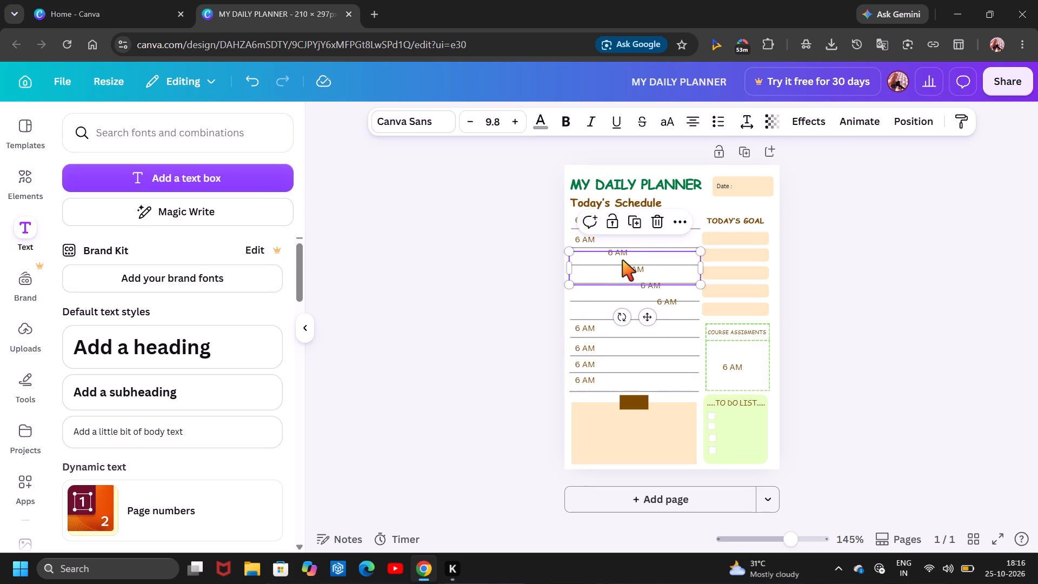
pyautogui.click(618, 254)
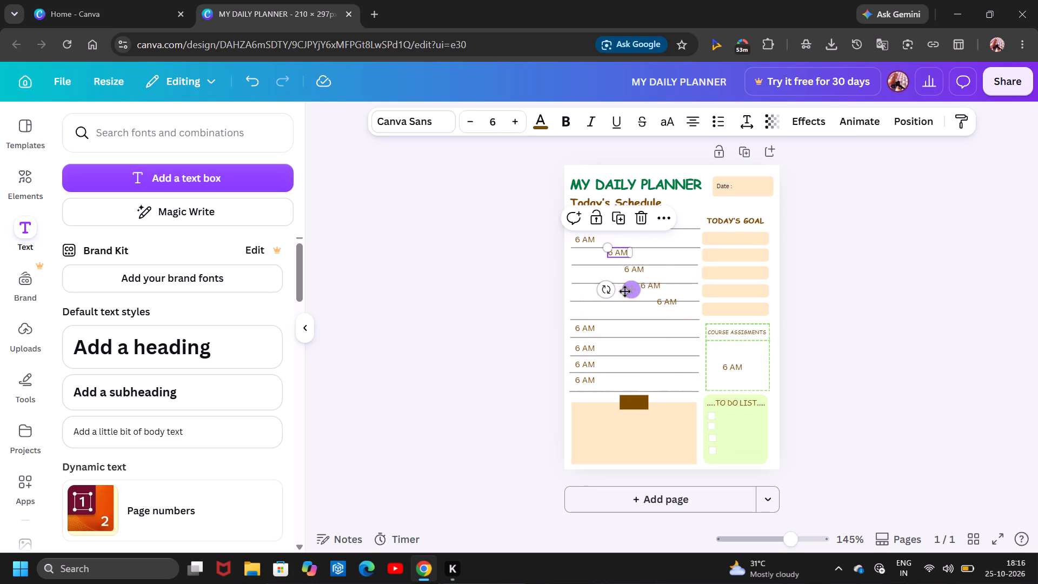
pyautogui.moveTo(624, 291); pyautogui.dragTo(591, 295)
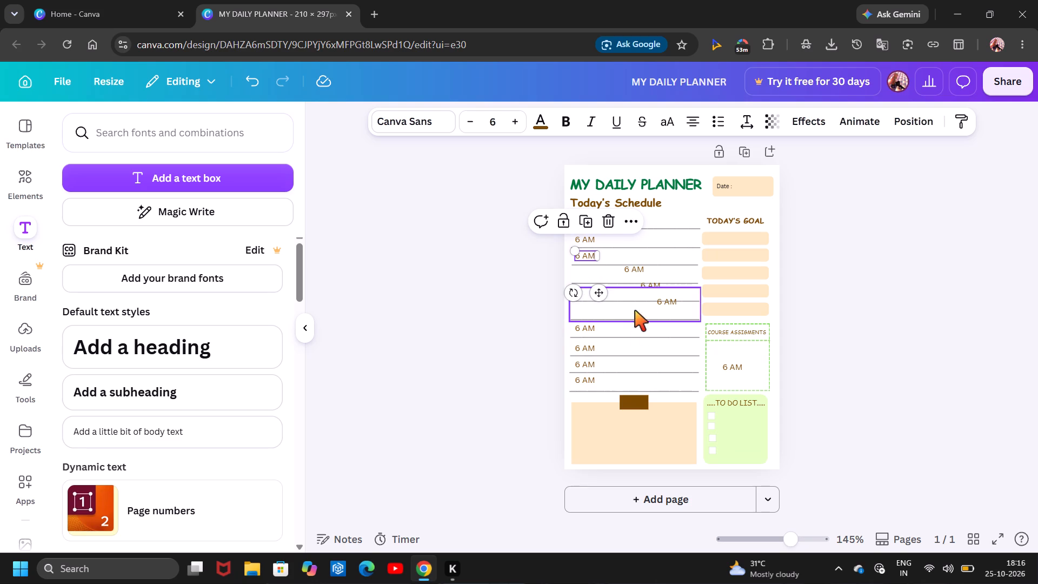
# Place a 6 AM copy just above the left end of the fourth schedule line, aligned with the label column.
pyautogui.click(632, 280)
pyautogui.click(632, 270)
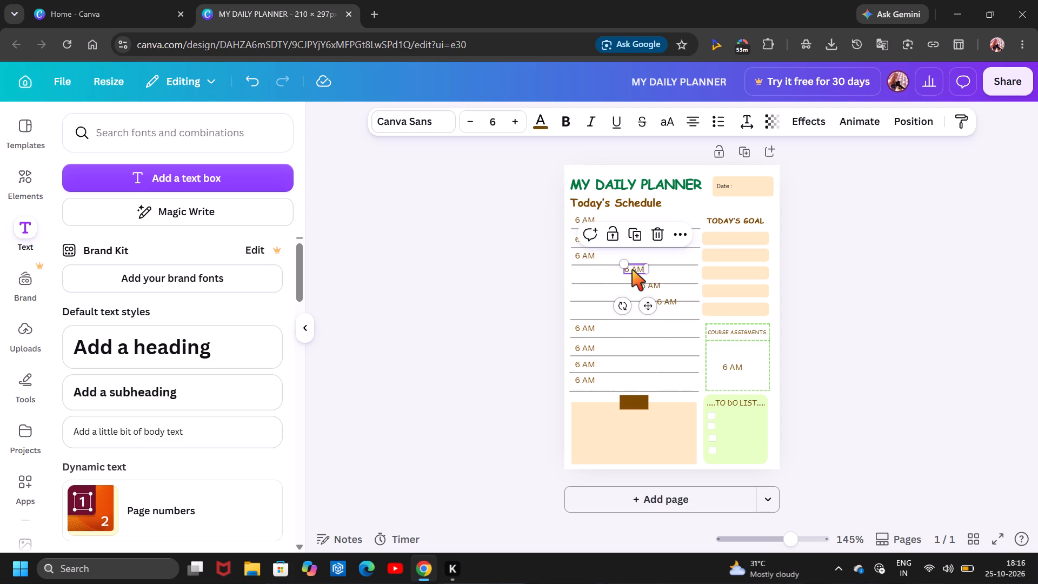
pyautogui.click(647, 301)
pyautogui.moveTo(647, 301); pyautogui.dragTo(593, 307)
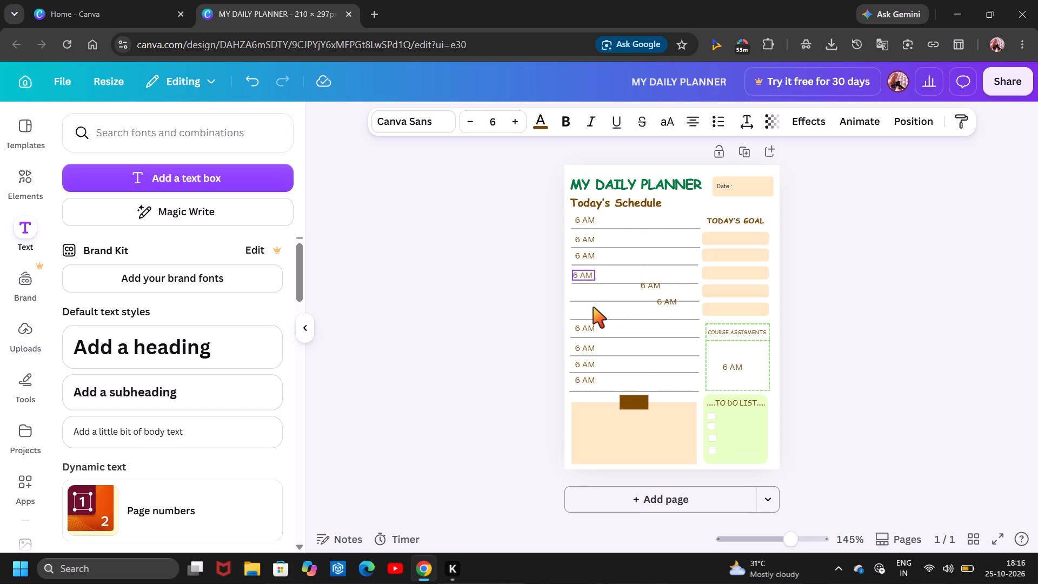
pyautogui.moveTo(593, 307); pyautogui.dragTo(597, 306)
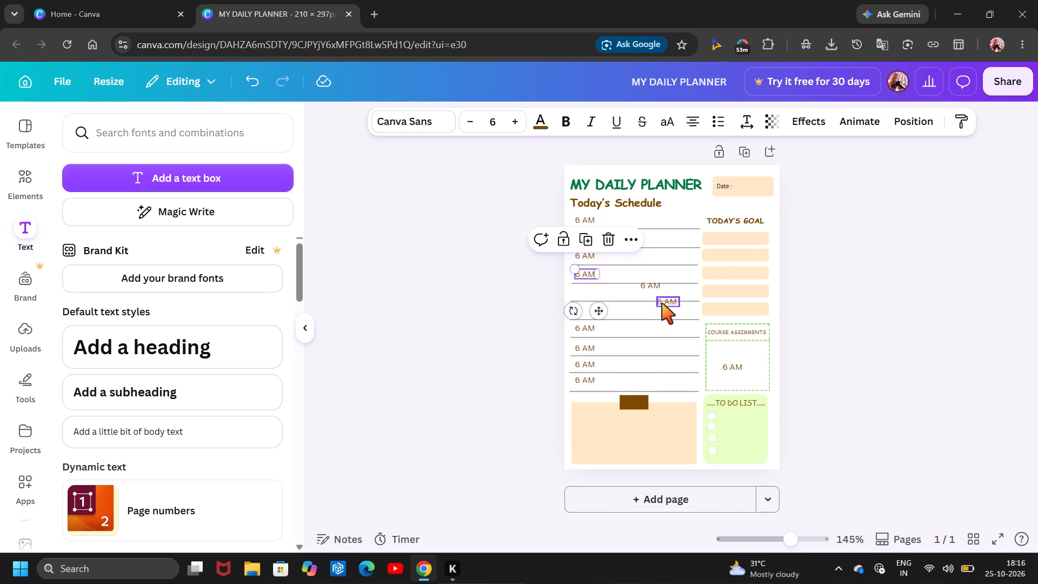
# Place two 6 AM copies above the left ends of the sixth and fifth schedule lines, aligned with the label column.
pyautogui.click(662, 303)
pyautogui.moveTo(678, 334); pyautogui.dragTo(598, 343)
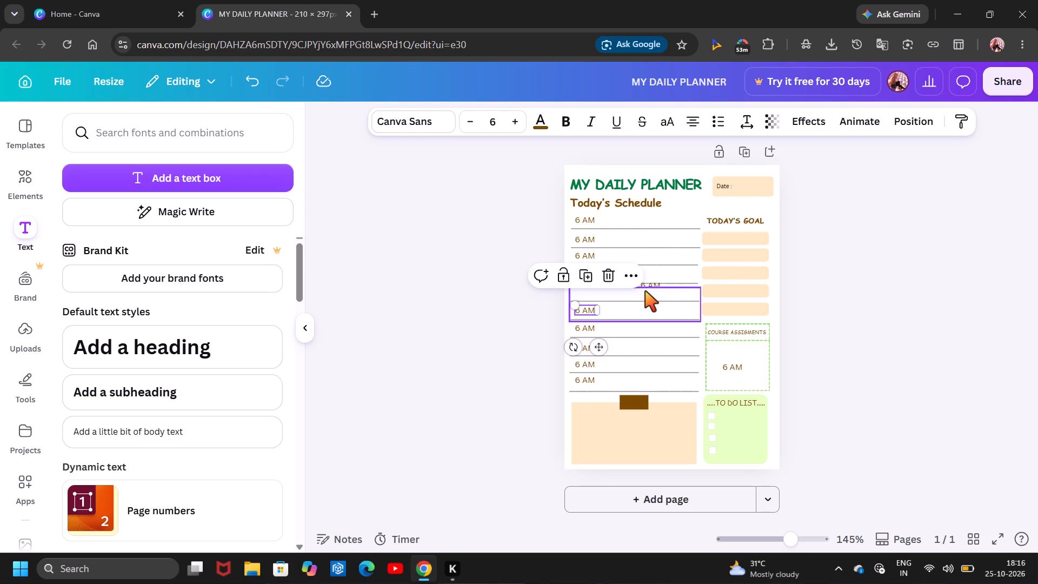
pyautogui.click(650, 284)
pyautogui.moveTo(663, 324); pyautogui.dragTo(601, 333)
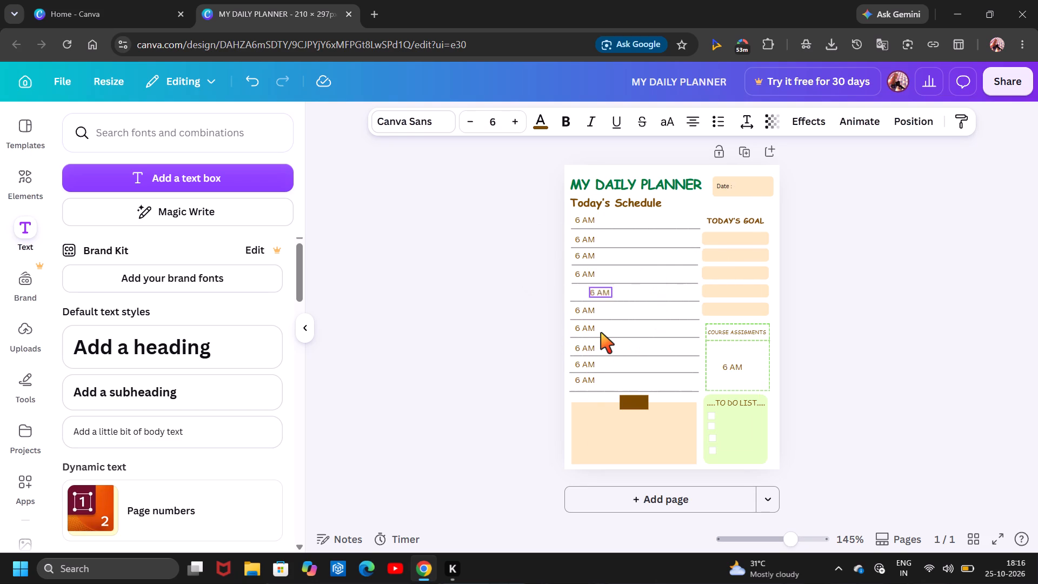
pyautogui.moveTo(601, 333); pyautogui.dragTo(598, 333)
pyautogui.click(841, 284)
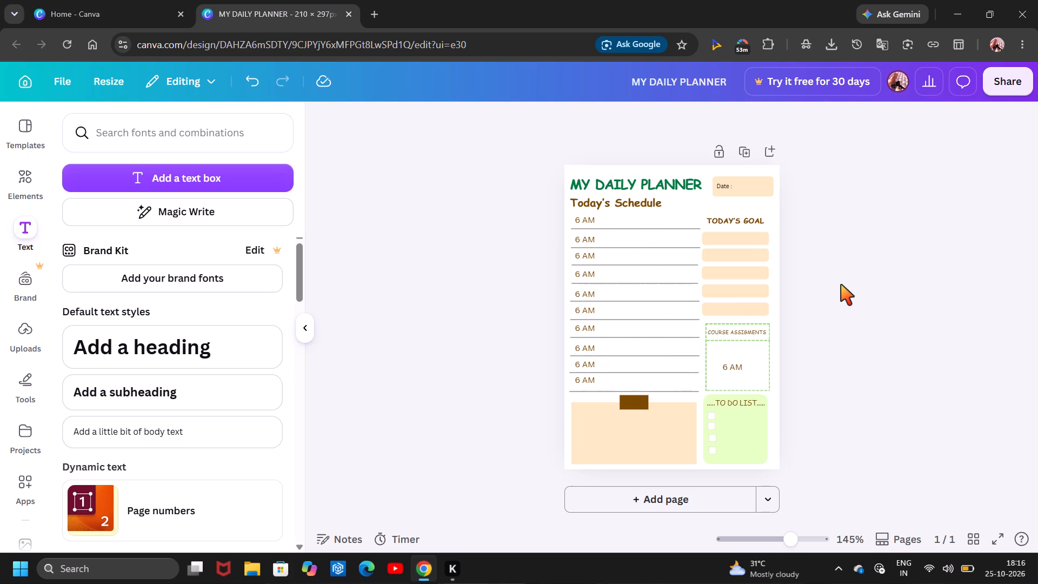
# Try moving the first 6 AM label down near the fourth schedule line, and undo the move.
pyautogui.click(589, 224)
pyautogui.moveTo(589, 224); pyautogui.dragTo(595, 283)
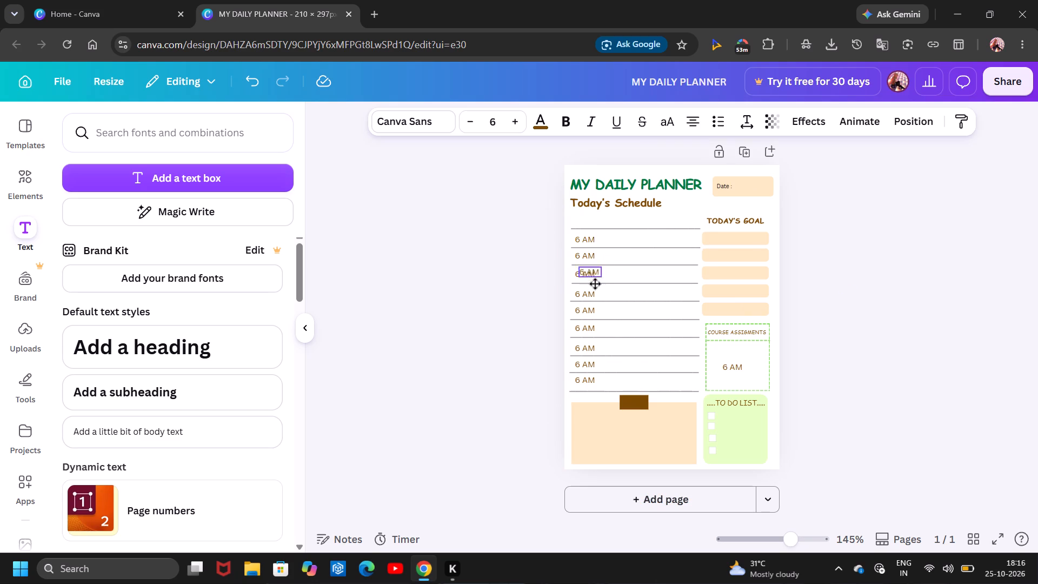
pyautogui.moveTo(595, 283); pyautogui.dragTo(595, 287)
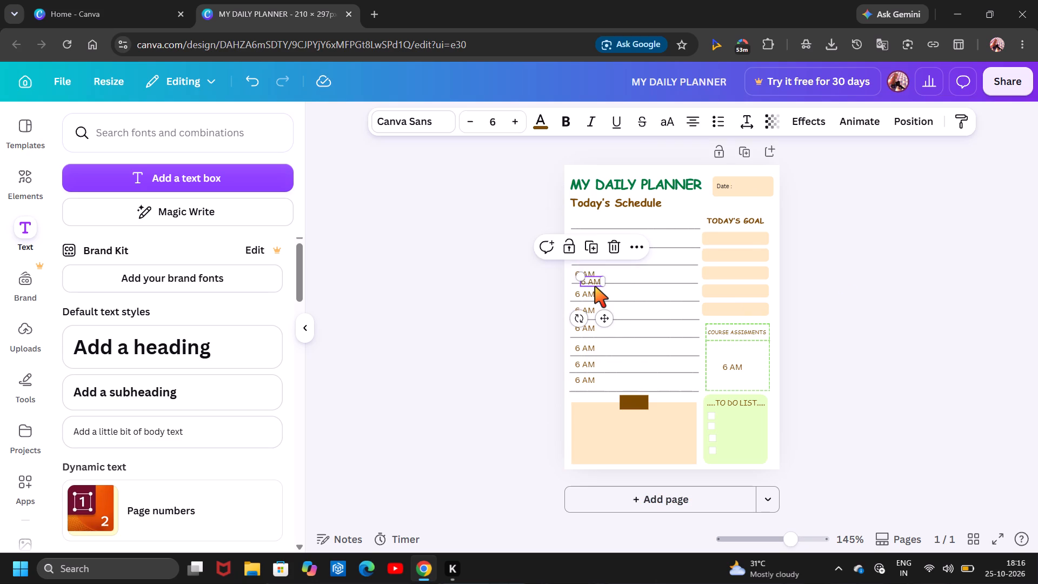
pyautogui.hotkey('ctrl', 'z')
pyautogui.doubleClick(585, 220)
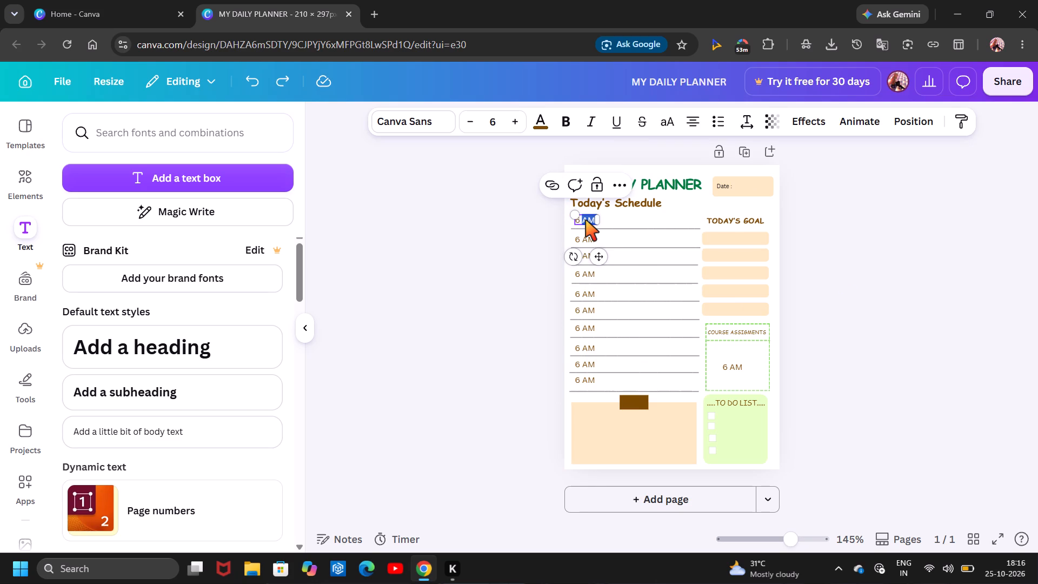
# Change the label on the second schedule line to 7 AM.
pyautogui.doubleClick(582, 237)
pyautogui.click(582, 237)
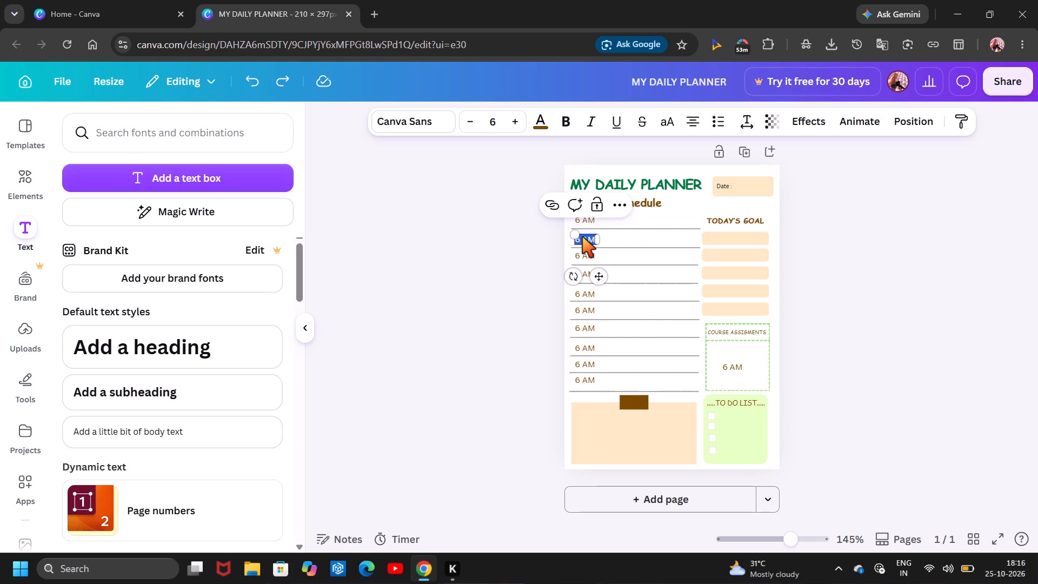
pyautogui.press('BackSpace')
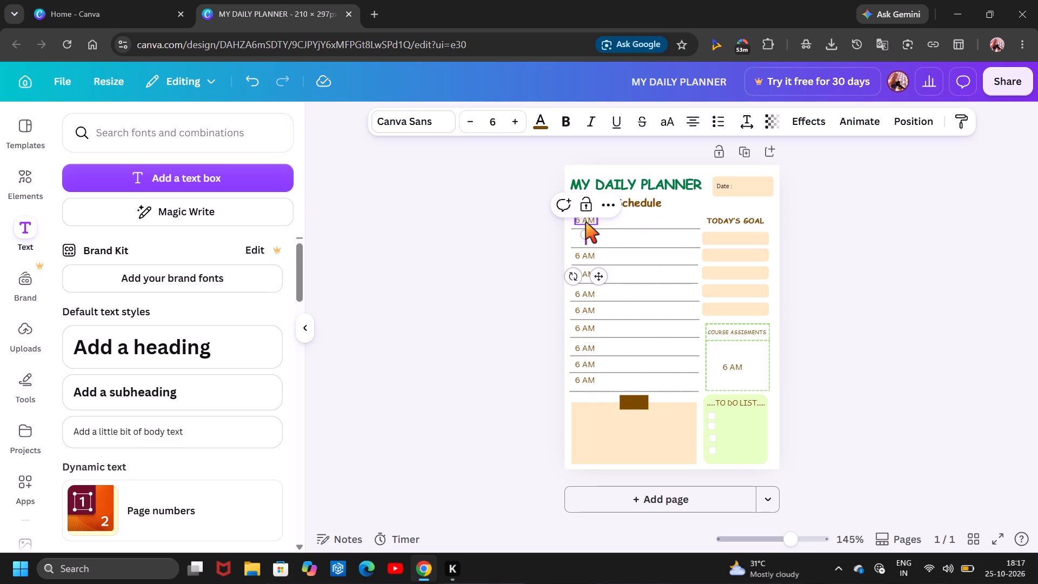
pyautogui.write('7 AM')
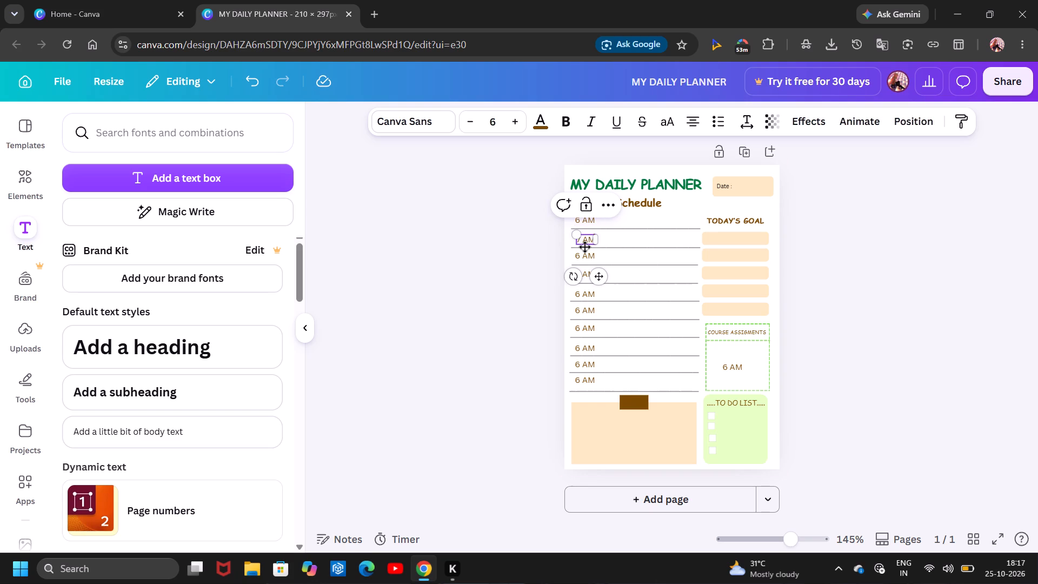
# Change the label on the third schedule line to 8 AM, keeping it on a single line of text.
pyautogui.click(583, 257)
pyautogui.doubleClick(583, 257)
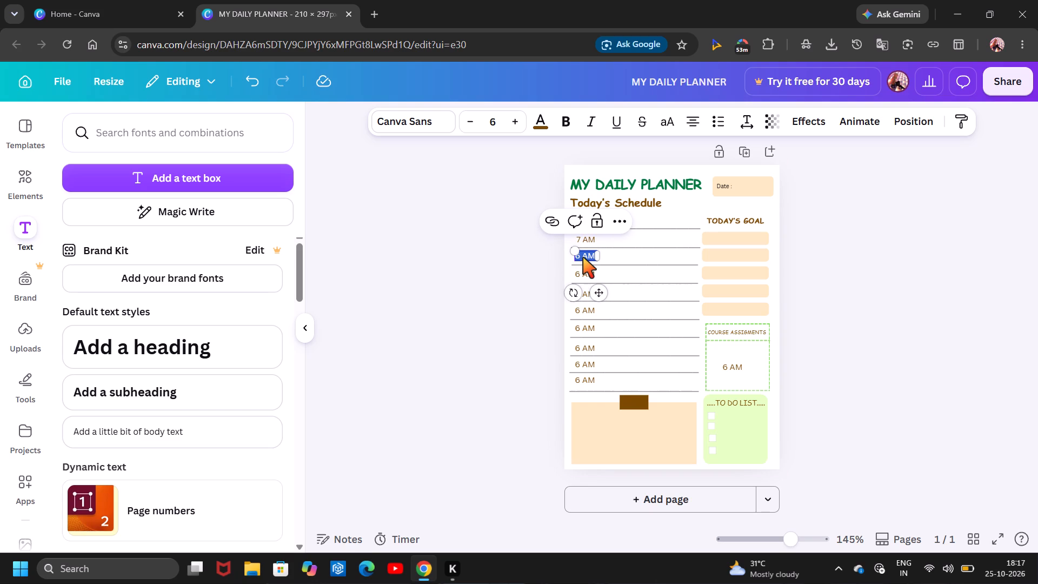
pyautogui.press('BackSpace')
pyautogui.write('8 AM')
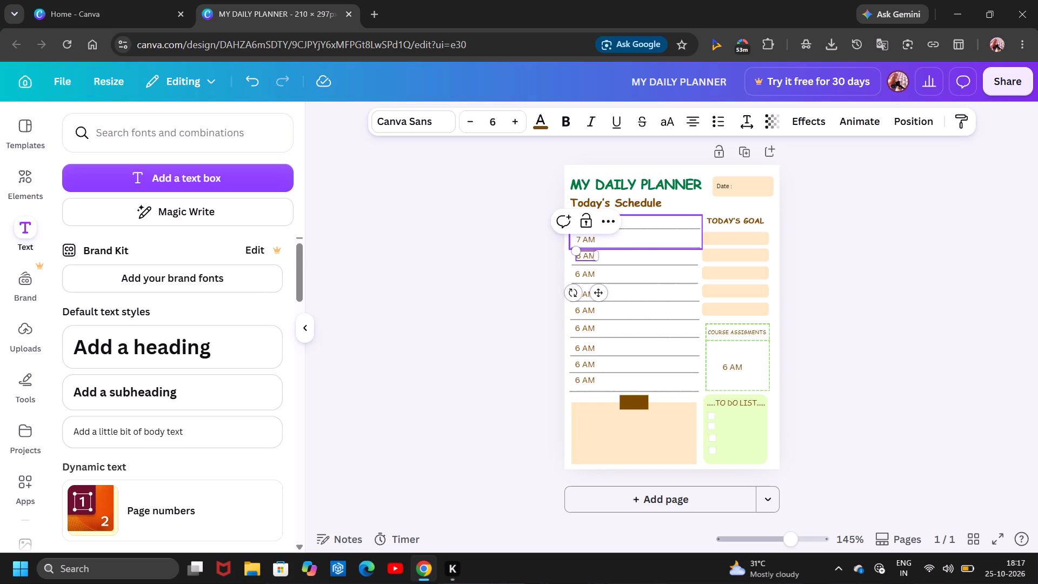
pyautogui.press('space')
pyautogui.press('Return')
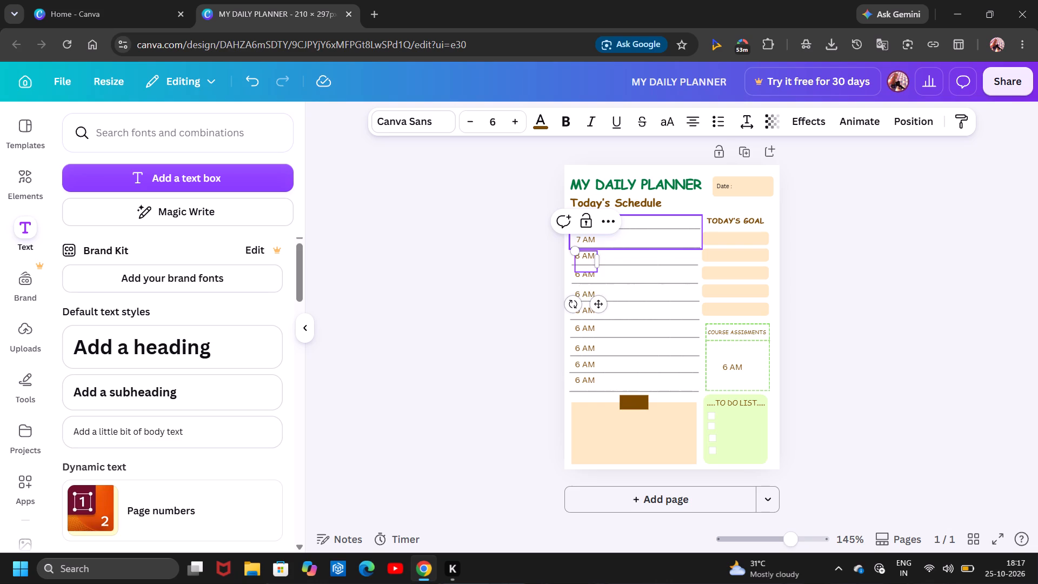
pyautogui.hotkey('ctrl', 'z')
pyautogui.keyDown('ctrl'); pyautogui.click(657, 230); pyautogui.keyUp('ctrl')
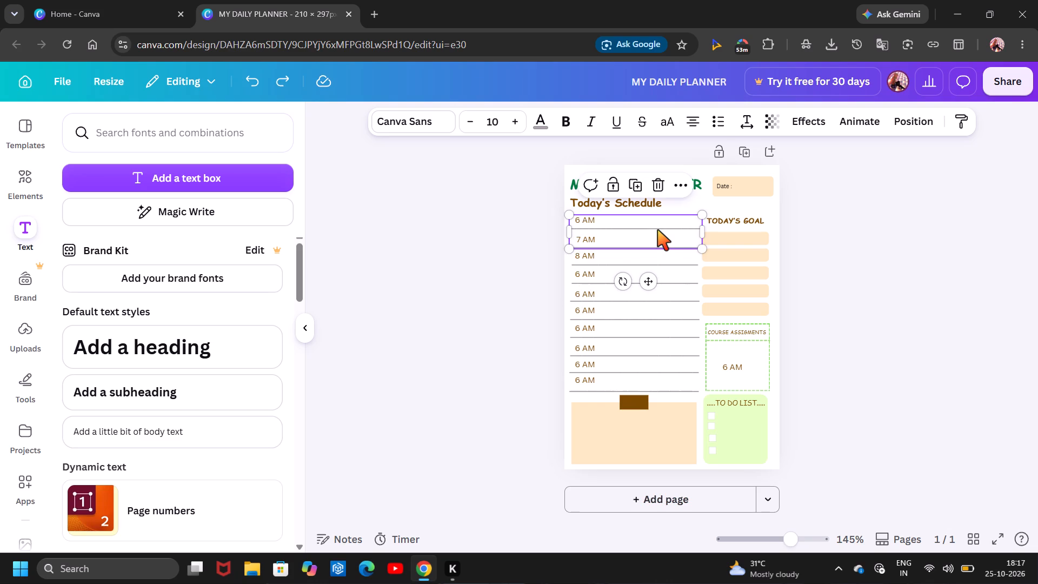
pyautogui.click(715, 285)
# Shift the 7 AM label slightly so it lines up with the left edge of the label column.
pyautogui.click(585, 238)
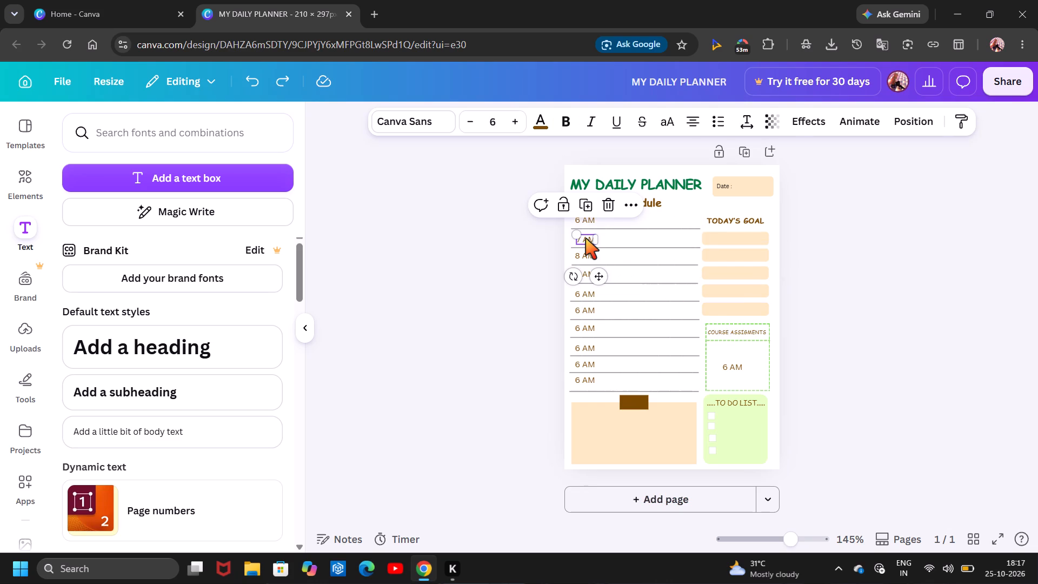
pyautogui.click(601, 277)
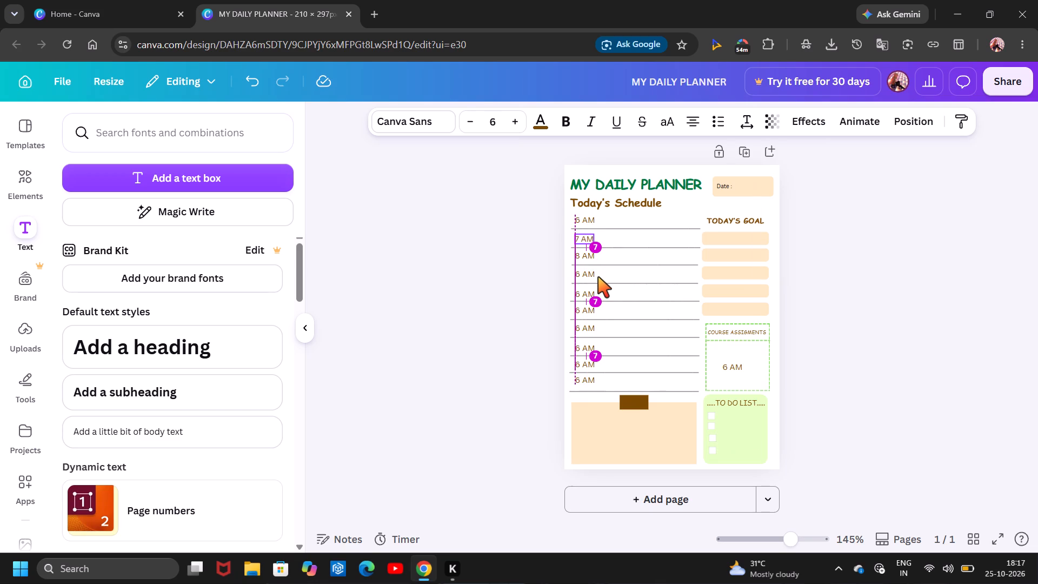
pyautogui.click(835, 221)
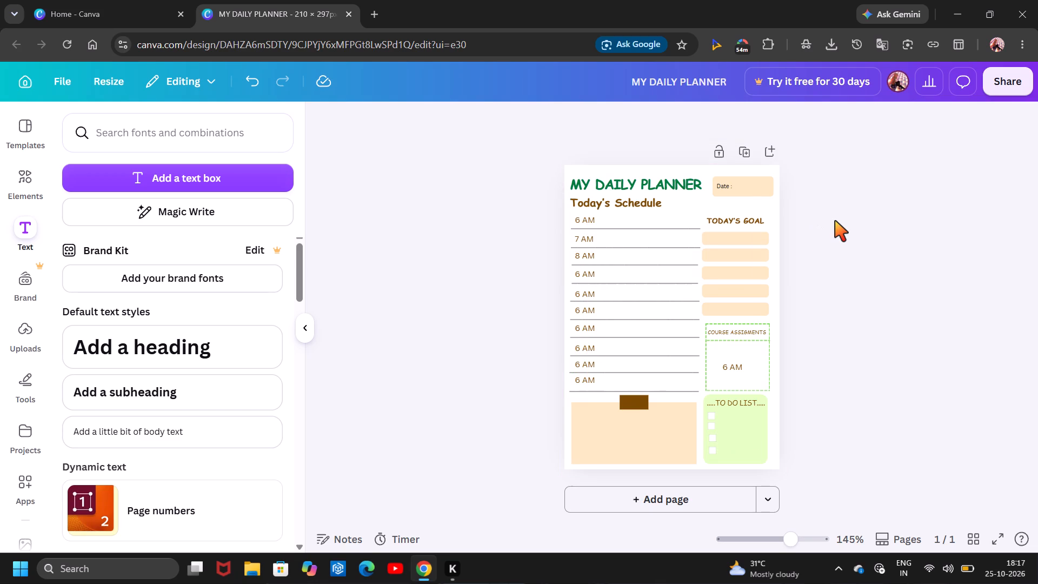
# Change the label on the fourth schedule line to 9 AM.
pyautogui.tripleClick(588, 273)
pyautogui.press('BackSpace')
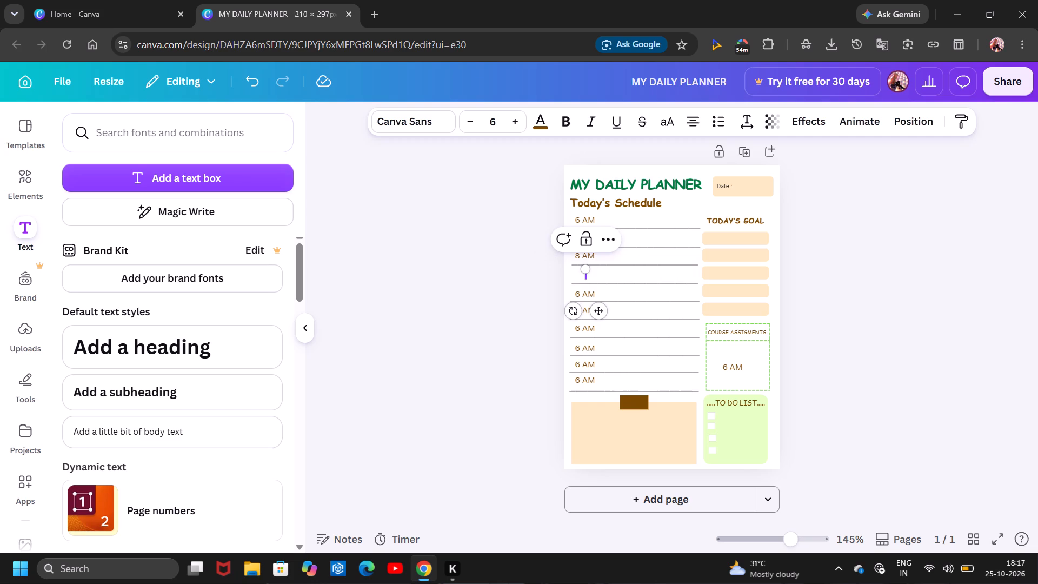
pyautogui.press('9')
pyautogui.press('space')
pyautogui.write('AM')
pyautogui.press('space')
# Change the label on the fifth schedule line to 10 AM.
pyautogui.click(584, 301)
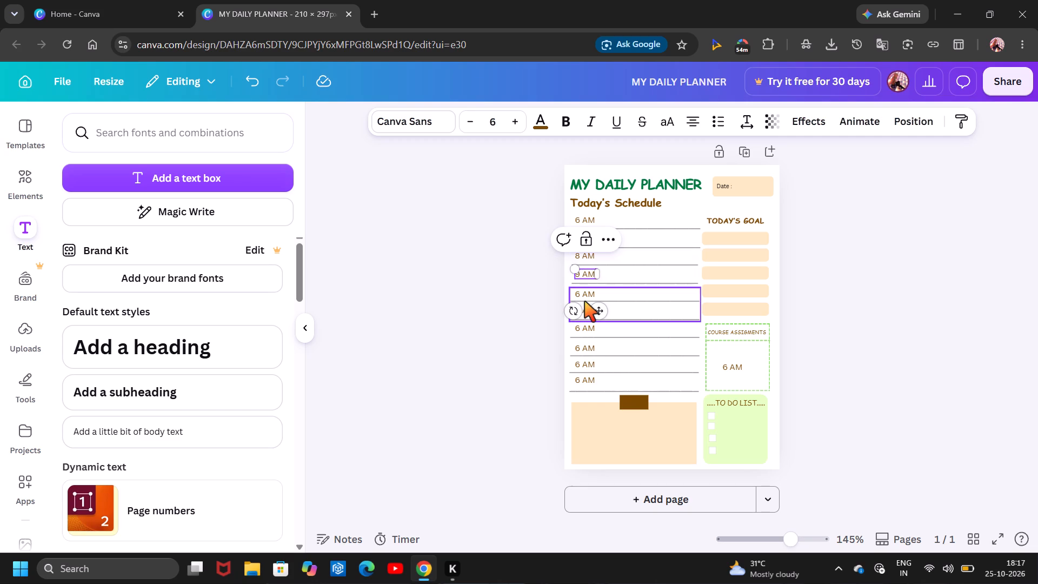
pyautogui.click(584, 294)
pyautogui.doubleClick(584, 294)
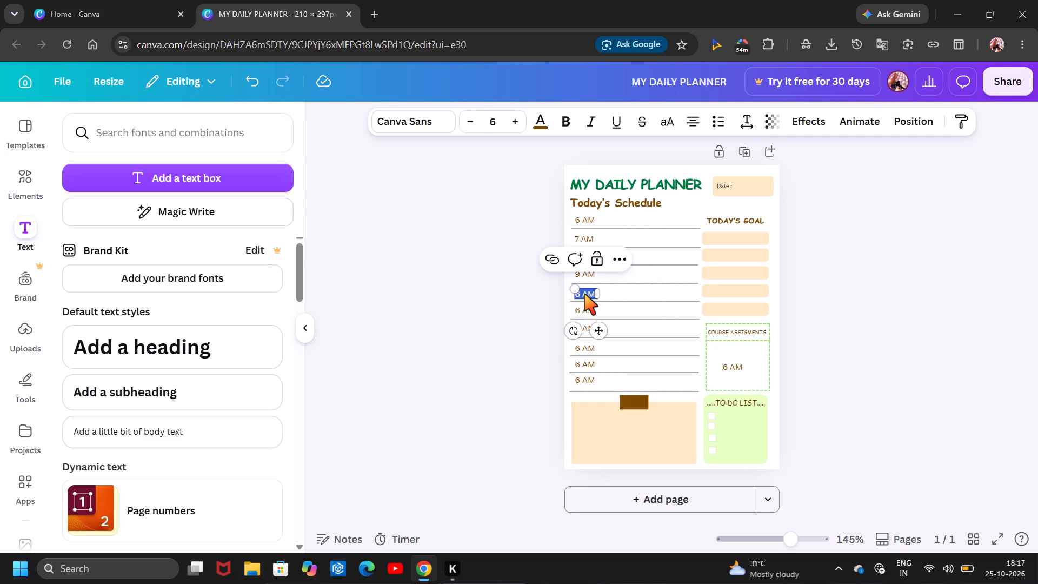
pyautogui.click(584, 294)
pyautogui.doubleClick(584, 294)
pyautogui.click(584, 294)
pyautogui.press('BackSpace')
pyautogui.write('10')
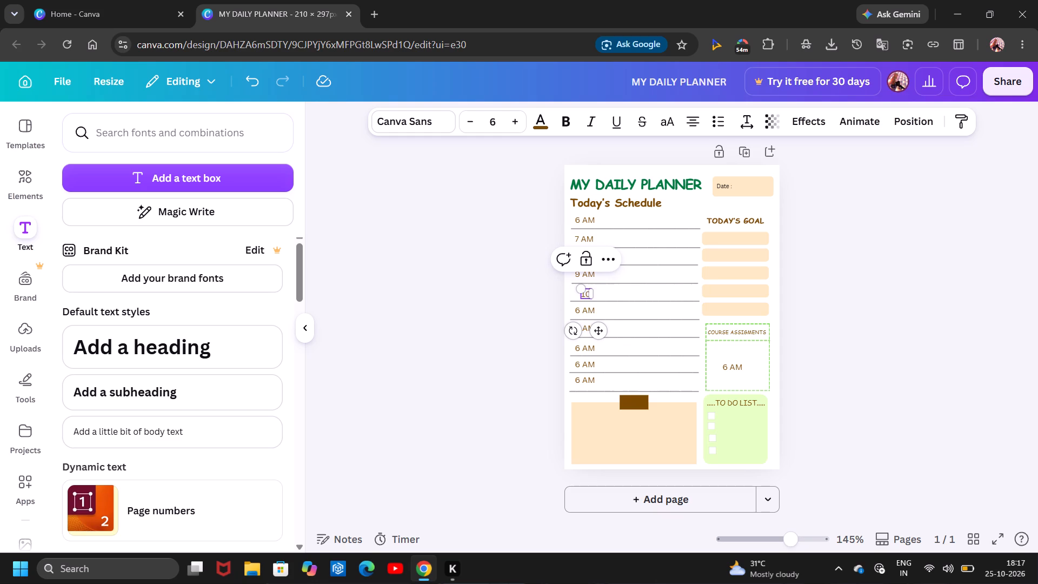
pyautogui.press('space')
pyautogui.write('AM')
pyautogui.press('space')
pyautogui.click(879, 250)
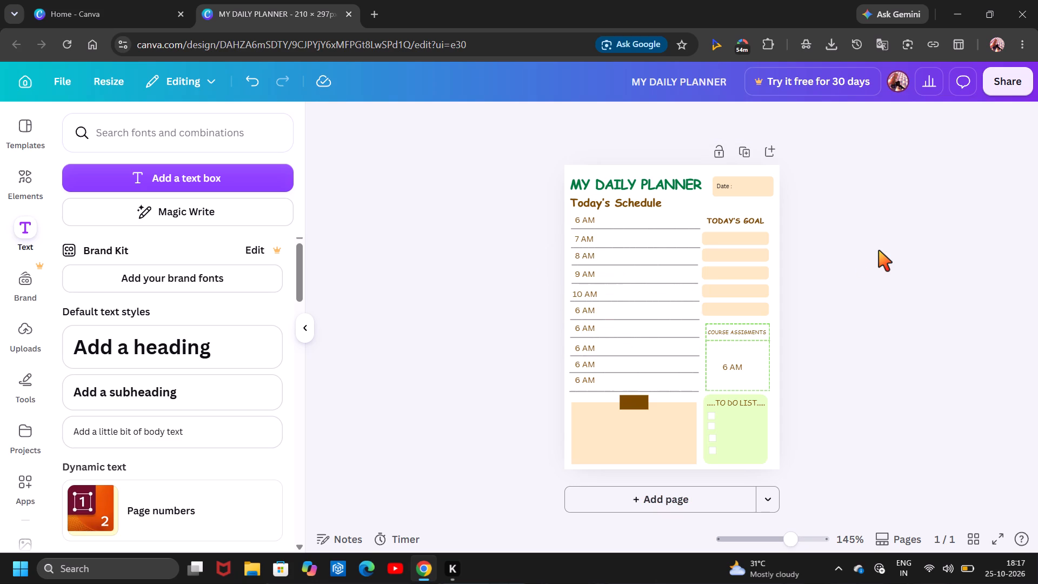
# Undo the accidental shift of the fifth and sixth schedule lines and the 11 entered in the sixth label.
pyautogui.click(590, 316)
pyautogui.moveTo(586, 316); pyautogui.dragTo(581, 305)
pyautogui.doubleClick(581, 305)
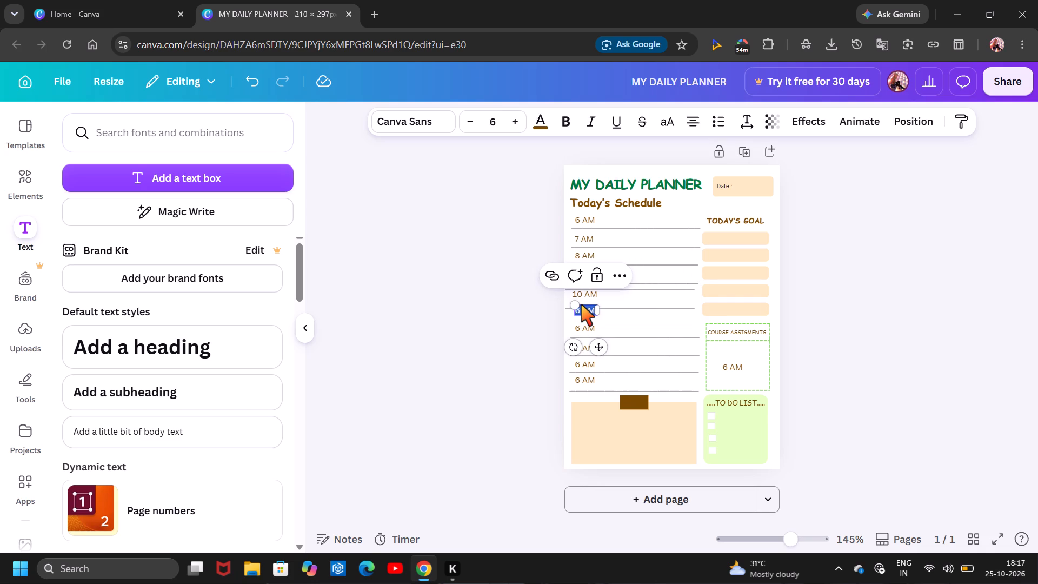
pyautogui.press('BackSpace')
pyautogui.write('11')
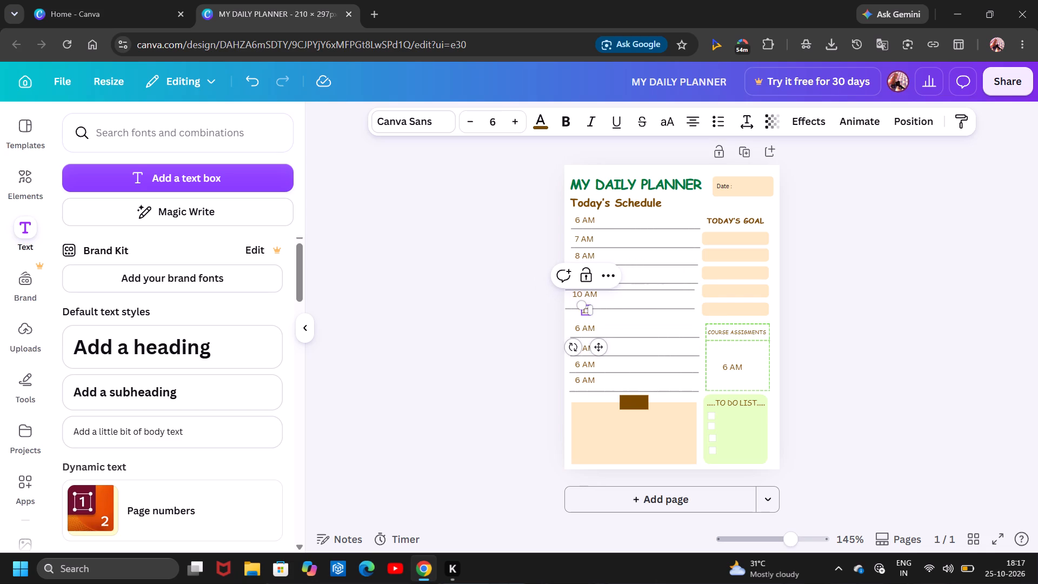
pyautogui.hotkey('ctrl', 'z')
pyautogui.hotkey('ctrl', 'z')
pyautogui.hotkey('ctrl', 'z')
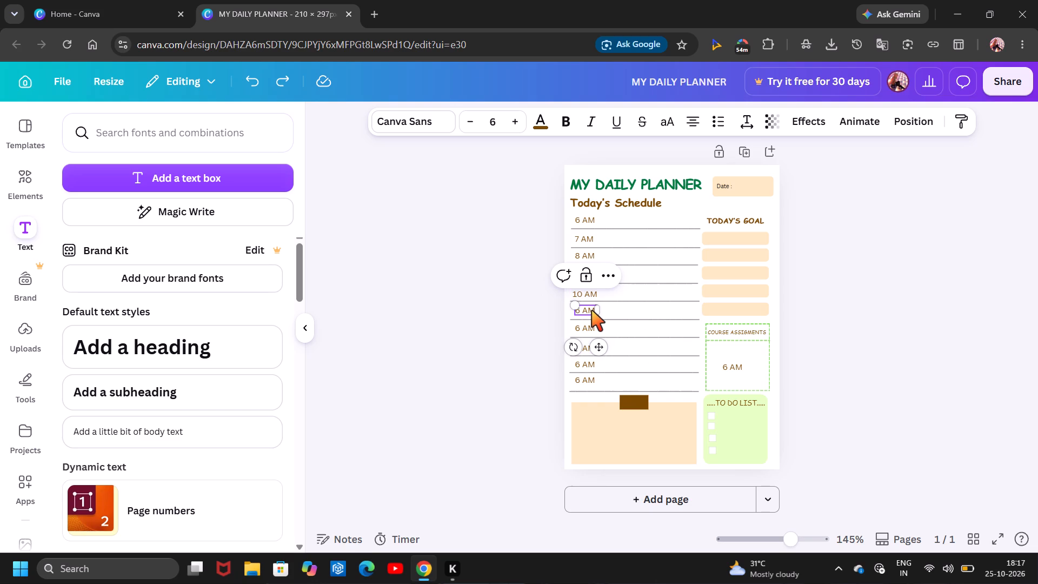
# Change the label on the sixth schedule line to 11 AM.
pyautogui.tripleClick(591, 310)
pyautogui.click(591, 310)
pyautogui.press('BackSpace')
pyautogui.write('11 AM')
pyautogui.press('space')
pyautogui.click(789, 351)
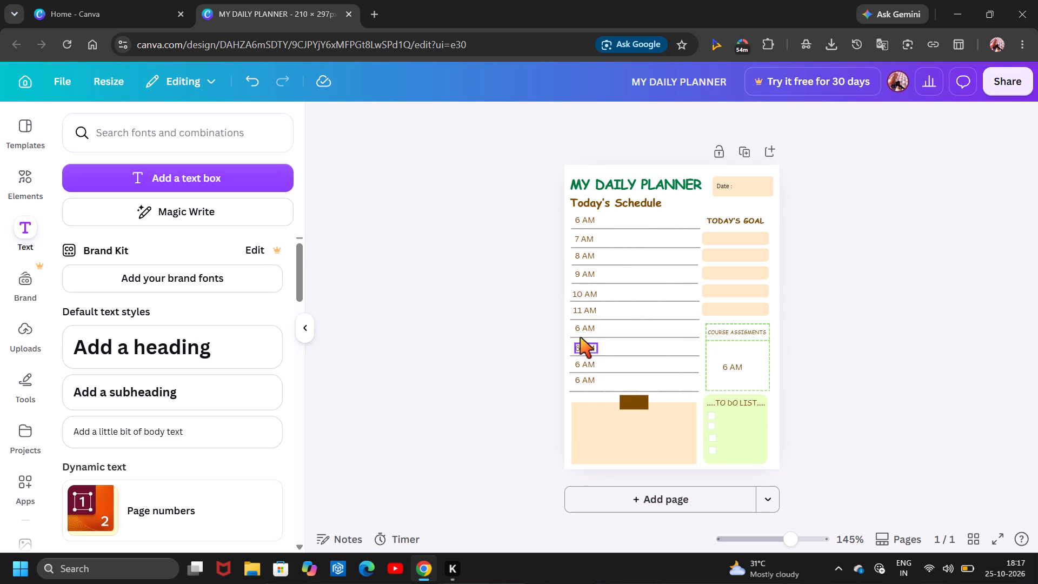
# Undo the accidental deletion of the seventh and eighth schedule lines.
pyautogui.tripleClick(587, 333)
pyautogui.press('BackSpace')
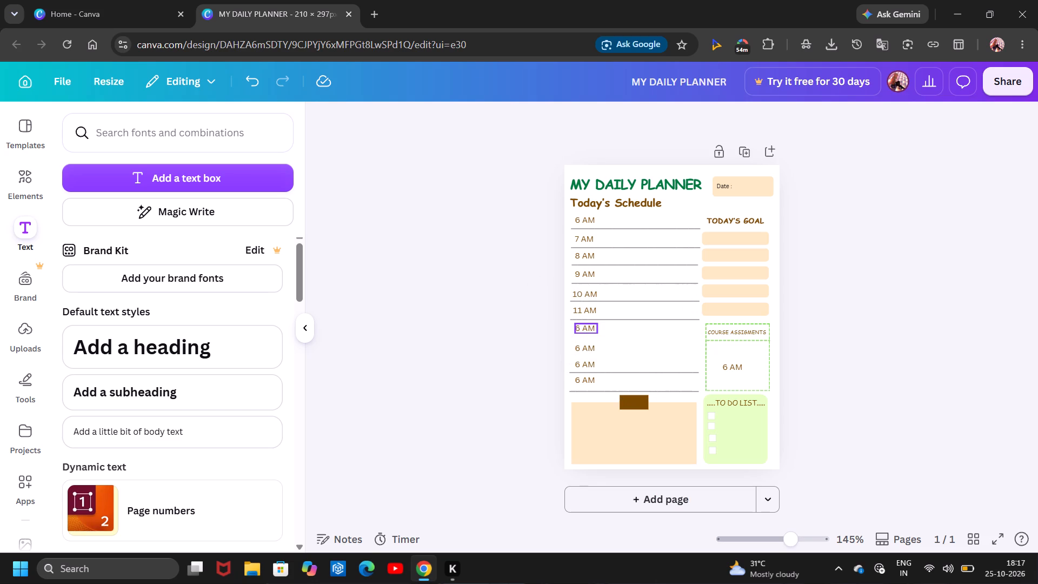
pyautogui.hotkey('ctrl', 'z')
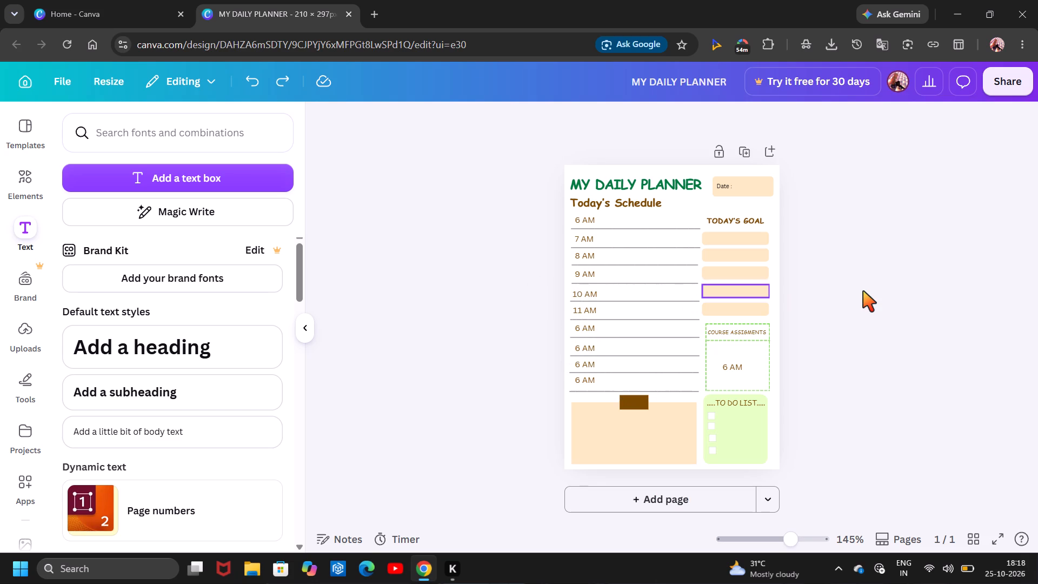
# Change the label on the seventh schedule line to 12 AM and nudge it slightly upward.
pyautogui.click(863, 291)
pyautogui.tripleClick(585, 324)
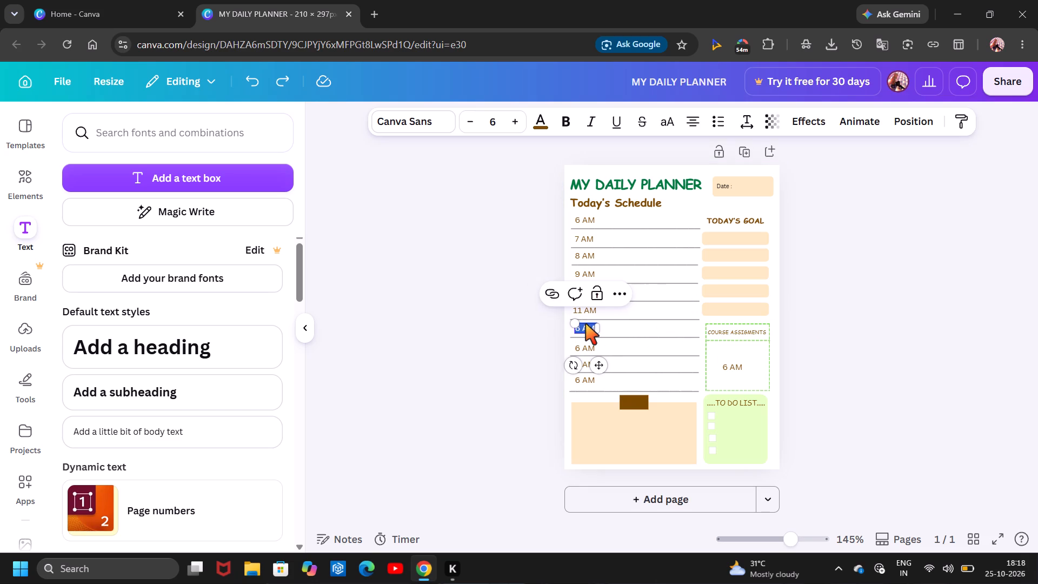
pyautogui.press('BackSpace')
pyautogui.write('12 AM')
pyautogui.click(806, 281)
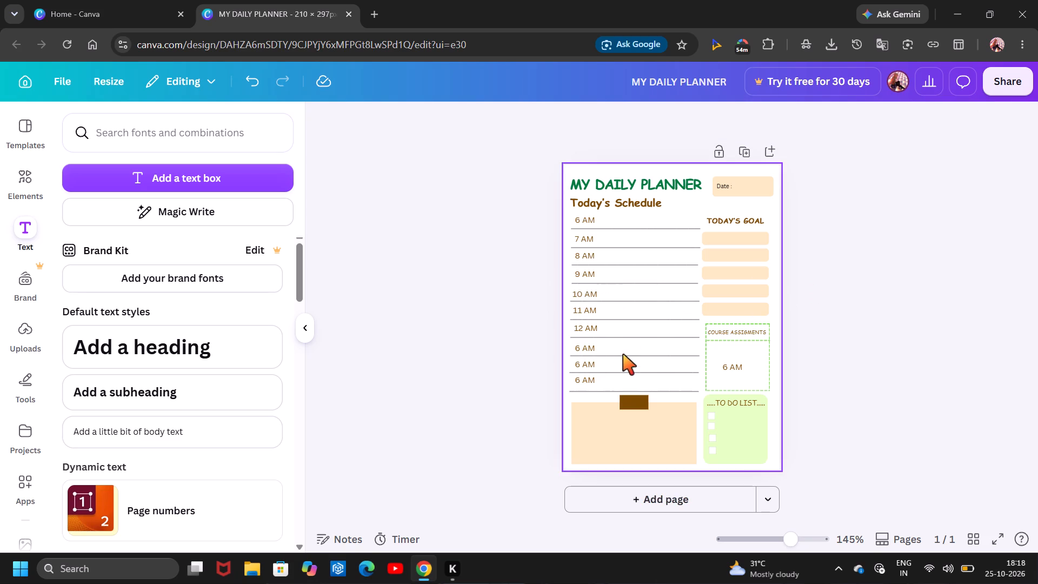
pyautogui.click(596, 331)
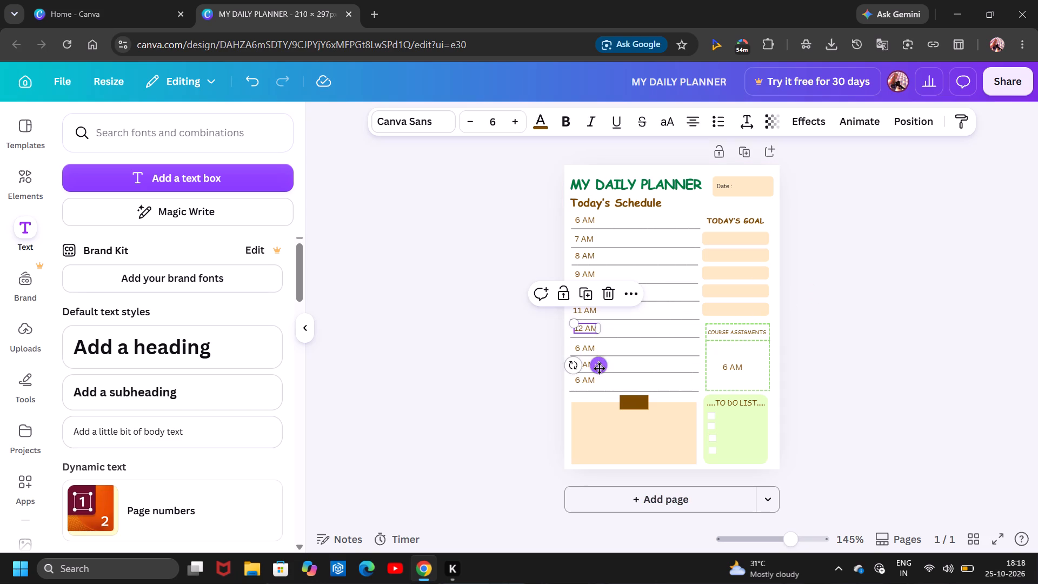
pyautogui.click(599, 368)
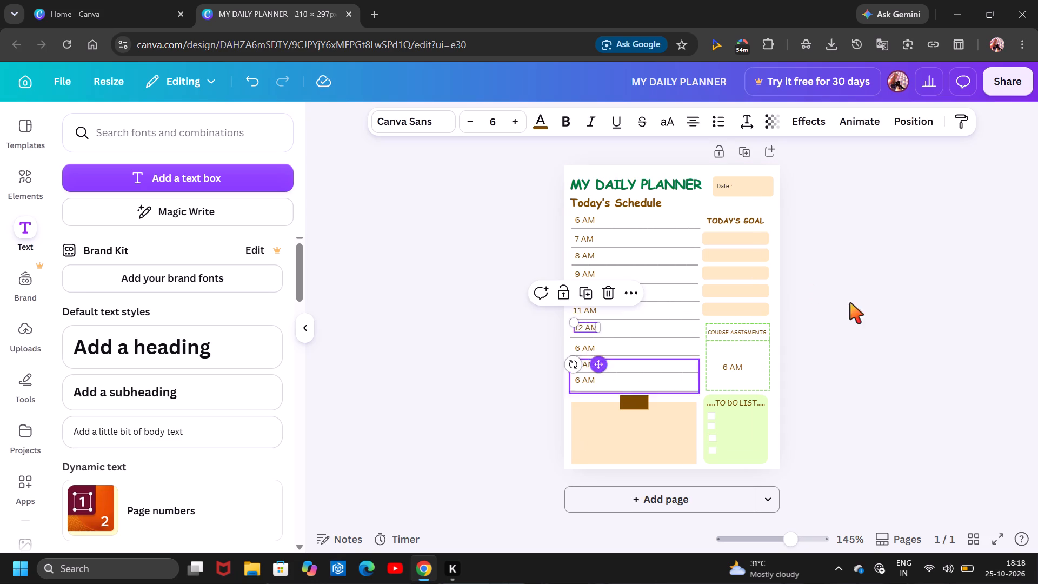
pyautogui.click(866, 297)
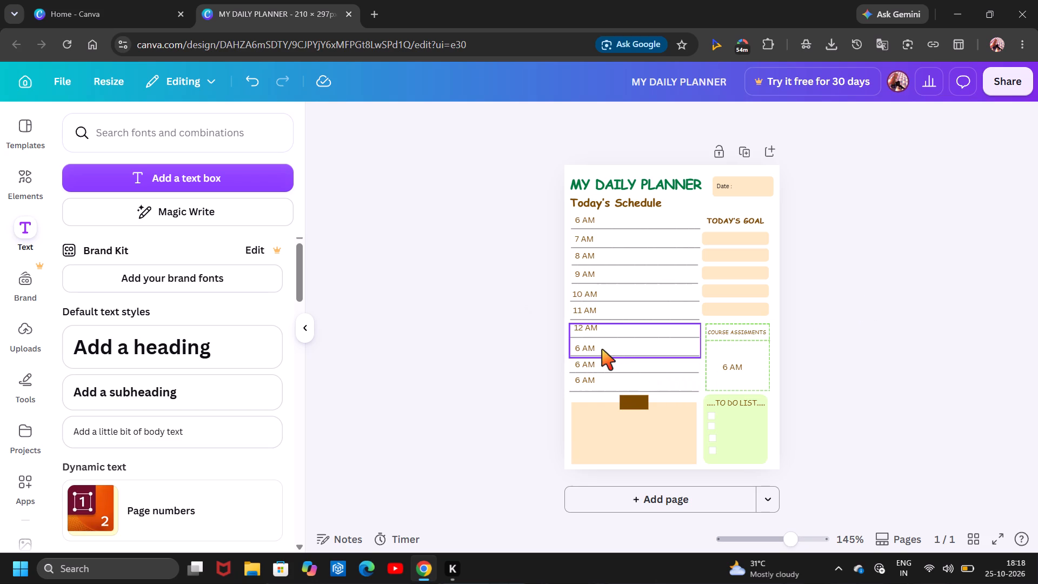
# Change the label on the eighth schedule line to 1 PM and nudge it slightly upward.
pyautogui.doubleClick(581, 344)
pyautogui.press('BackSpace')
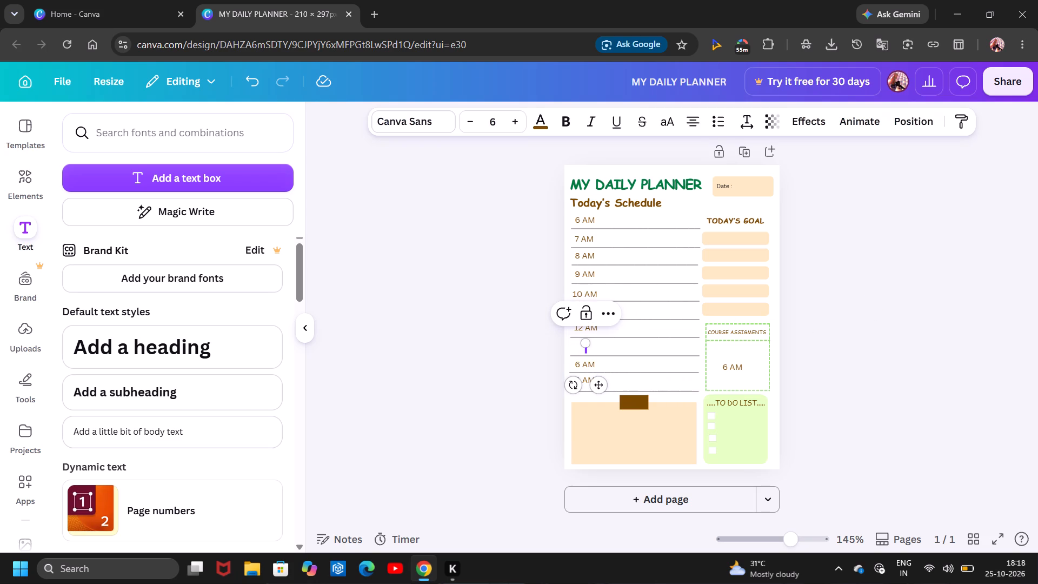
pyautogui.write('1 PM')
pyautogui.press('space')
pyautogui.click(822, 373)
pyautogui.click(594, 348)
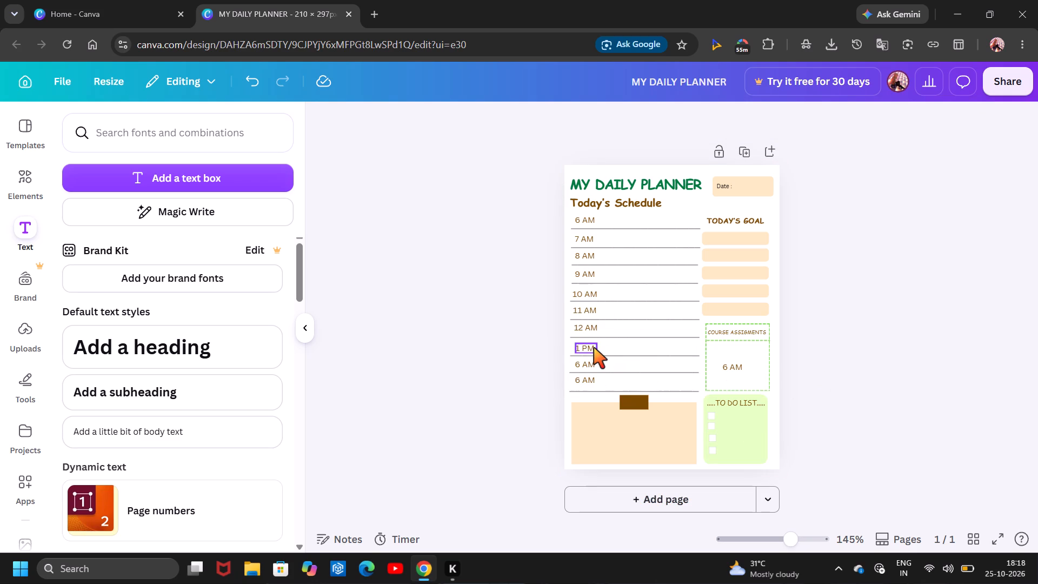
pyautogui.click(600, 390)
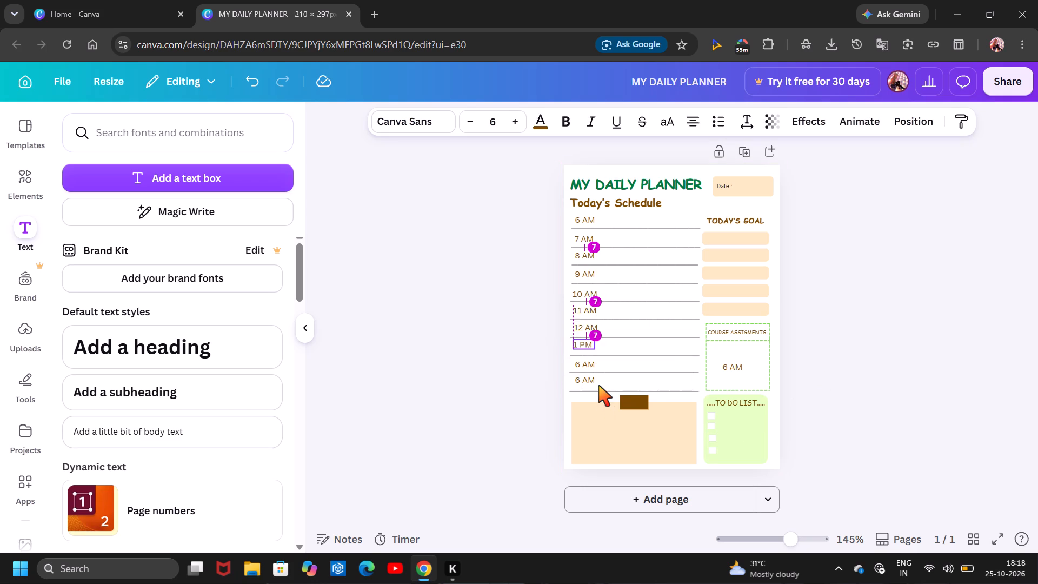
pyautogui.click(947, 313)
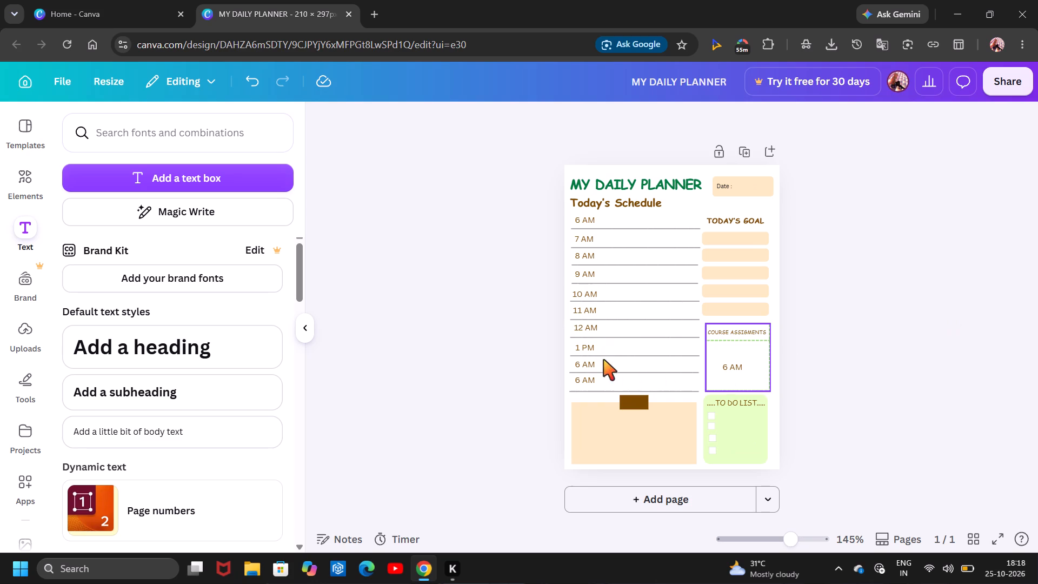
# Shift the 10 AM, 11 AM and 12 AM labels slightly right to line up with the other time labels.
pyautogui.click(584, 294)
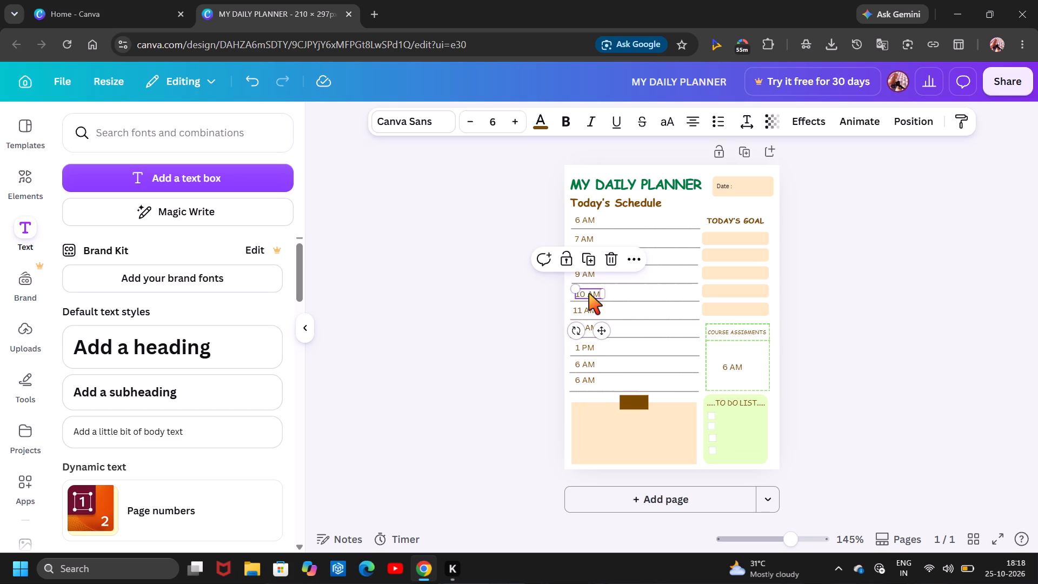
pyautogui.moveTo(583, 307); pyautogui.dragTo(589, 307)
pyautogui.moveTo(583, 328); pyautogui.dragTo(588, 328)
pyautogui.click(822, 307)
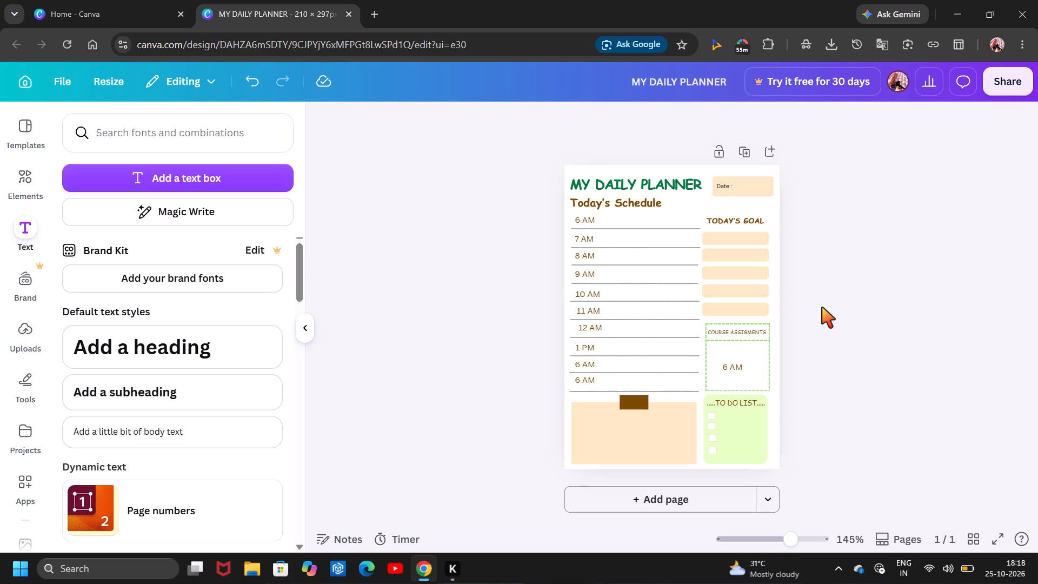
pyautogui.click(595, 299)
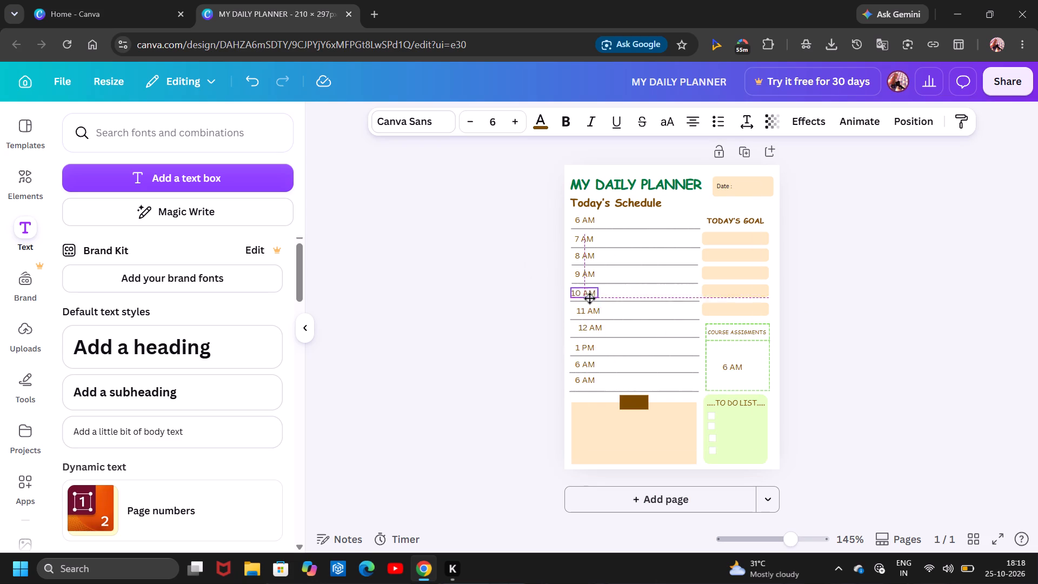
pyautogui.click(591, 309)
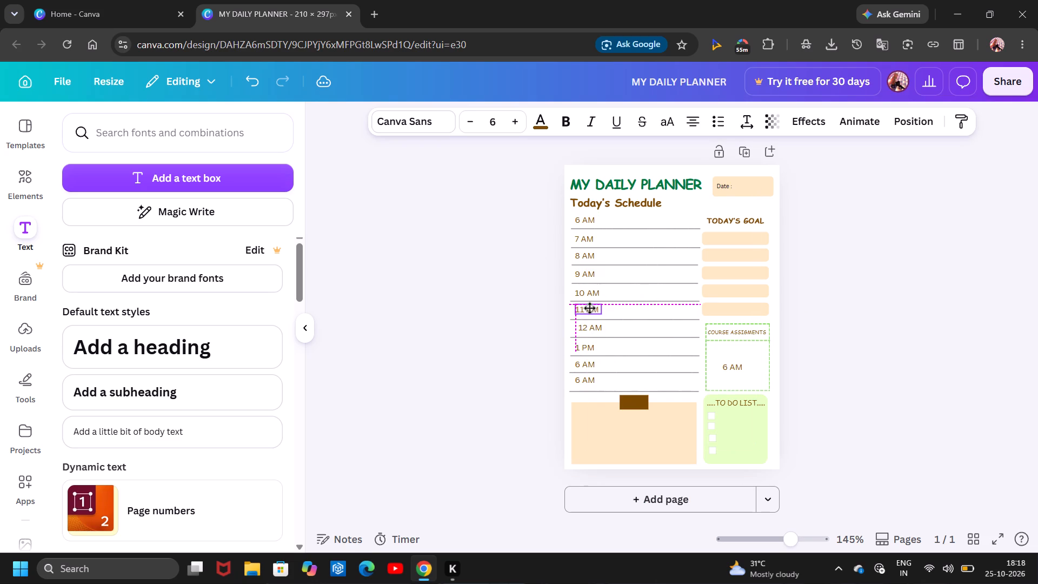
pyautogui.click(586, 310)
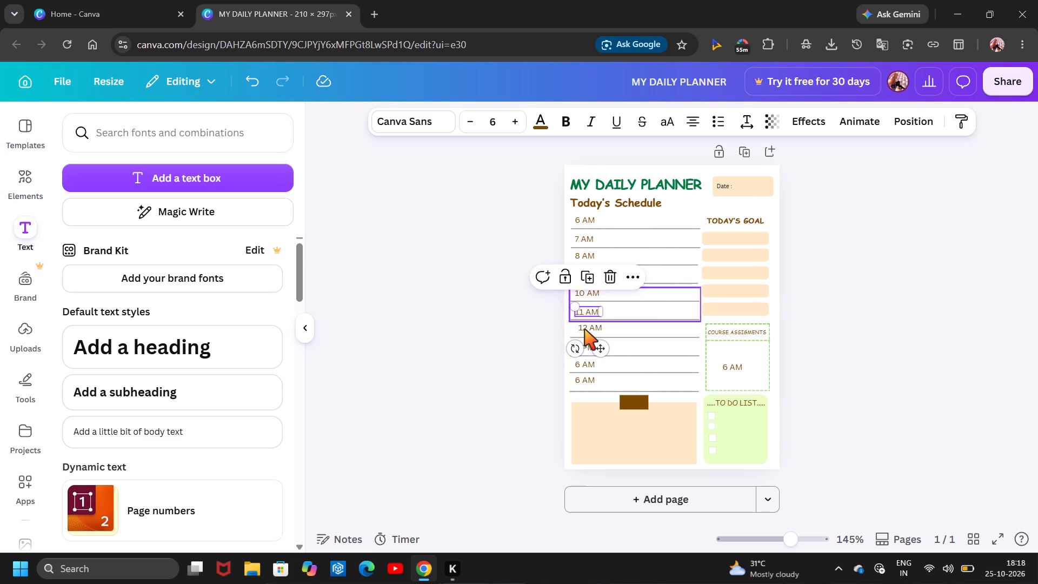
pyautogui.click(584, 329)
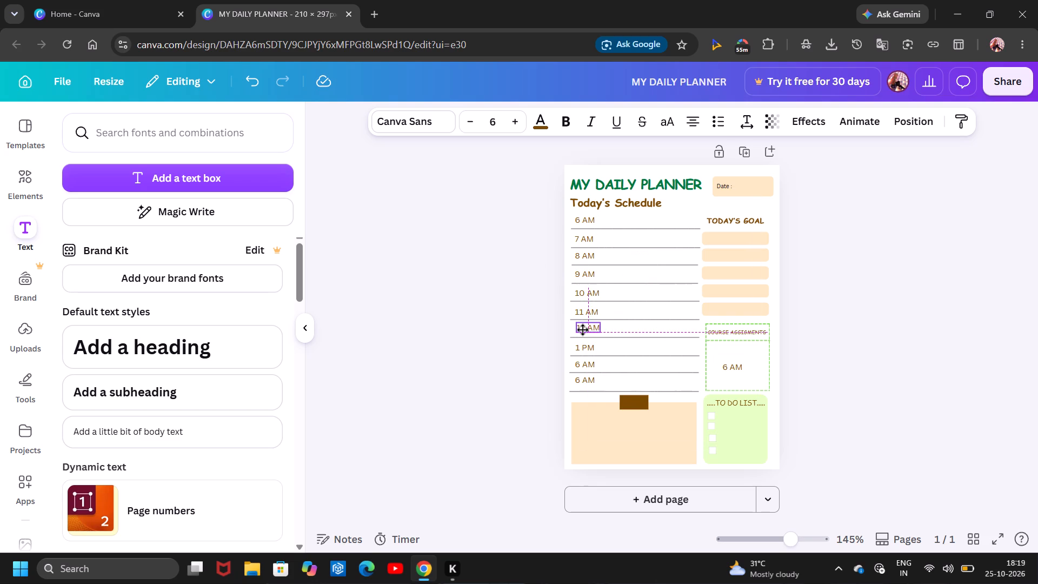
pyautogui.click(868, 291)
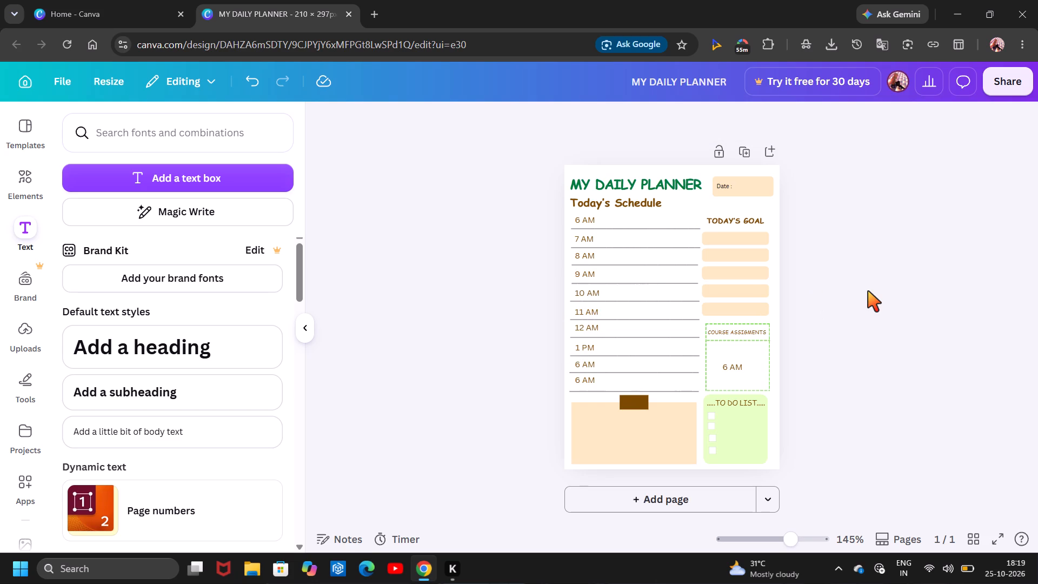
# Shift the time labels from 12 AM up to 6 AM slightly left, towards the start of their schedule lines.
pyautogui.click(593, 330)
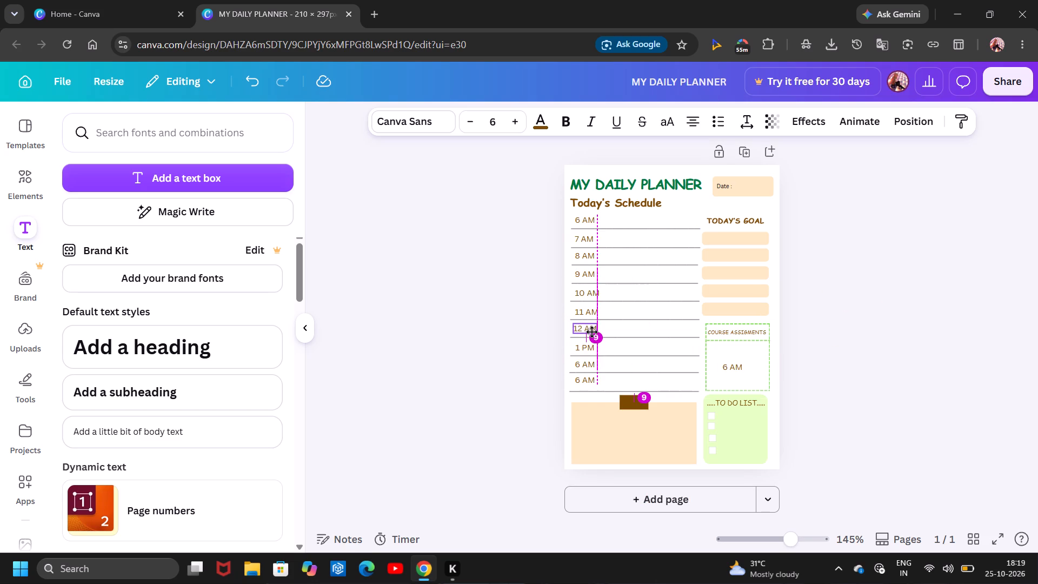
pyautogui.click(869, 301)
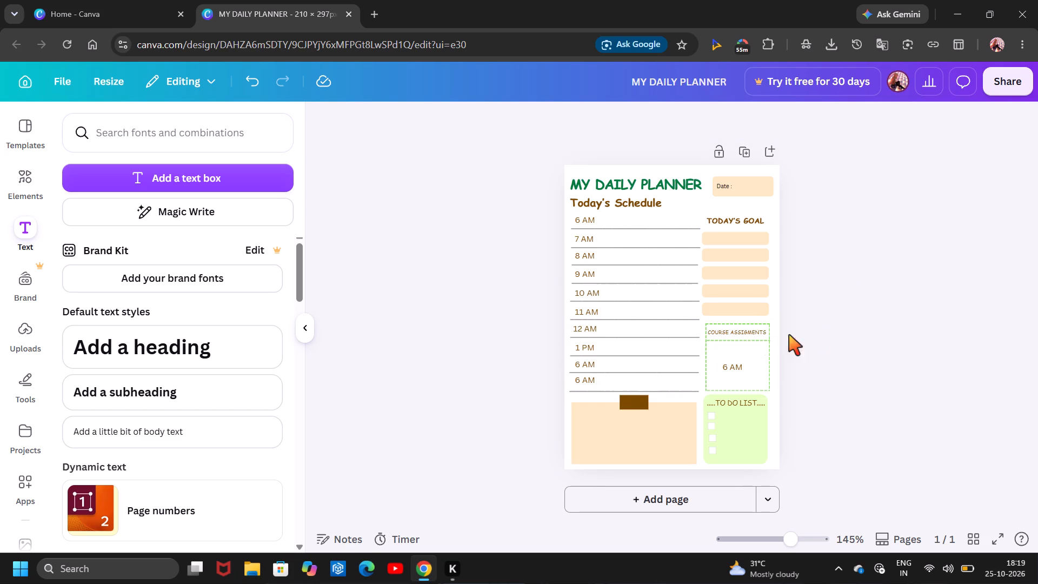
pyautogui.click(586, 313)
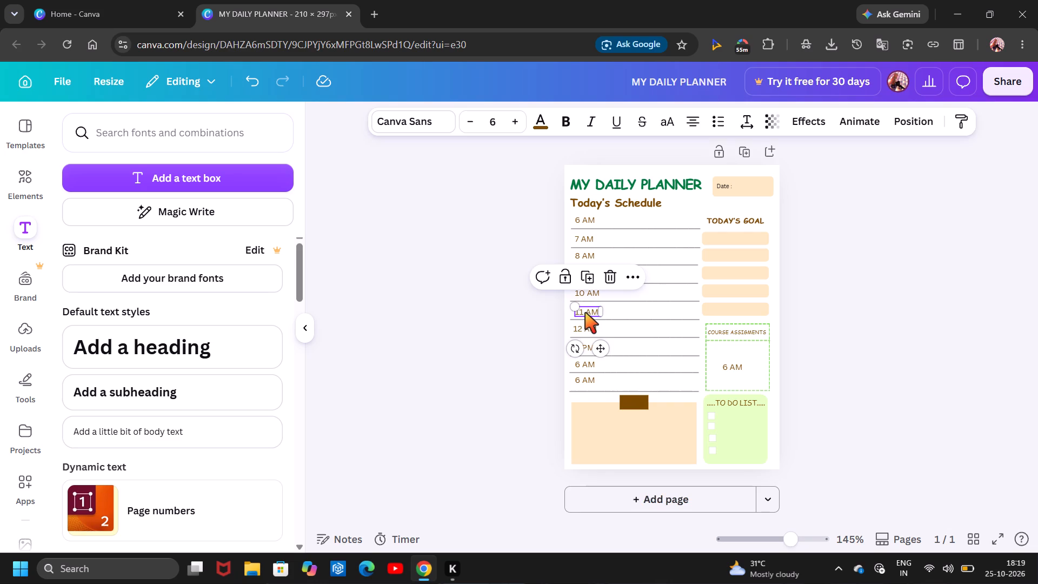
pyautogui.click(584, 313)
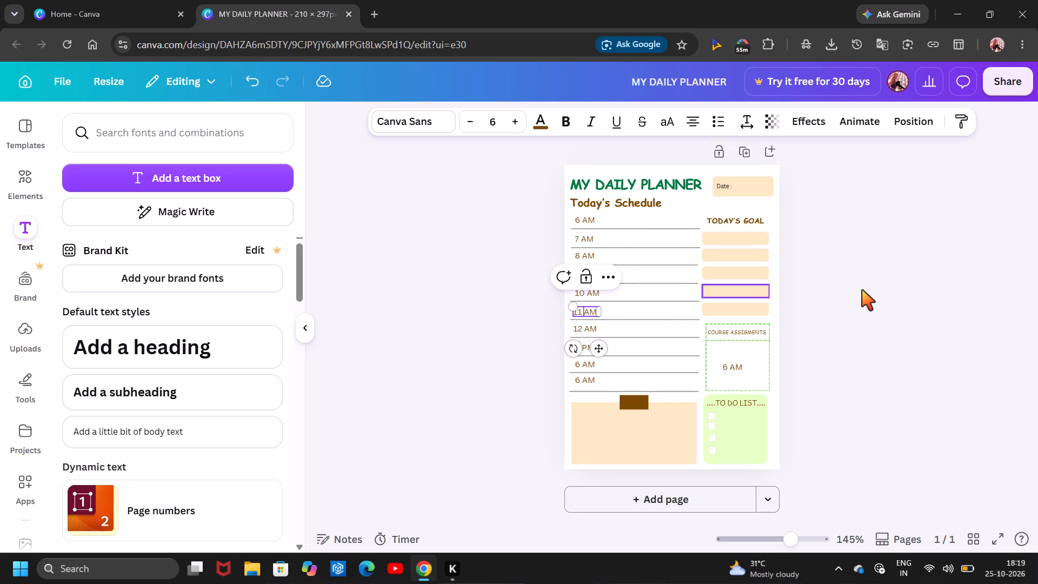
pyautogui.click(862, 290)
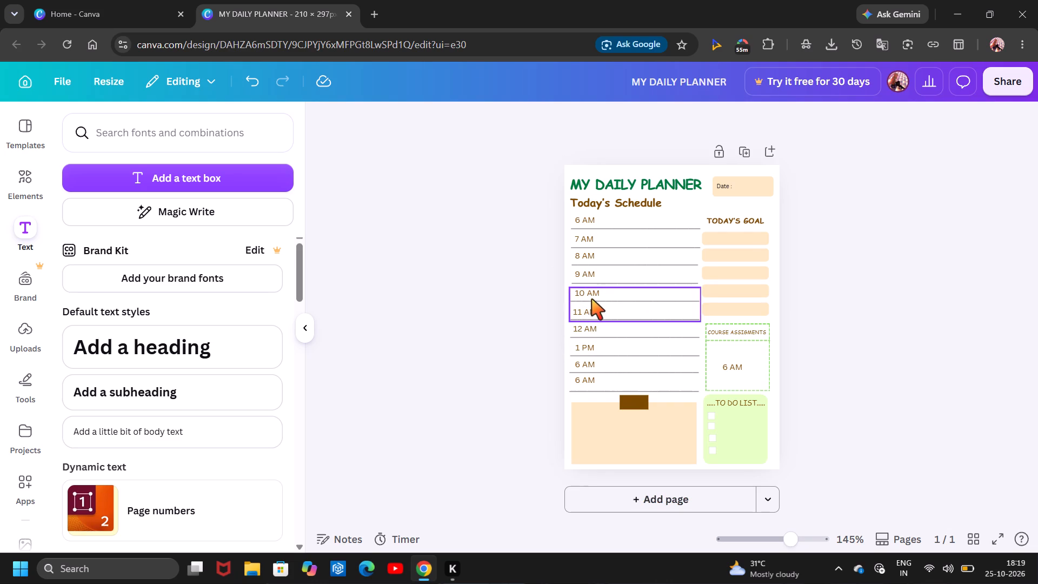
pyautogui.click(591, 296)
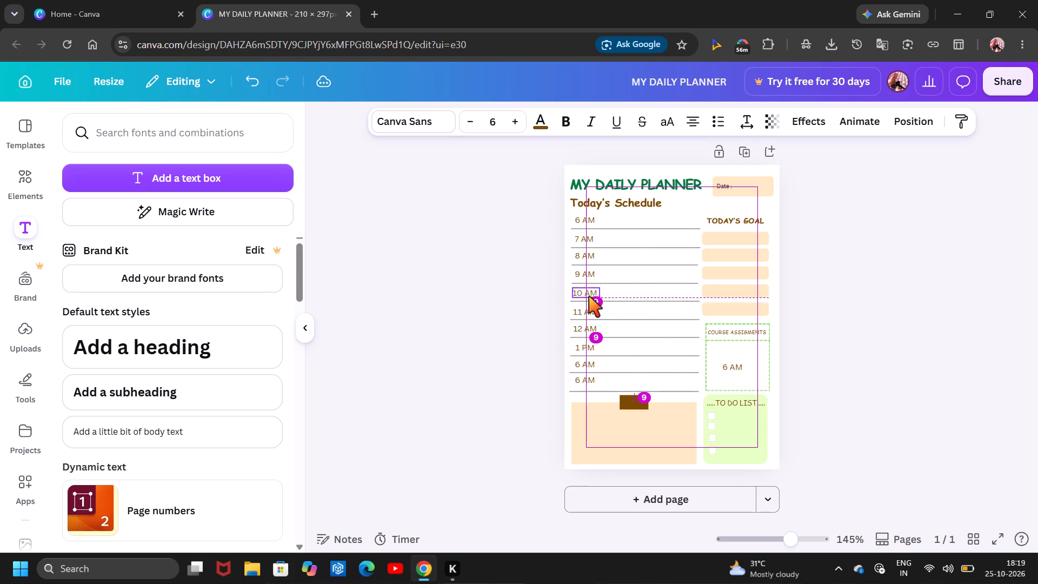
pyautogui.click(585, 273)
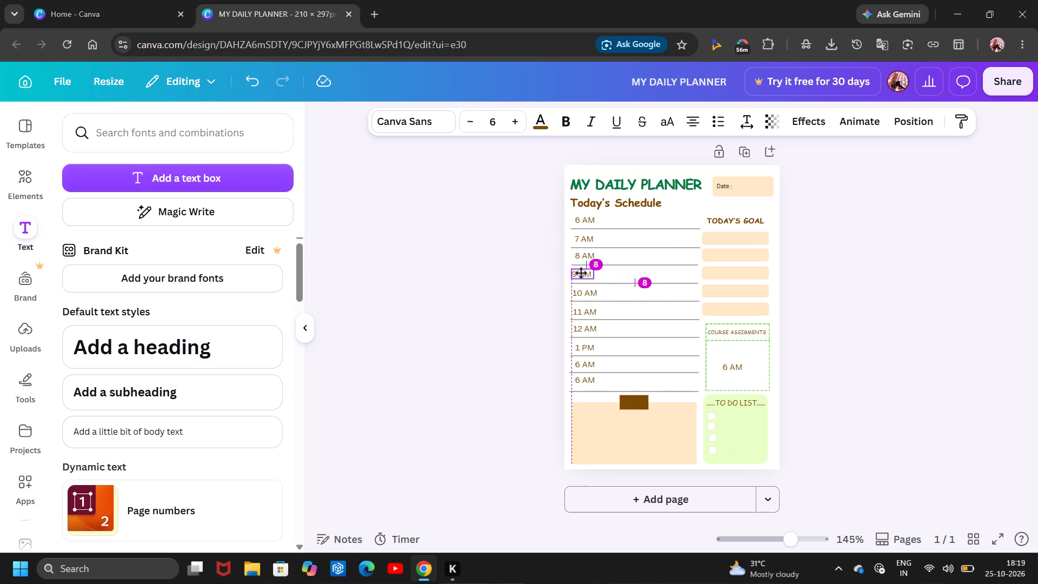
pyautogui.click(589, 253)
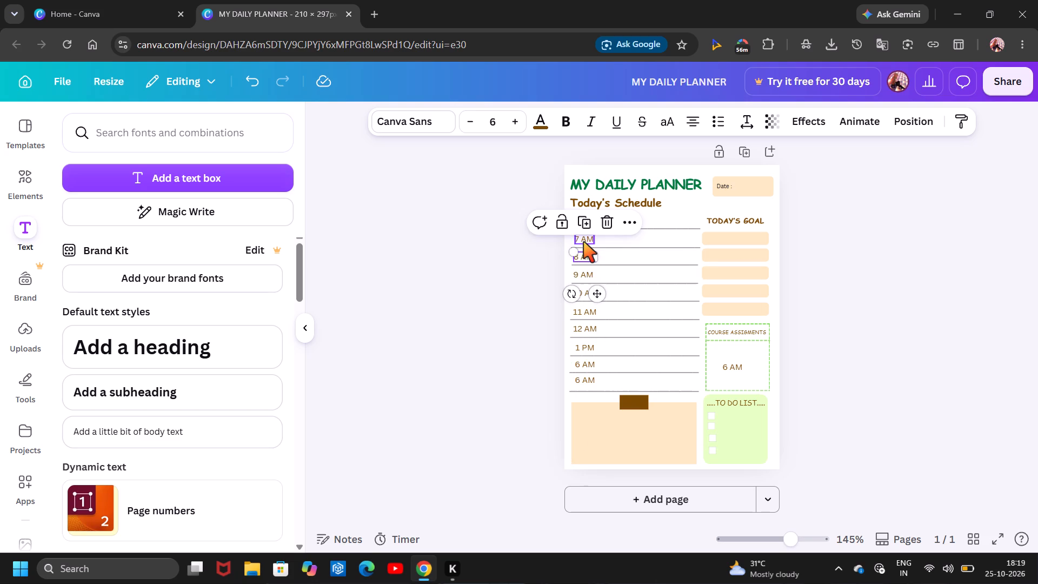
pyautogui.click(583, 242)
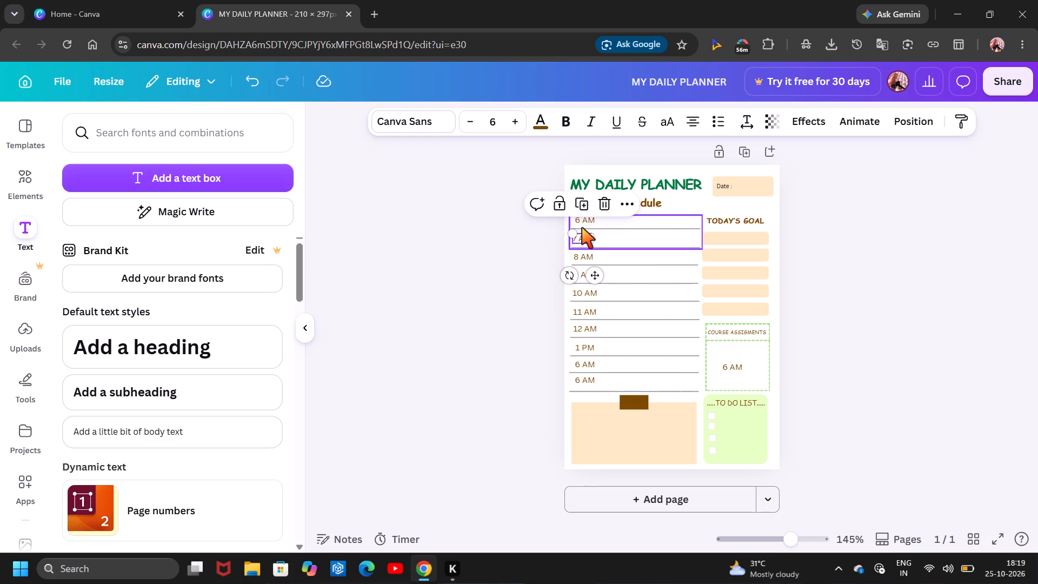
pyautogui.moveTo(587, 219); pyautogui.dragTo(582, 219)
pyautogui.click(882, 396)
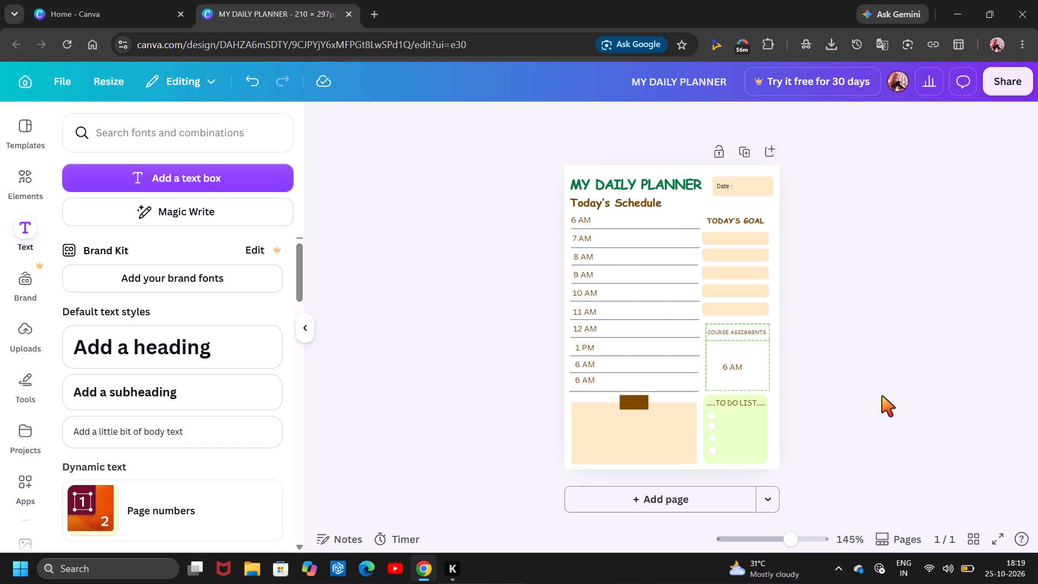
# Change the label on the ninth schedule line to 2 PM.
pyautogui.tripleClick(592, 367)
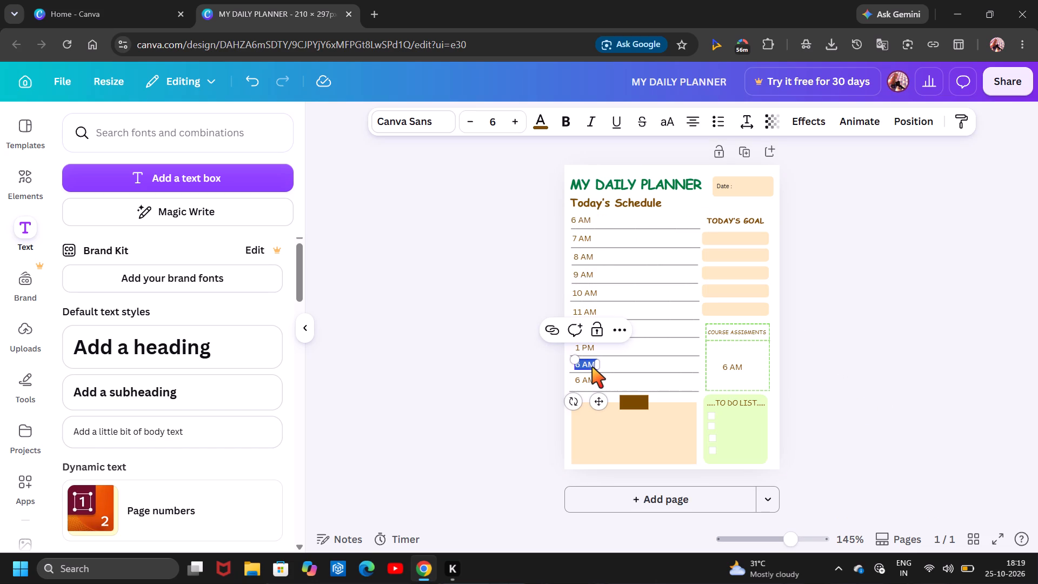
pyautogui.click(592, 367)
pyautogui.tripleClick(592, 367)
pyautogui.press('BackSpace')
pyautogui.write('2 PM')
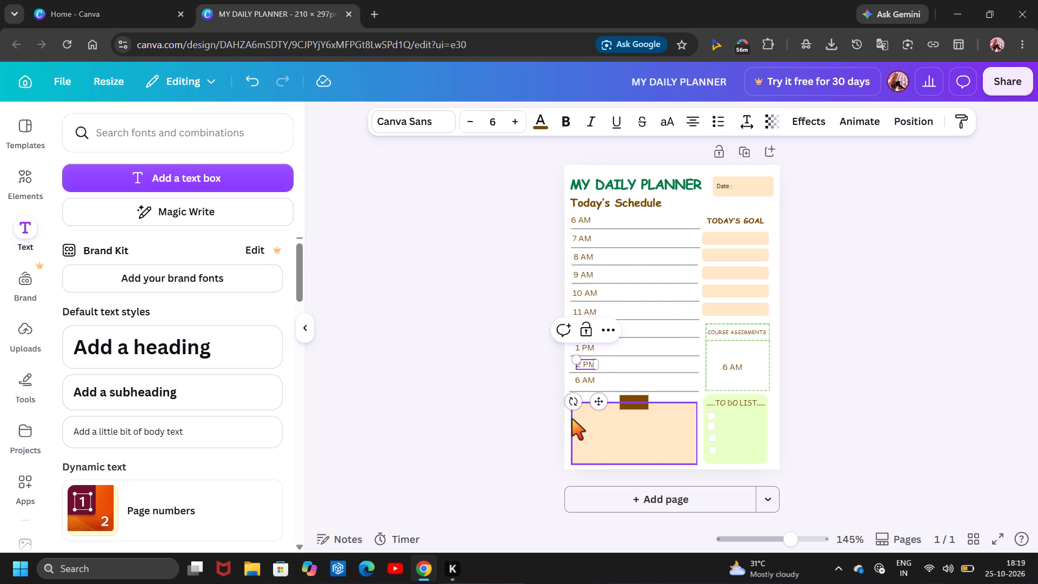
pyautogui.click(871, 399)
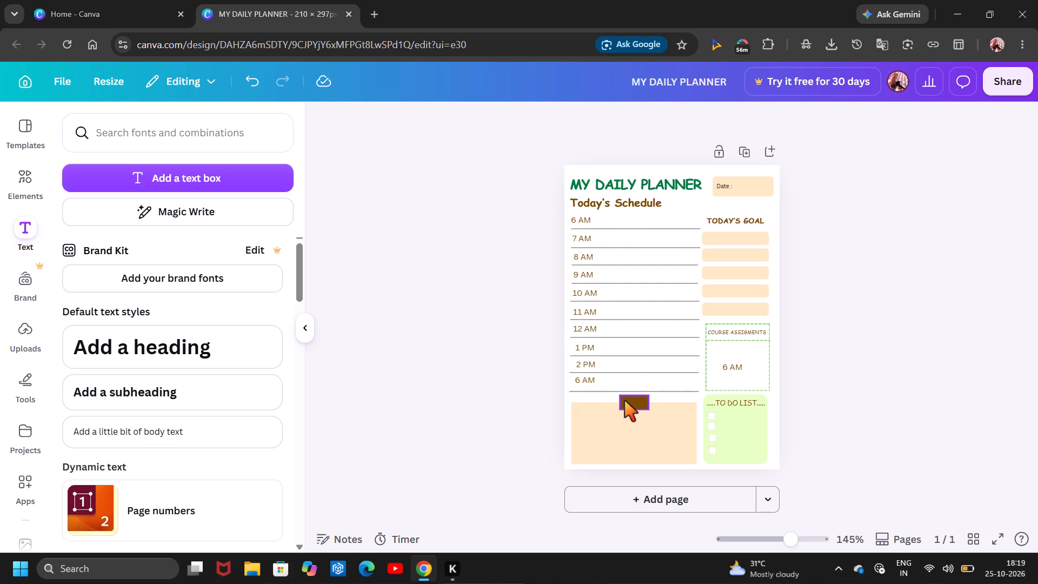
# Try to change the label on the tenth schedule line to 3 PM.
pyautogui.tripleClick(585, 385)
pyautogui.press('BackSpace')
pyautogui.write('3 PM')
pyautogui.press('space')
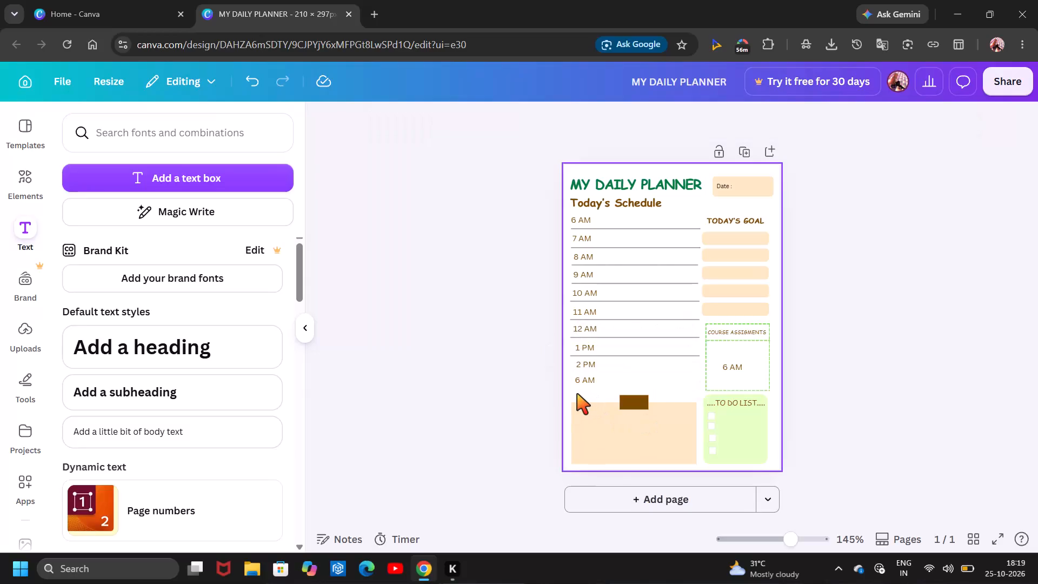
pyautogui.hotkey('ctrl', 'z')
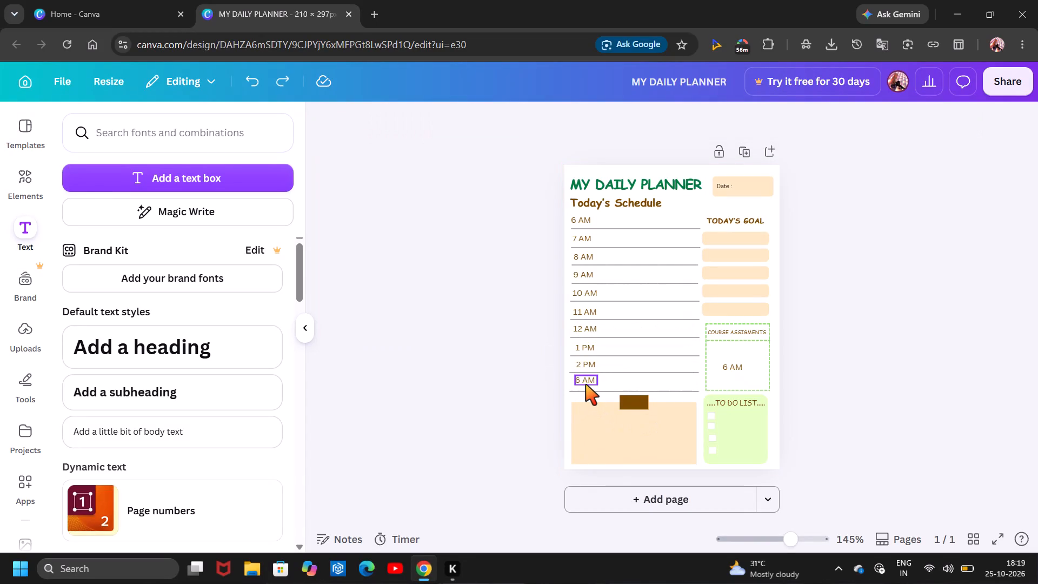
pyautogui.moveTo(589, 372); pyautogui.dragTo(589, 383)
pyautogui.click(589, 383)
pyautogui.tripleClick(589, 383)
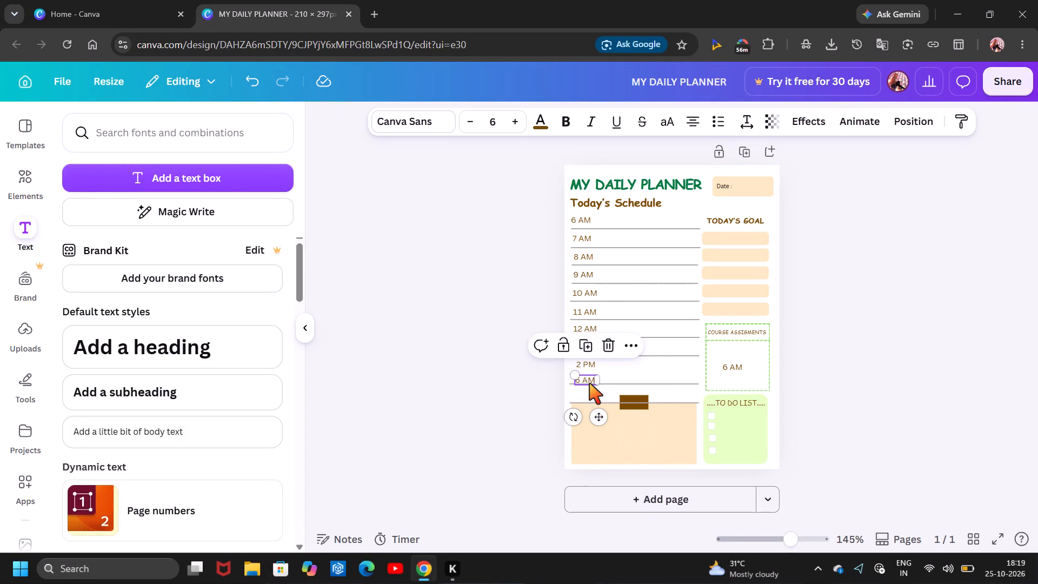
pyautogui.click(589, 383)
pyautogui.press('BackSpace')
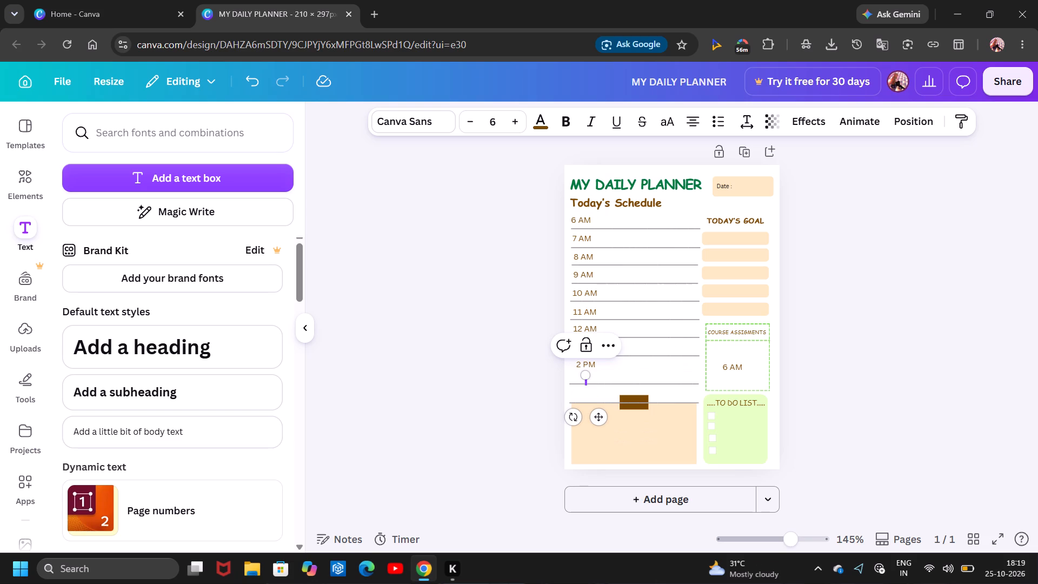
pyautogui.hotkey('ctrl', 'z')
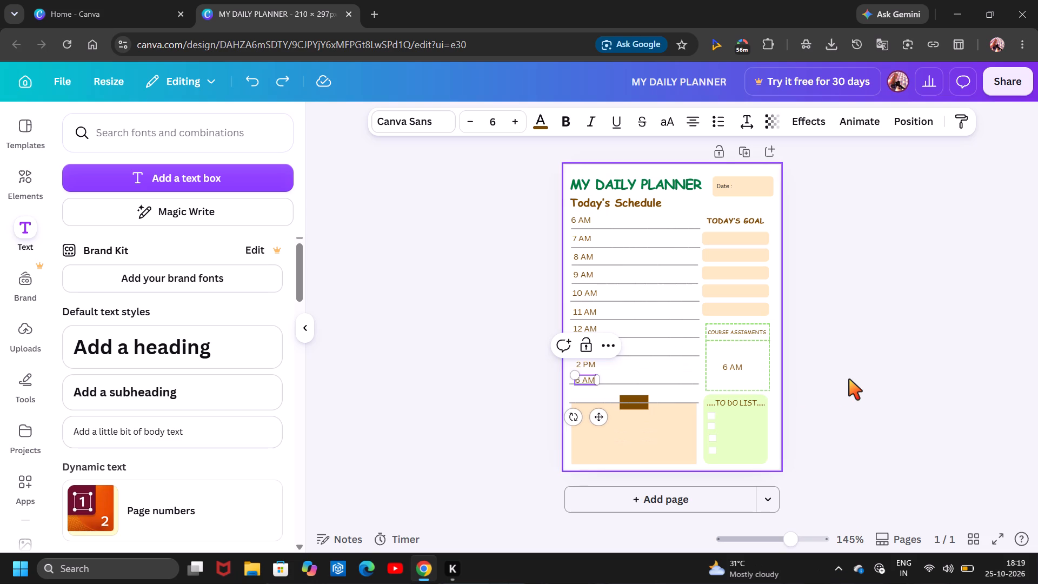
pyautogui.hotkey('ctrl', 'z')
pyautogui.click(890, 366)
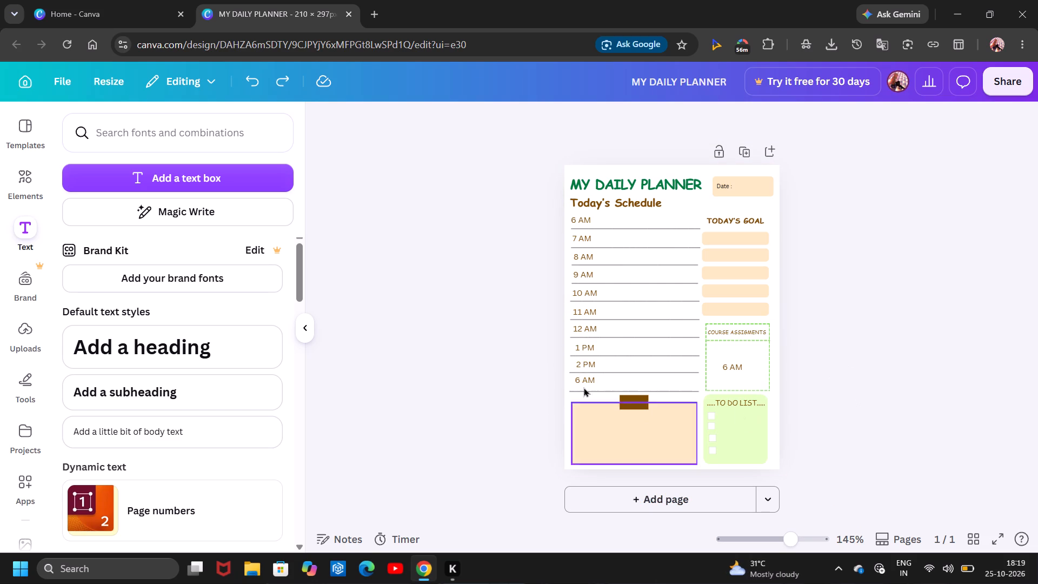
# Lower the 6 AM label onto the tenth schedule line and shift the 2 PM and 1 PM labels slightly left.
pyautogui.click(590, 383)
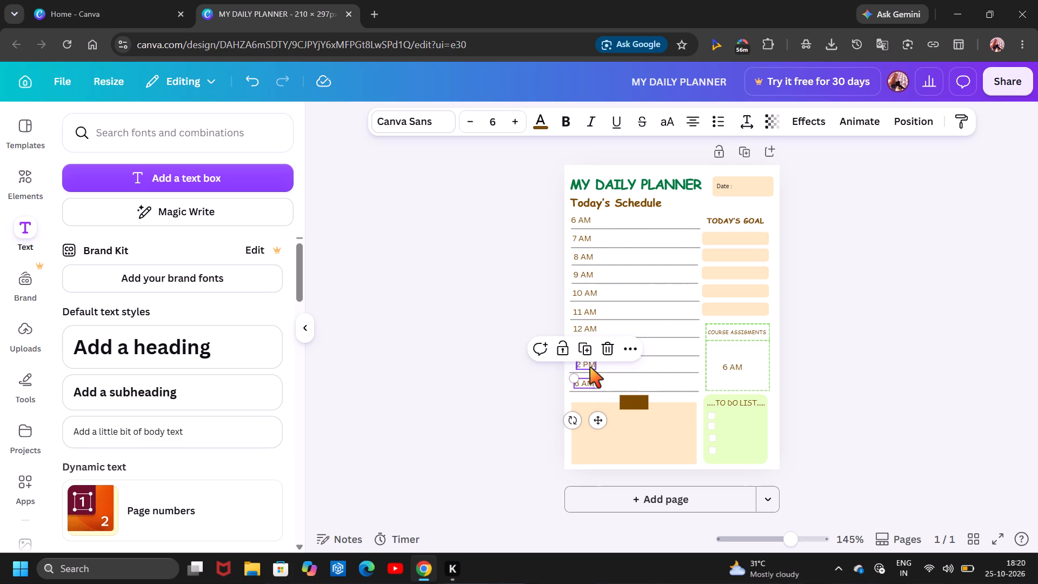
pyautogui.click(590, 361)
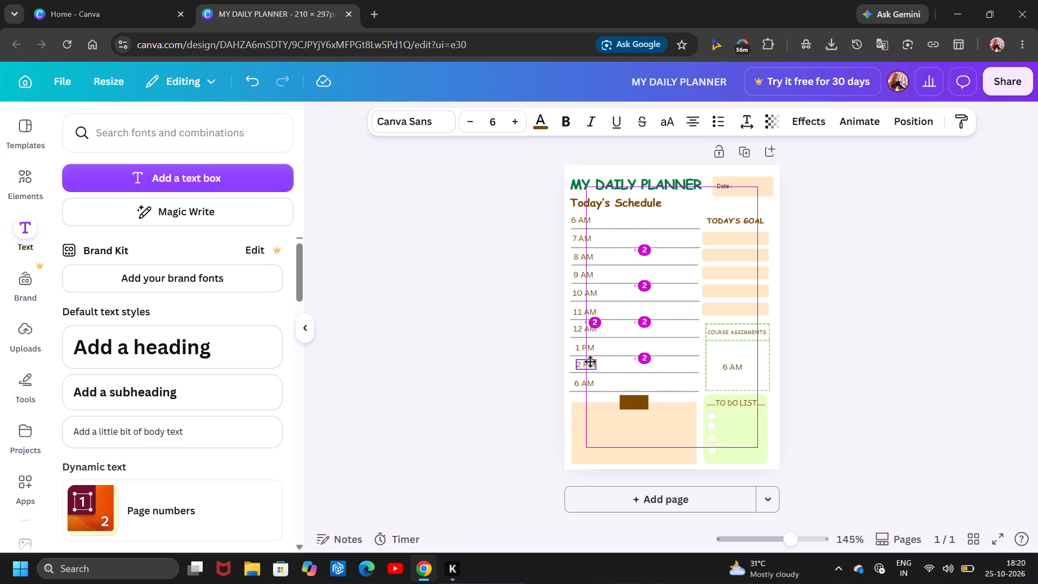
pyautogui.click(582, 348)
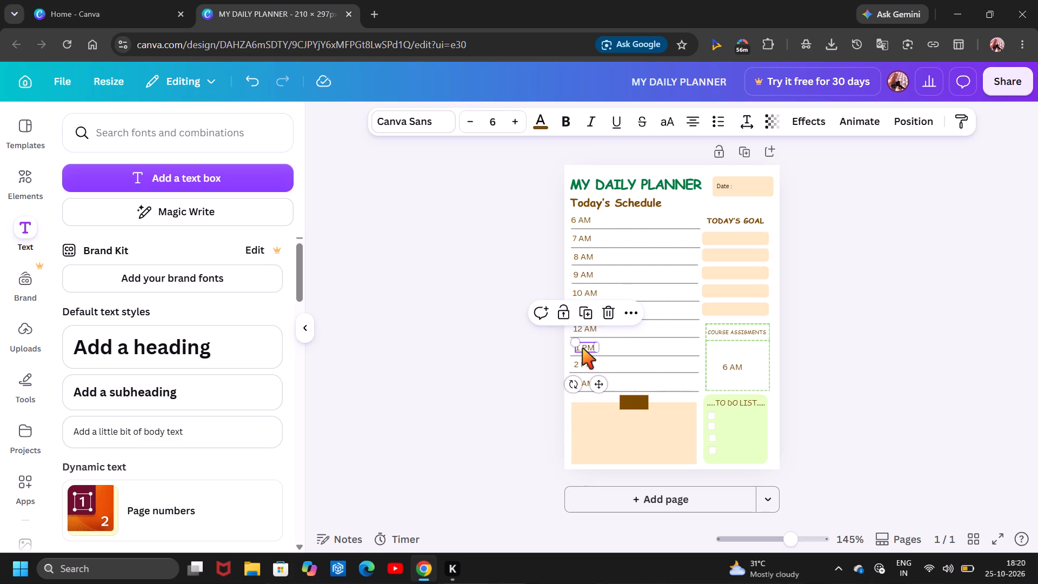
pyautogui.click(802, 339)
# Change the label on the tenth schedule line to 3 PM.
pyautogui.tripleClick(587, 383)
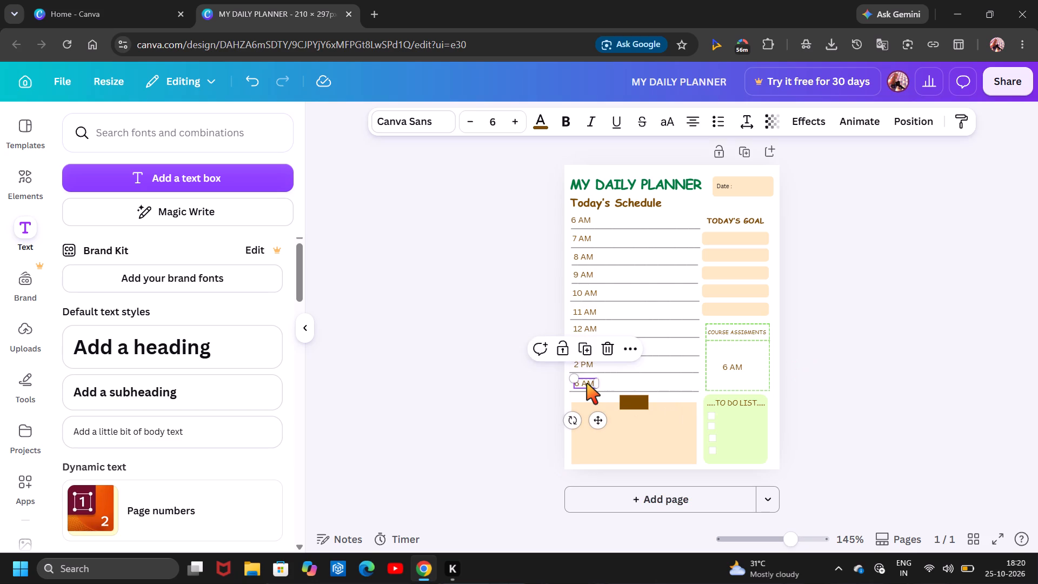
pyautogui.press('BackSpace')
pyautogui.write('3')
pyautogui.press('space')
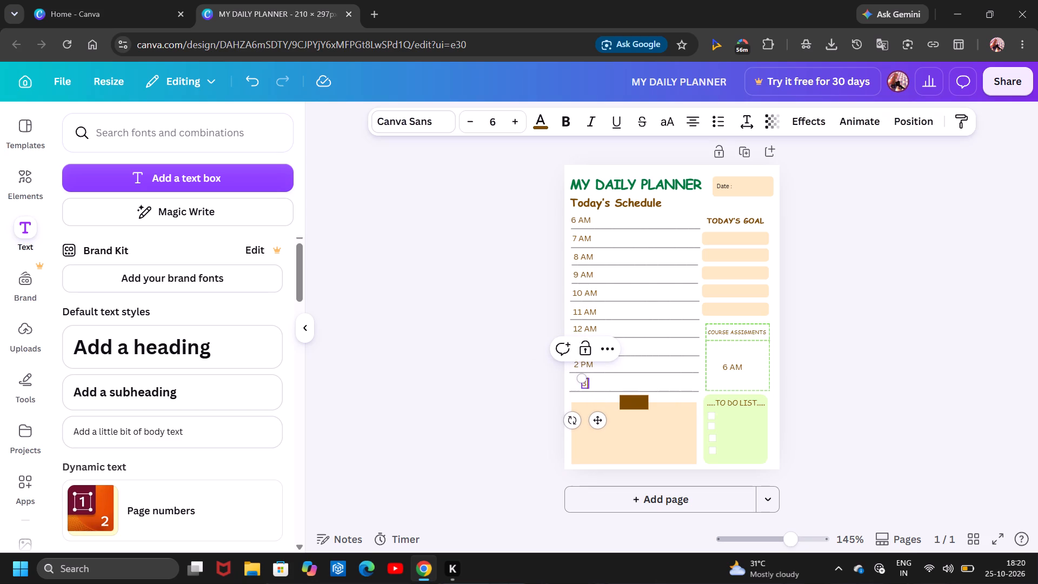
pyautogui.write('PM')
pyautogui.click(904, 391)
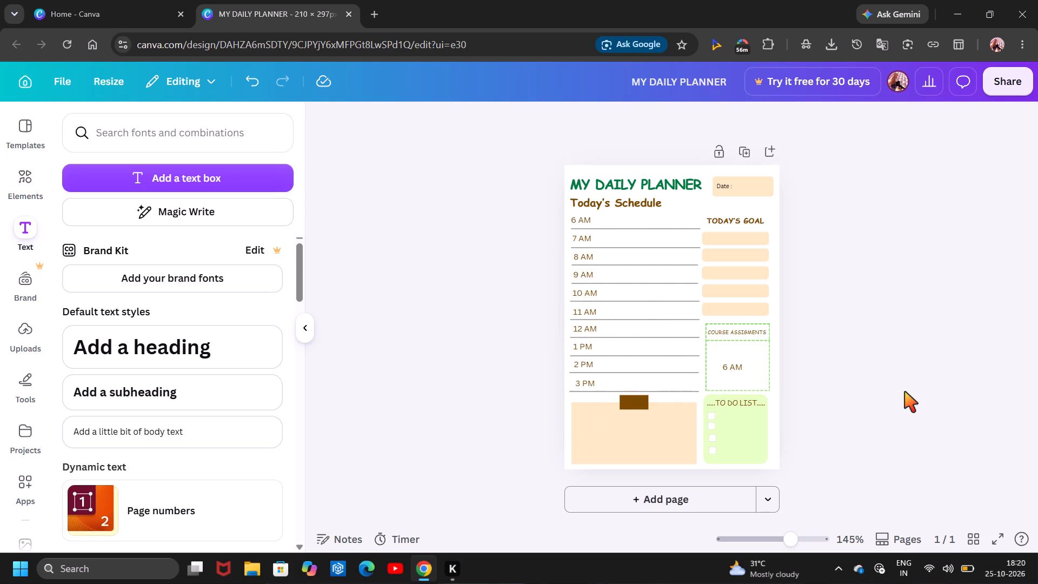
# Shift the 3 PM and 2 PM labels slightly left to line up with the 1 PM label.
pyautogui.click(584, 382)
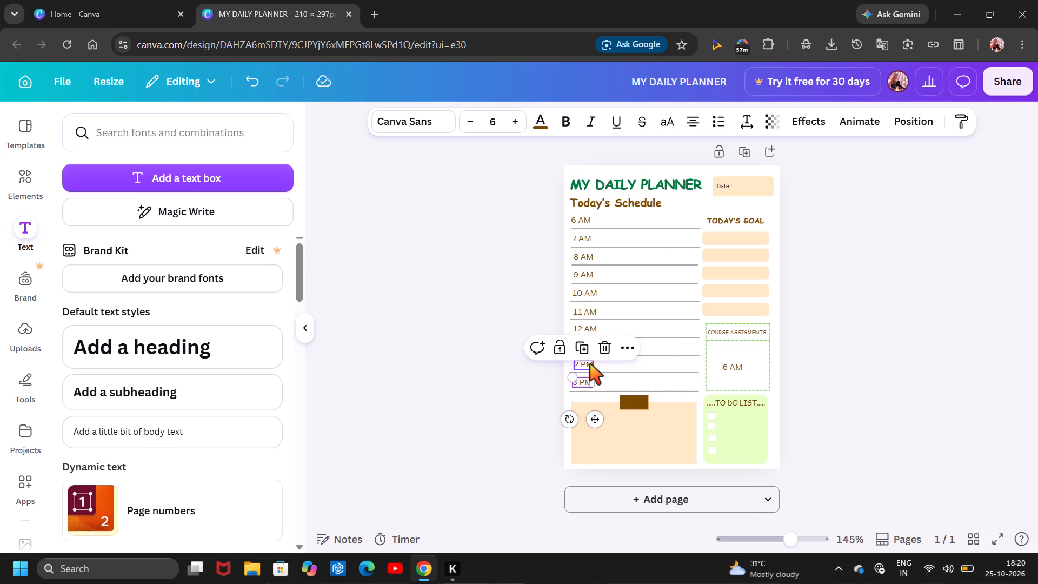
pyautogui.click(590, 364)
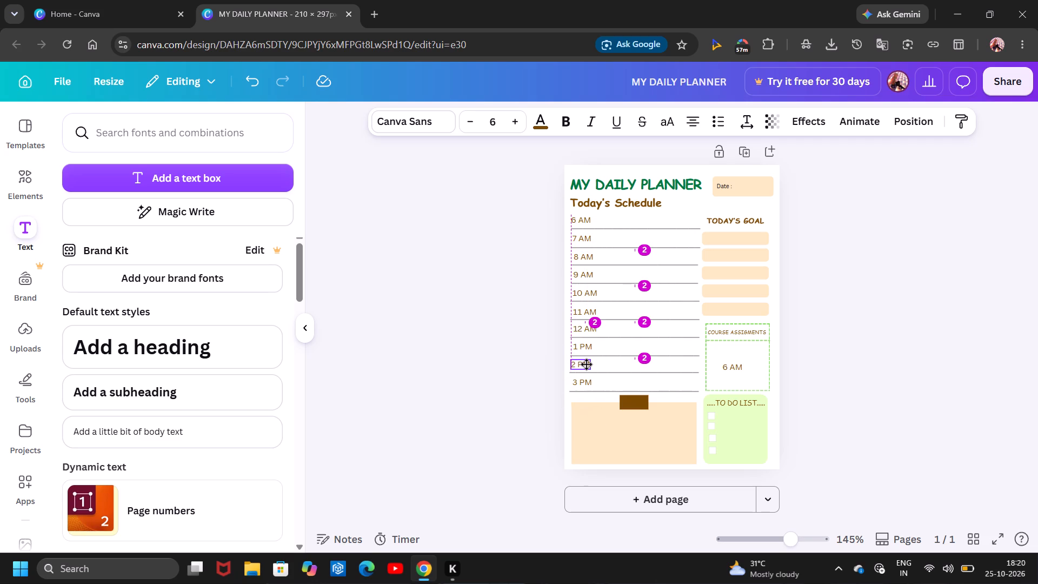
pyautogui.click(917, 346)
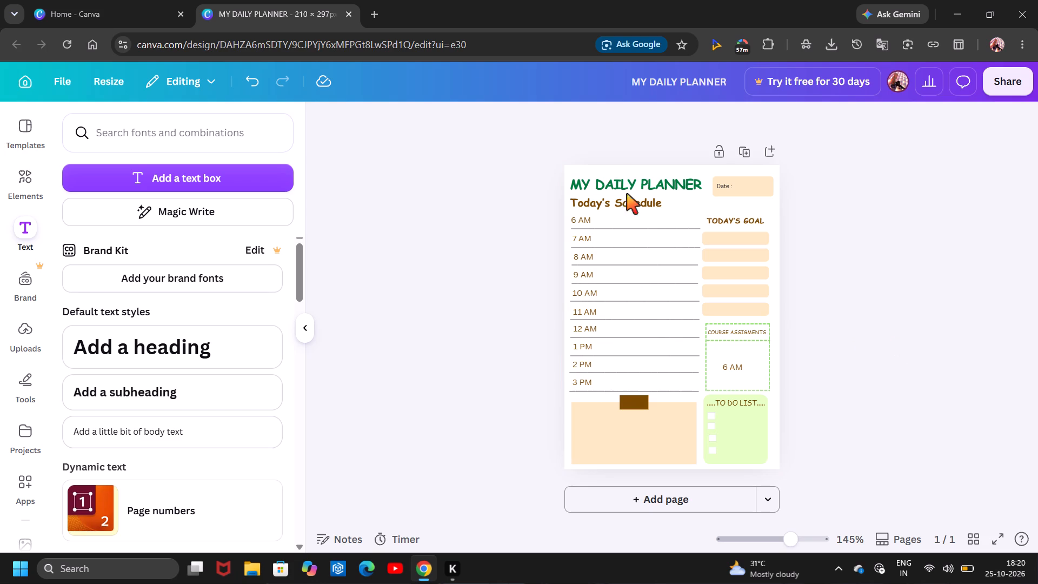
# Move the MY DAILY PLANNER title and the Today's Schedule heading slightly up, away from the first time label.
pyautogui.click(632, 178)
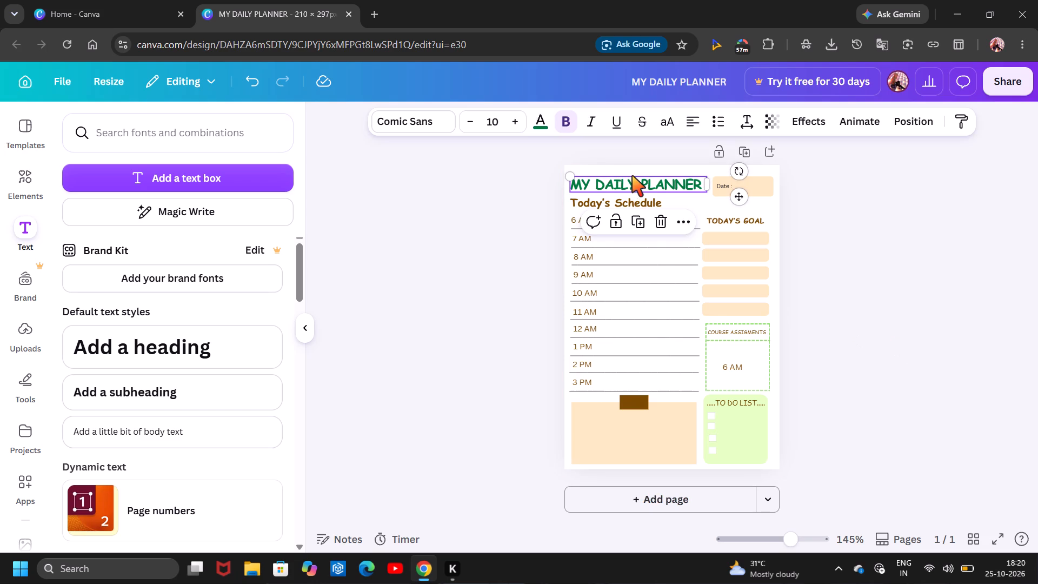
pyautogui.click(625, 202)
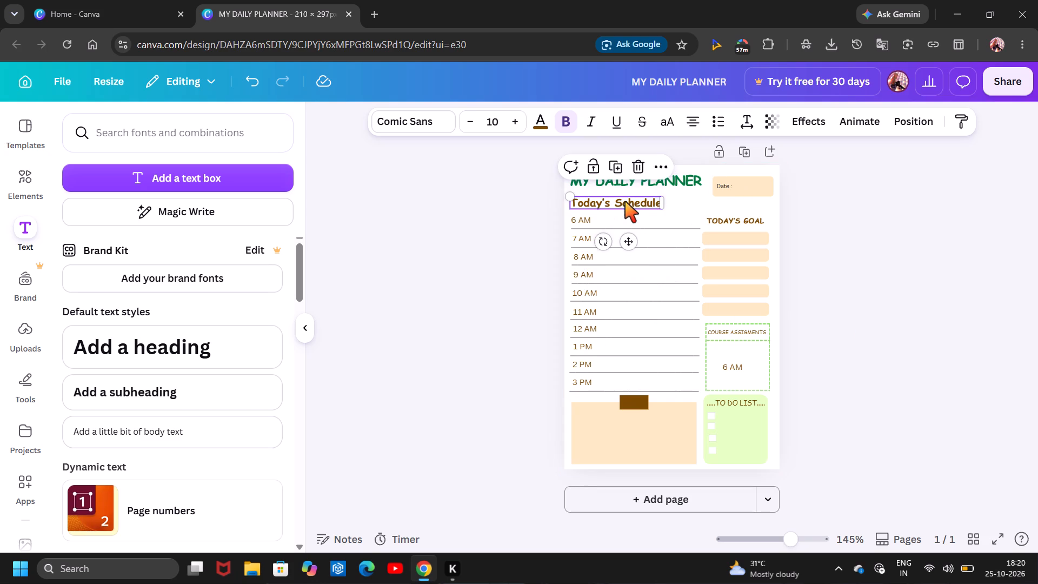
pyautogui.click(853, 205)
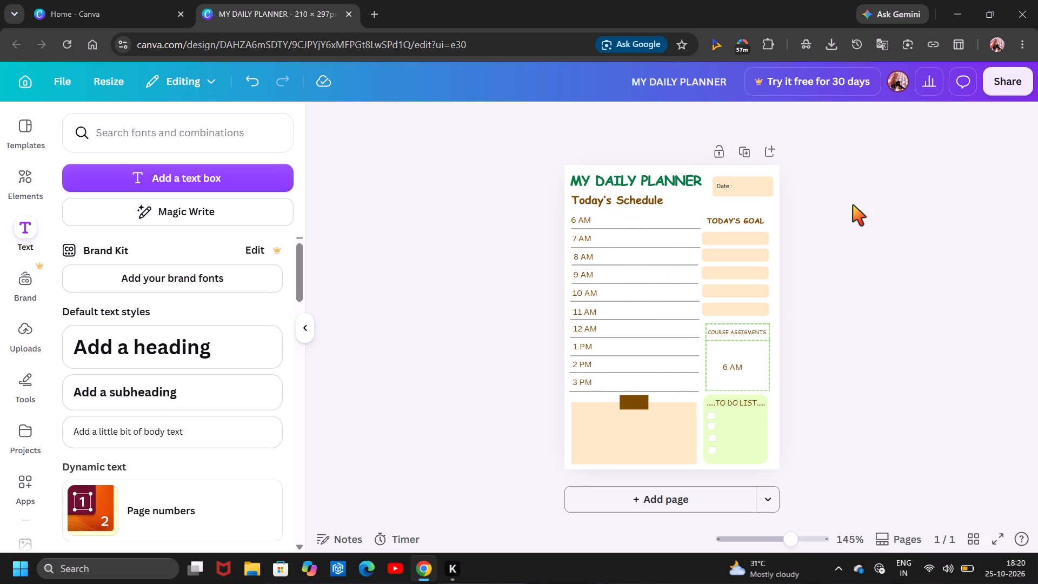
pyautogui.click(850, 222)
# Move the Date box slightly left and up, closer to the planner title.
pyautogui.click(750, 193)
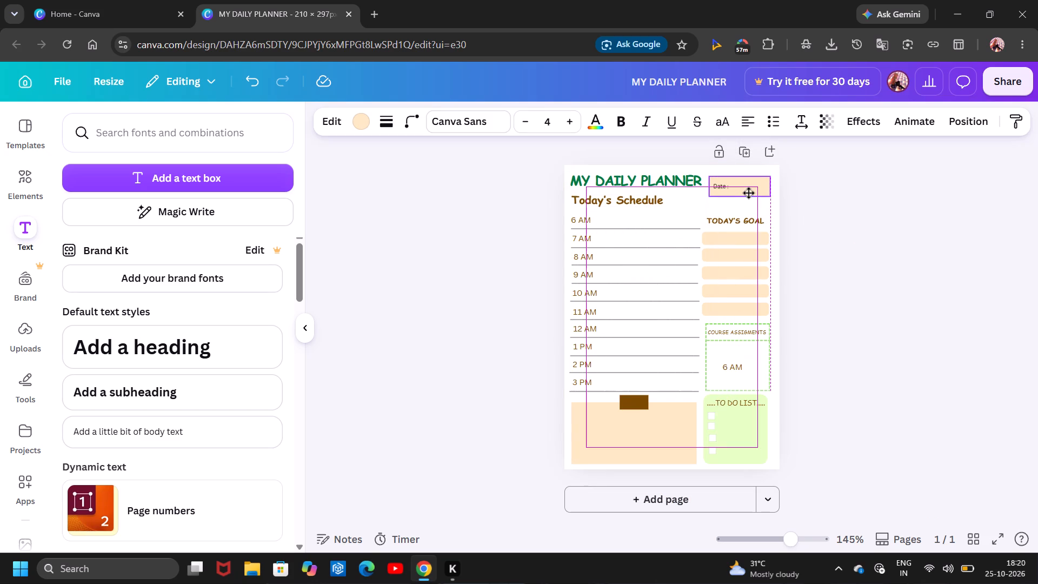
pyautogui.click(872, 223)
# Recolour the Date text with the design's brown.
pyautogui.tripleClick(715, 182)
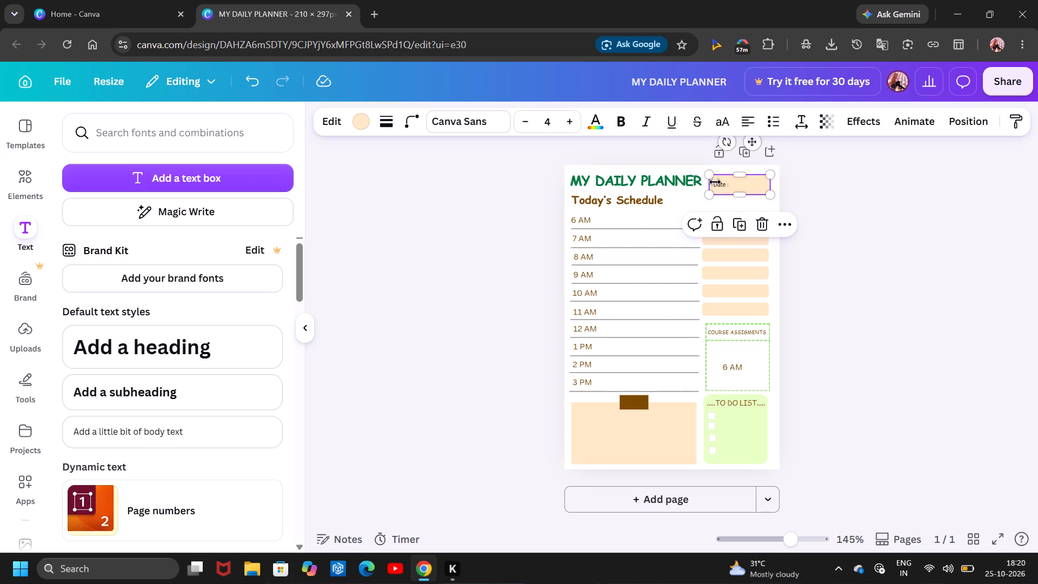
pyautogui.tripleClick(720, 184)
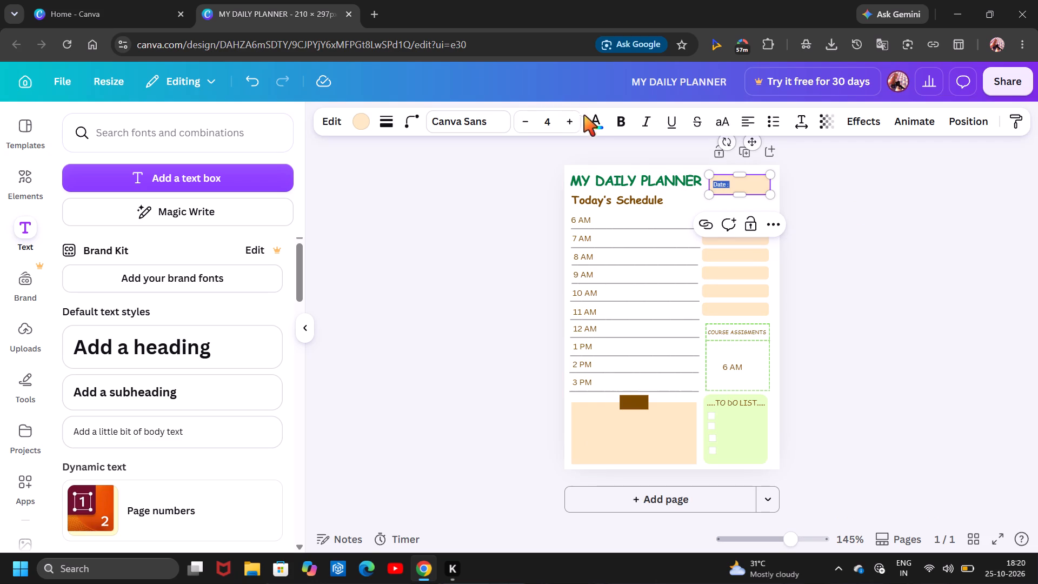
pyautogui.click(596, 131)
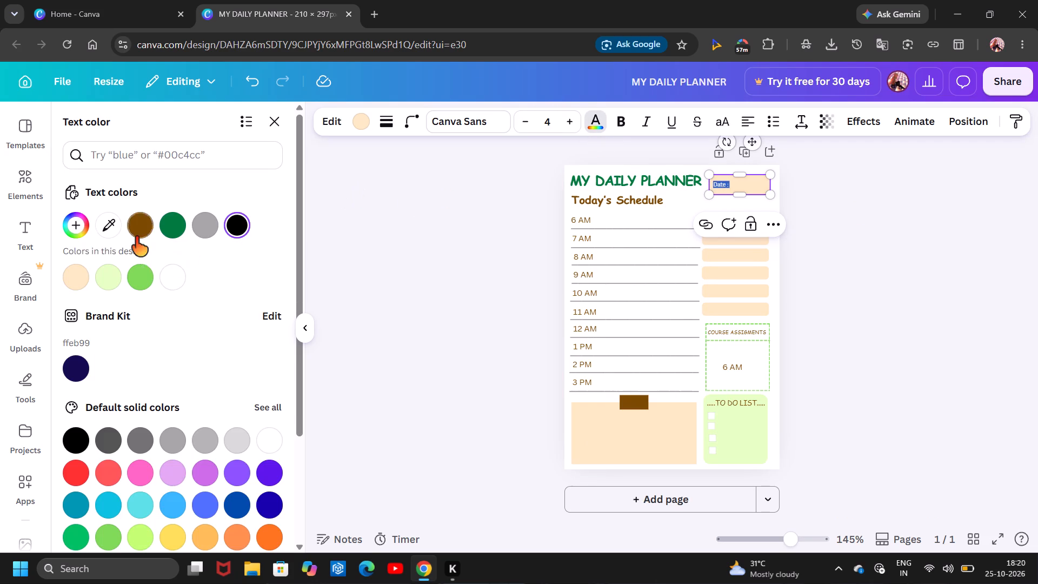
pyautogui.click(135, 237)
pyautogui.hscroll(1, 144, 234)
pyautogui.click(436, 217)
pyautogui.click(436, 217)
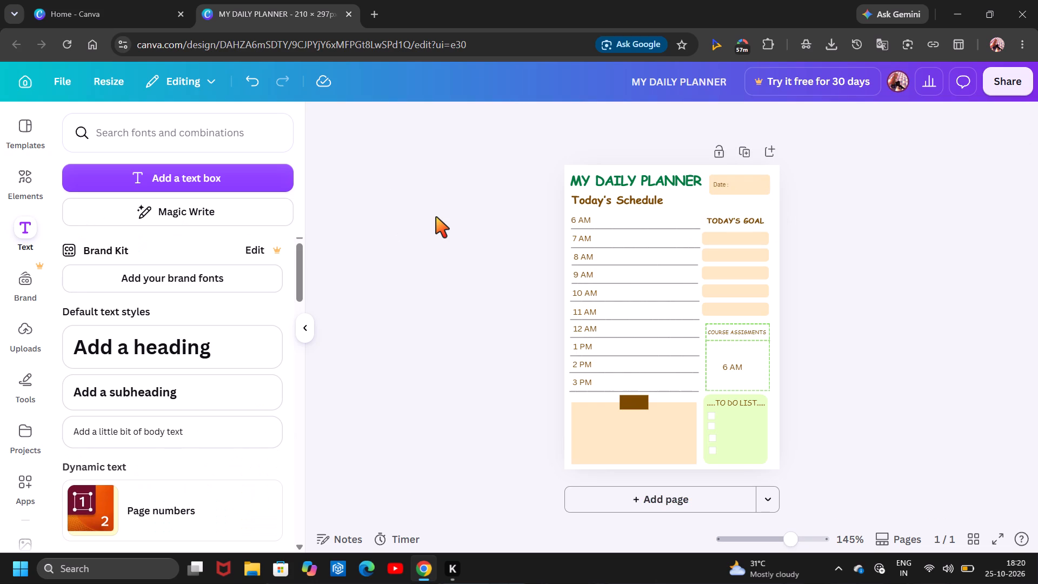
pyautogui.click(436, 217)
# Add a body text label reading NOTES just below the brown rectangle on the notes box.
pyautogui.click(630, 404)
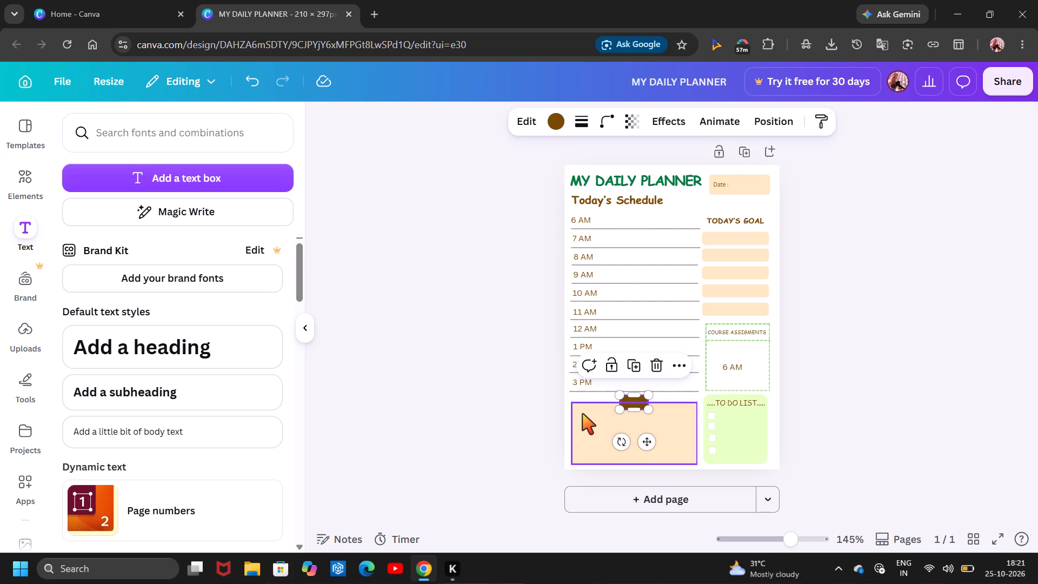
pyautogui.click(194, 433)
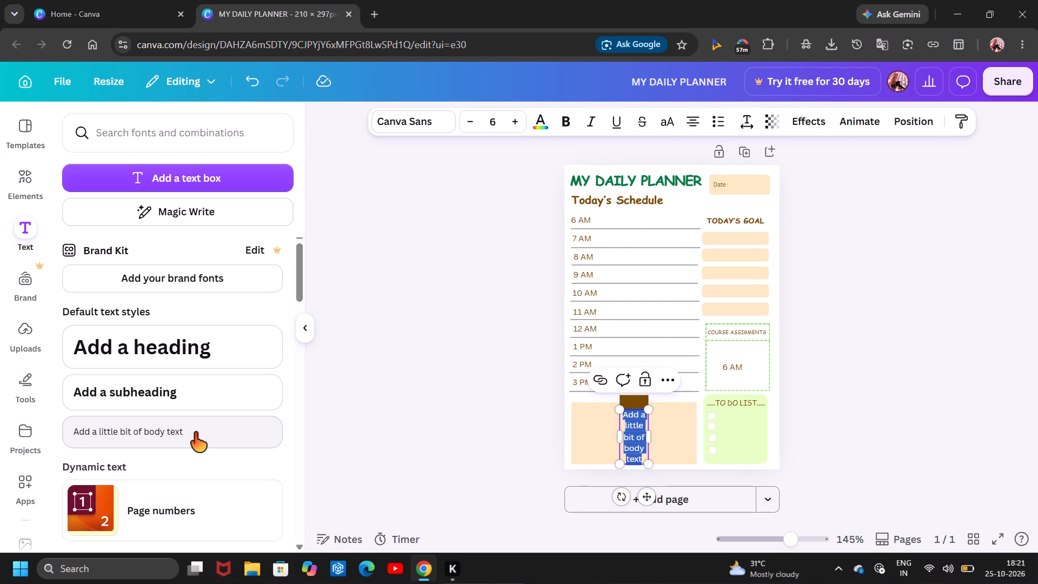
pyautogui.press('BackSpace')
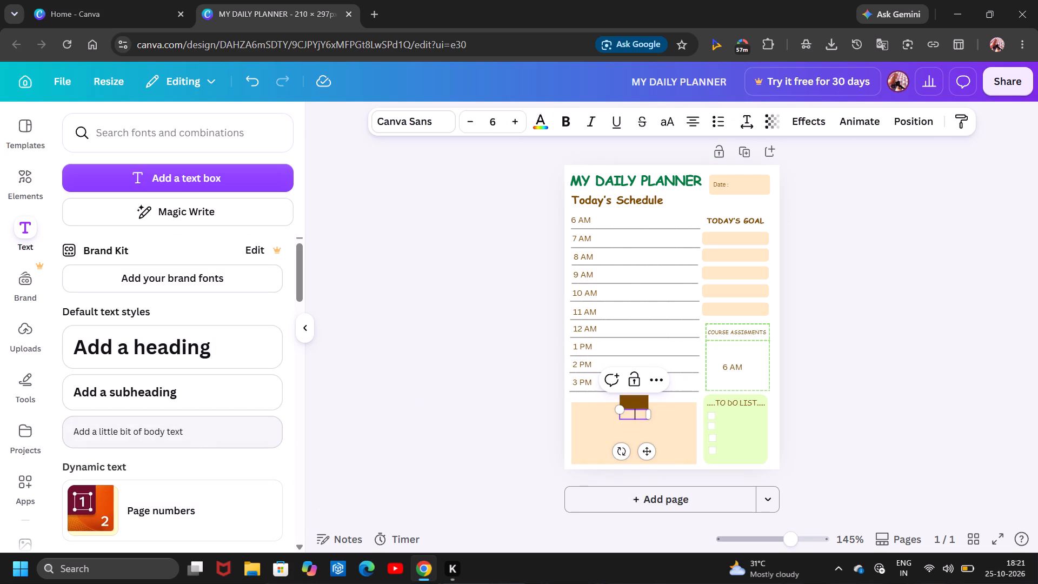
pyautogui.write('nOTS')
pyautogui.press('BackSpace')
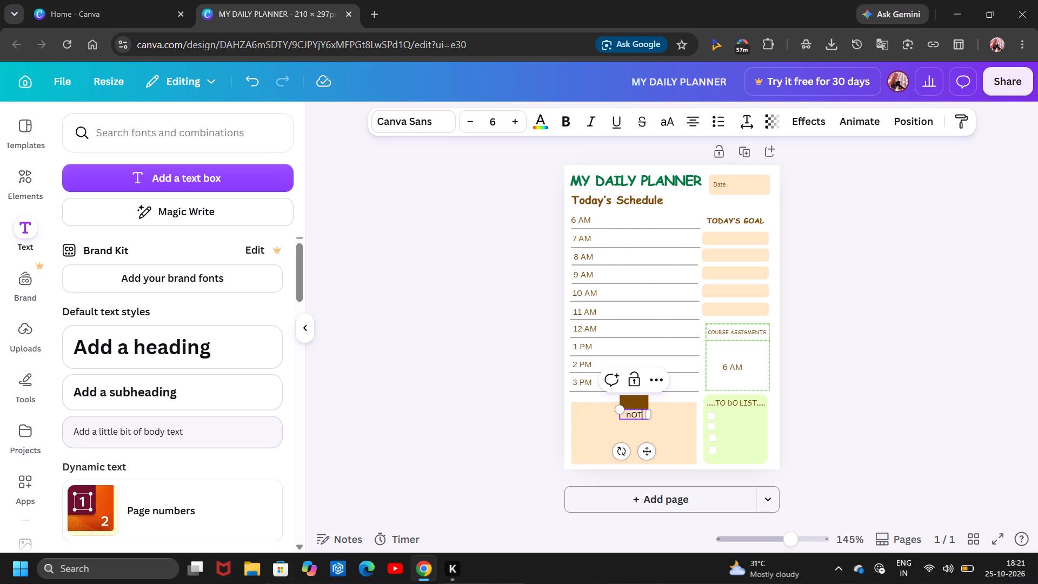
pyautogui.press('BackSpace')
pyautogui.press('BackSpace')
pyautogui.press('BackSpace')
pyautogui.write('NOTES')
# Set the NOTES label's font size to 5 and centre the label on the brown rectangle.
pyautogui.moveTo(646, 448); pyautogui.dragTo(649, 444)
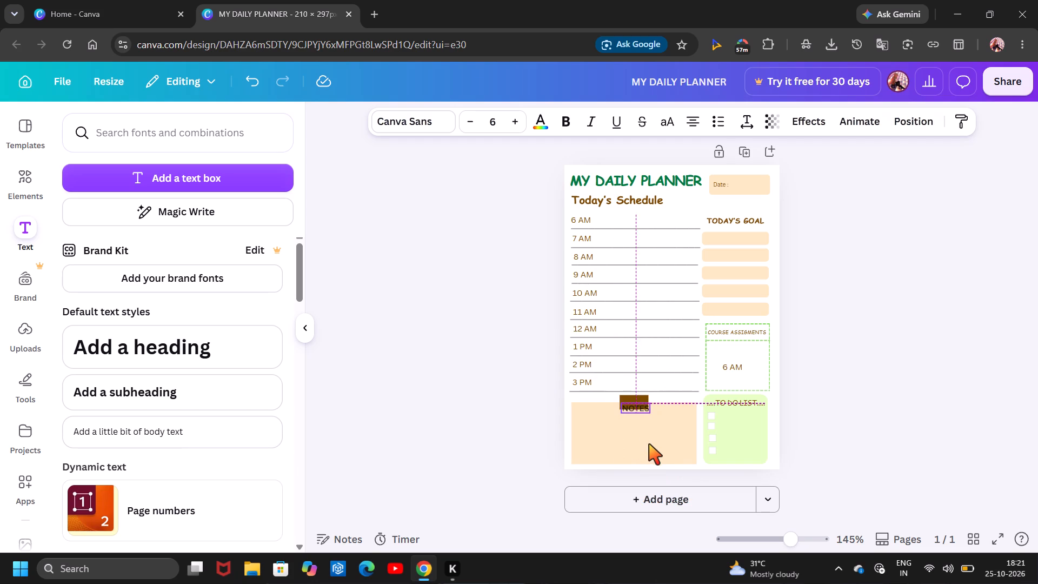
pyautogui.moveTo(649, 444); pyautogui.dragTo(647, 440)
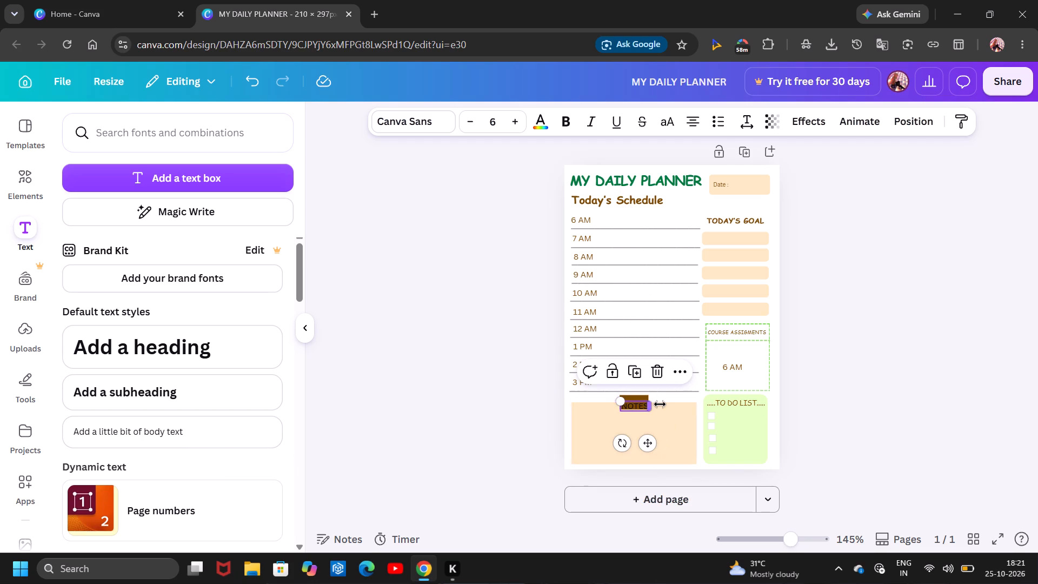
pyautogui.click(651, 410)
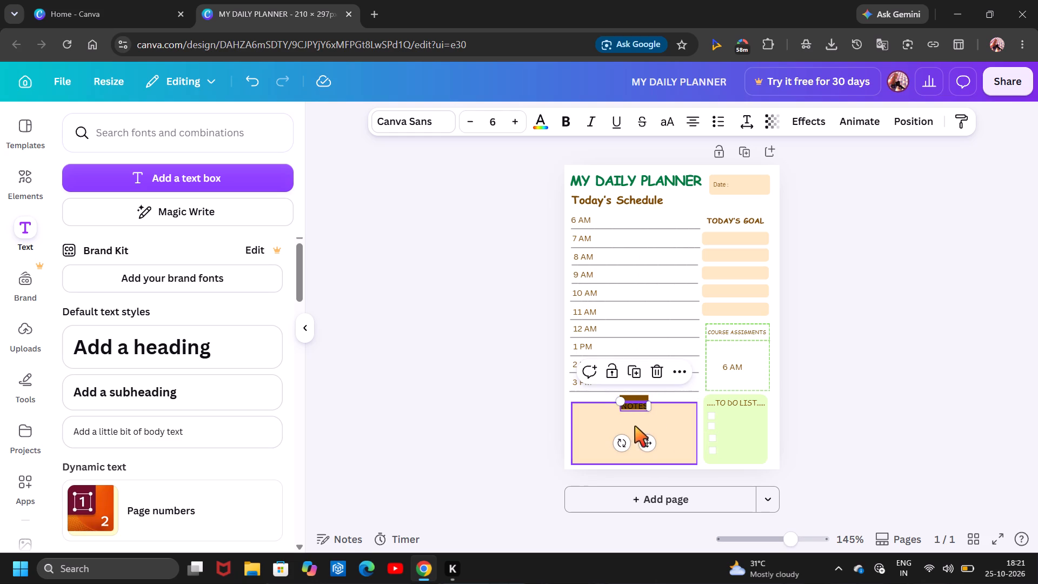
pyautogui.click(470, 129)
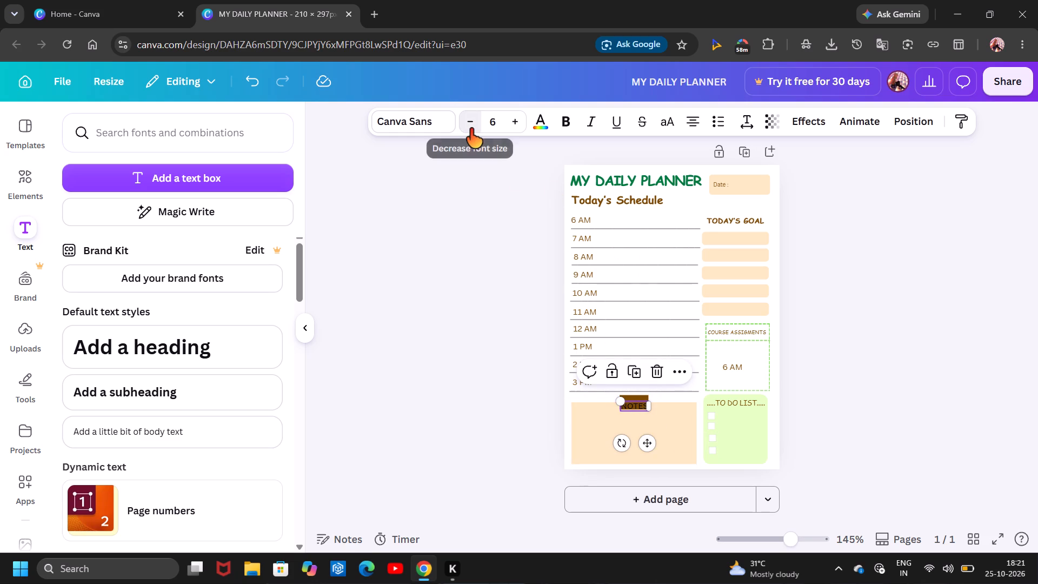
pyautogui.click(647, 444)
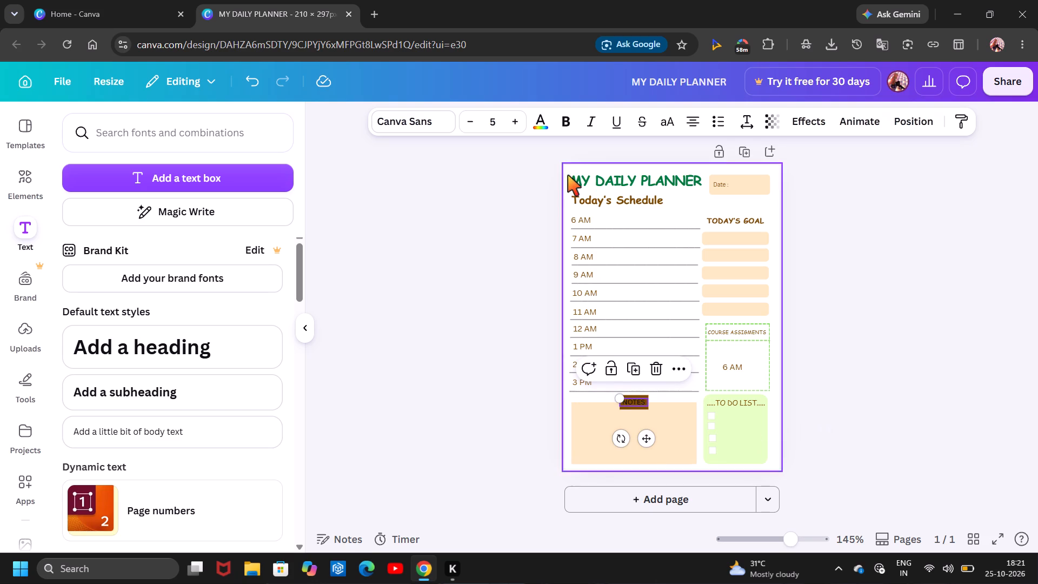
# Recolour the NOTES label text with the design's Grass green #7ed957.
pyautogui.click(533, 121)
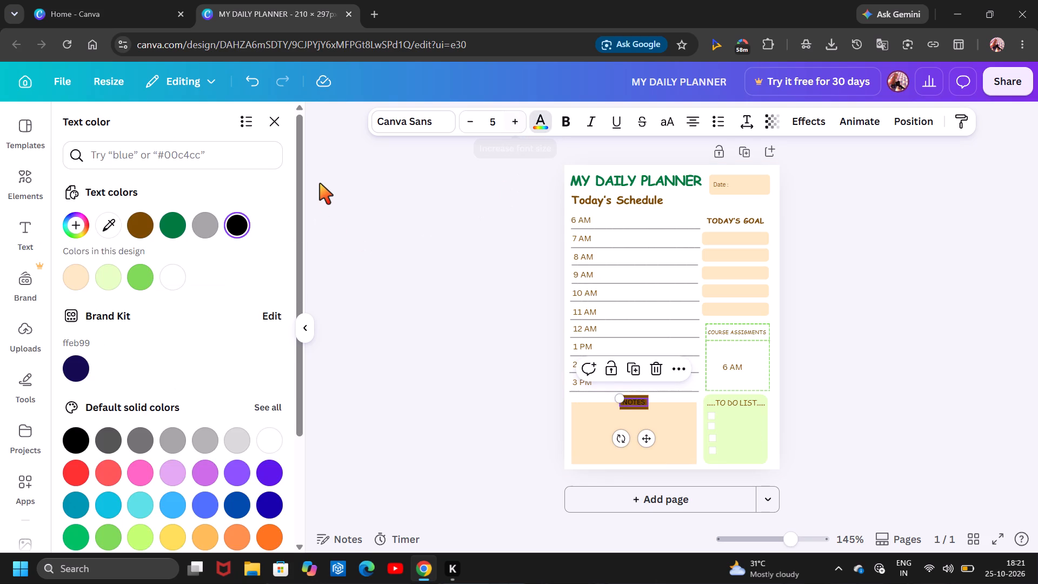
pyautogui.click(145, 266)
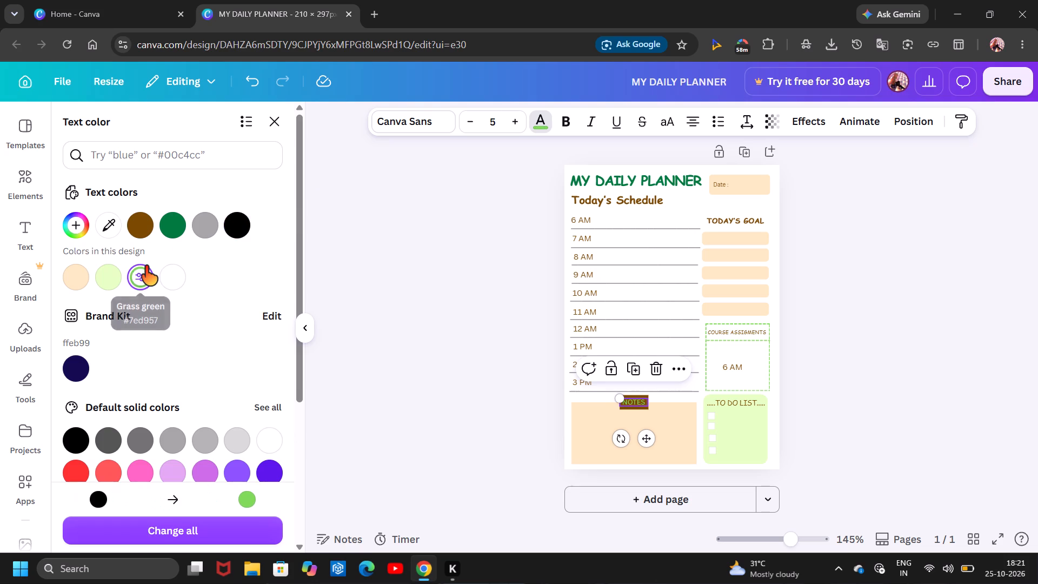
pyautogui.doubleClick(430, 360)
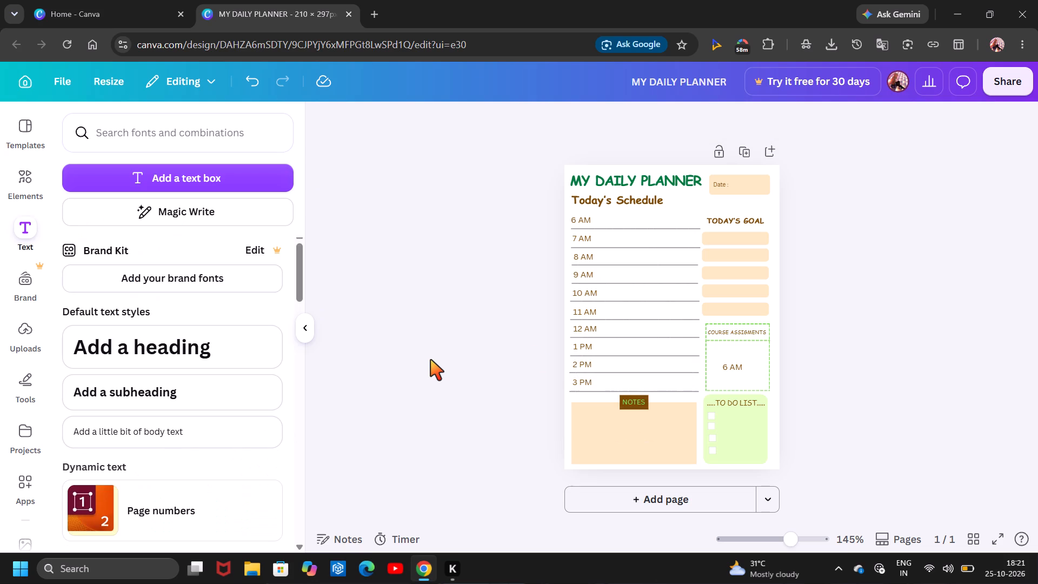
pyautogui.click(1023, 513)
# Delete the stray 6 AM label inside the COURSE ASSIGNMENTS box.
pyautogui.tripleClick(726, 373)
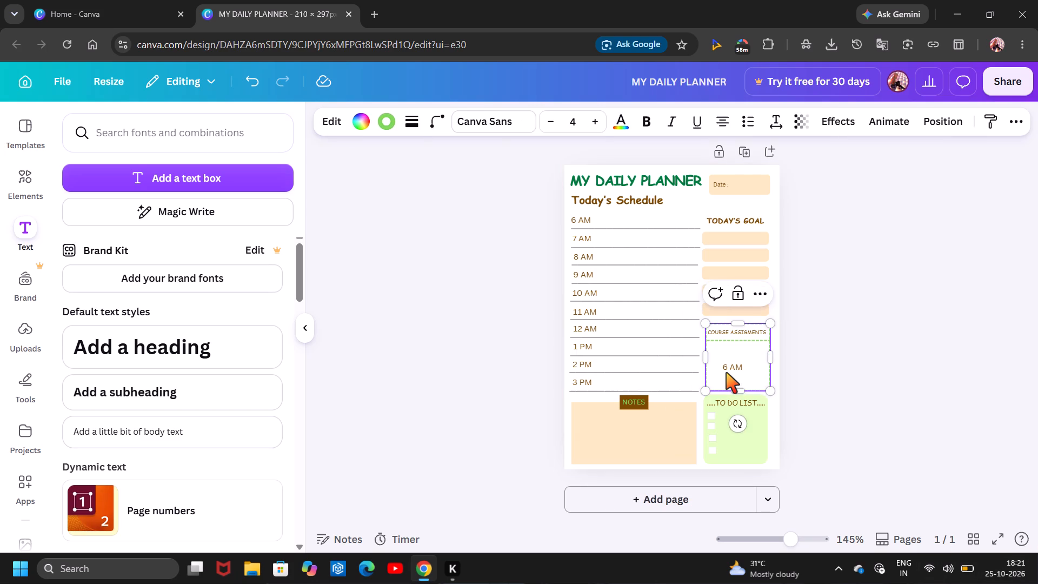
pyautogui.doubleClick(733, 364)
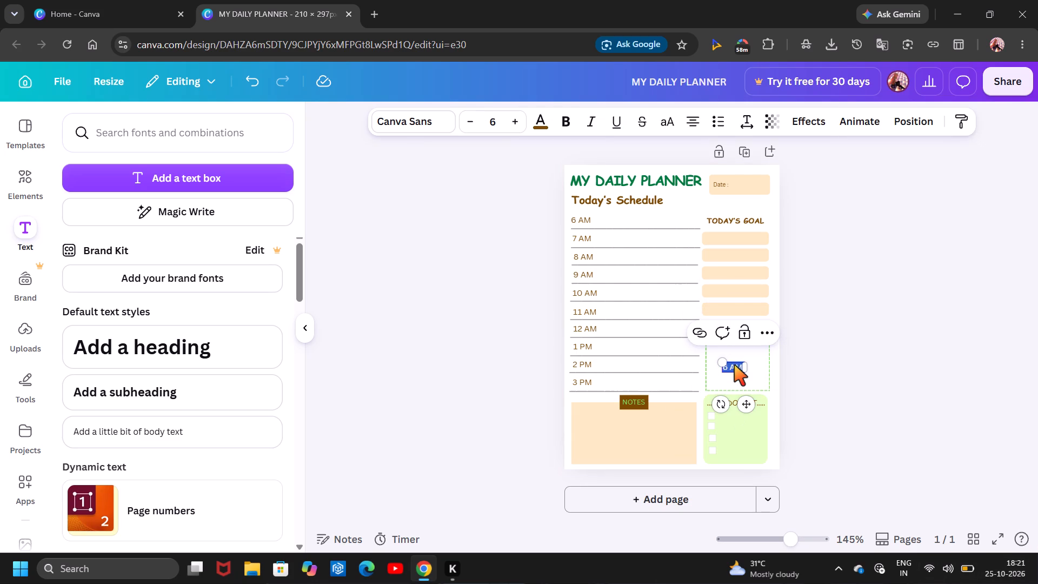
pyautogui.click(734, 365)
pyautogui.tripleClick(743, 367)
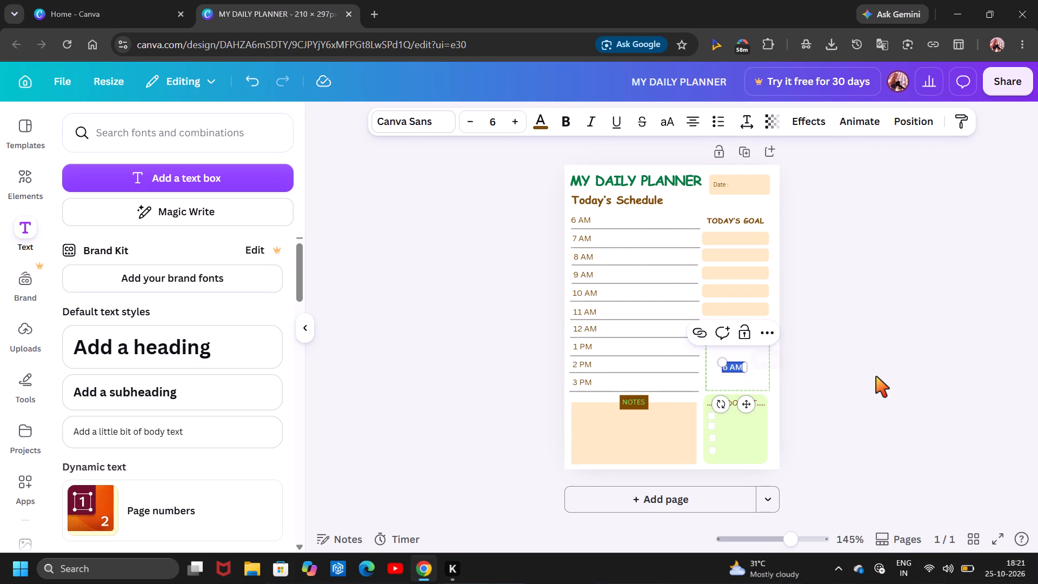
pyautogui.click(876, 376)
pyautogui.click(733, 370)
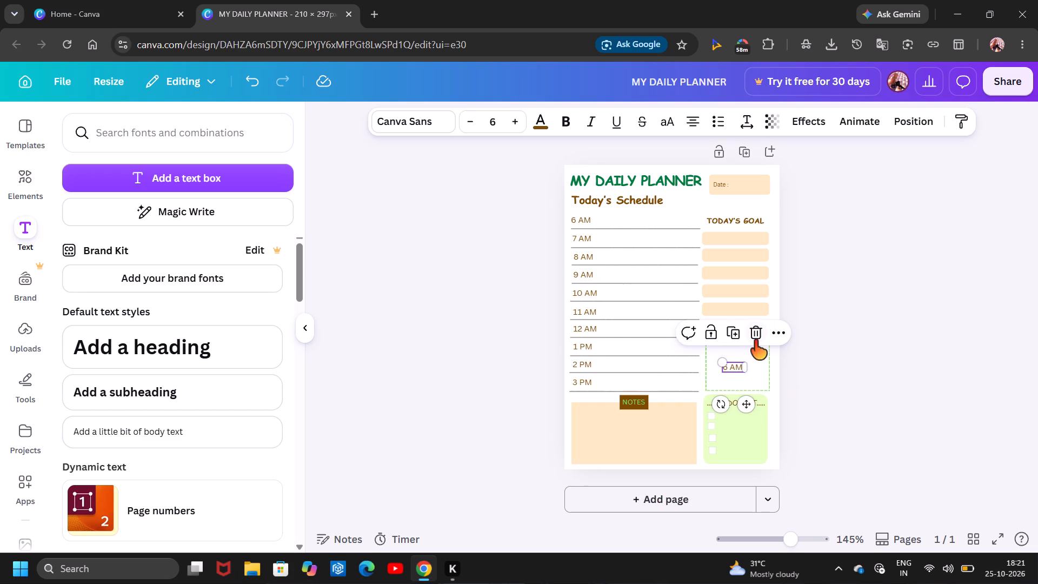
pyautogui.click(751, 330)
pyautogui.click(845, 371)
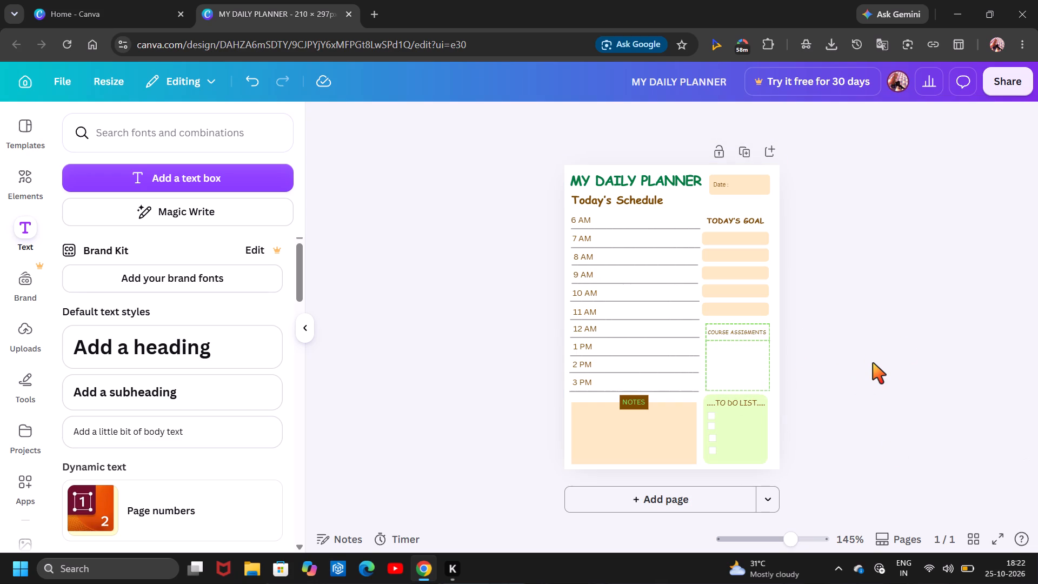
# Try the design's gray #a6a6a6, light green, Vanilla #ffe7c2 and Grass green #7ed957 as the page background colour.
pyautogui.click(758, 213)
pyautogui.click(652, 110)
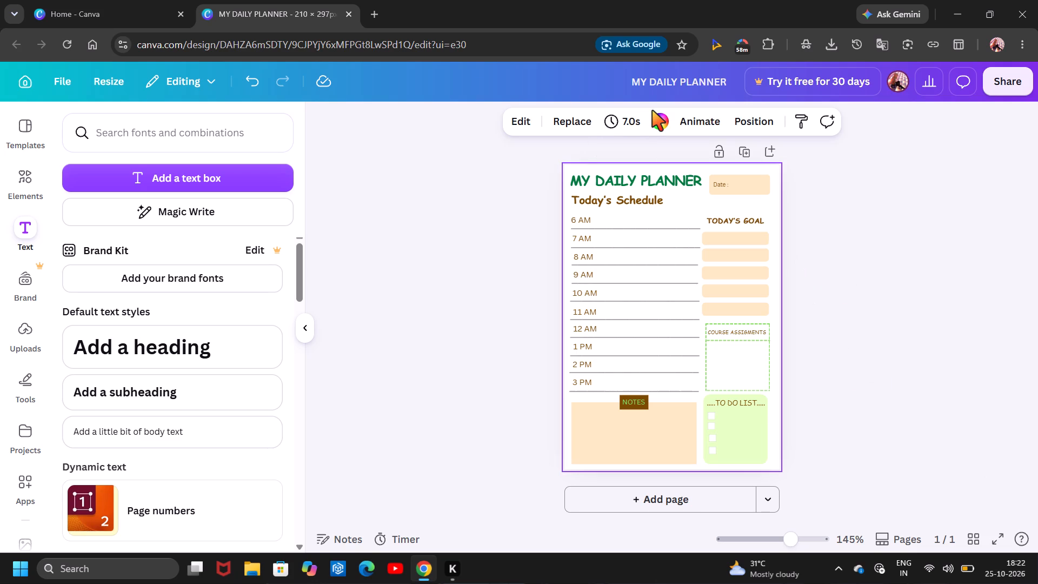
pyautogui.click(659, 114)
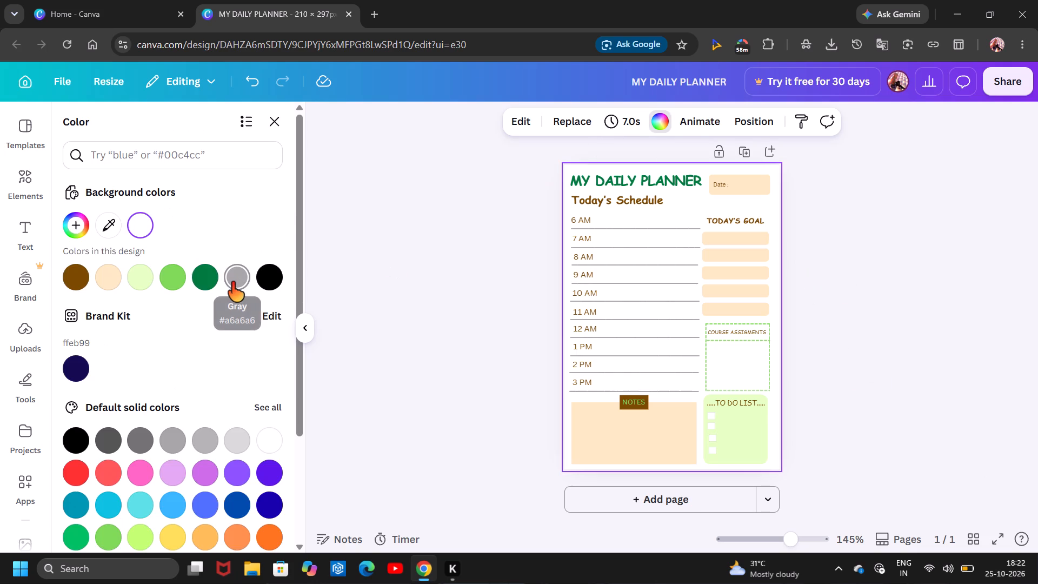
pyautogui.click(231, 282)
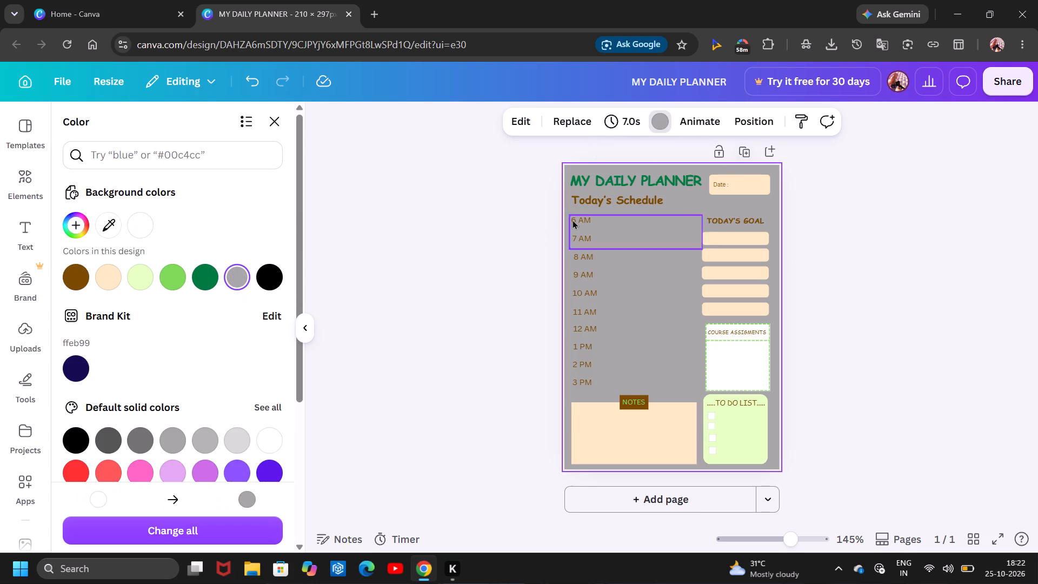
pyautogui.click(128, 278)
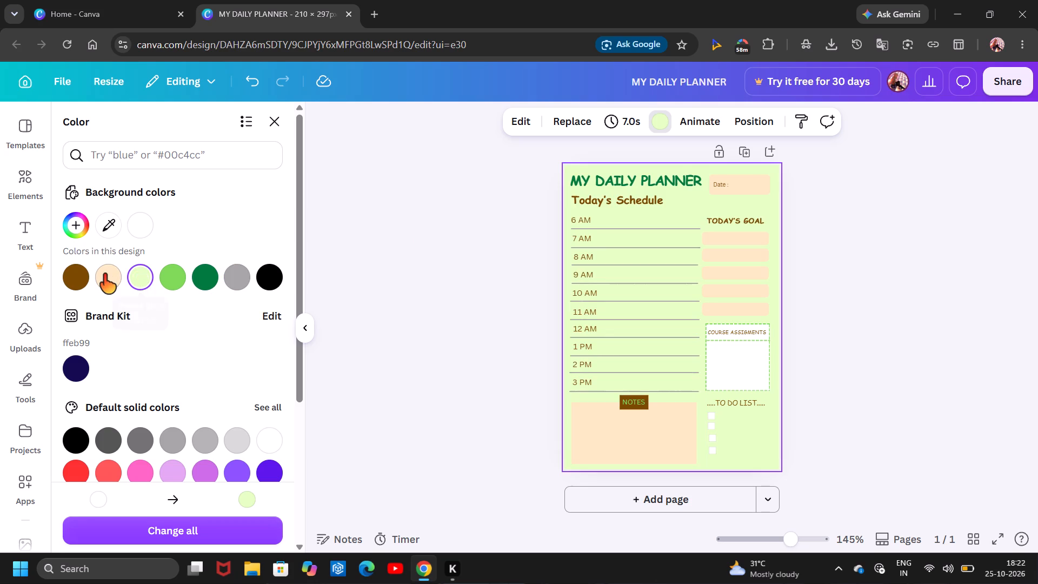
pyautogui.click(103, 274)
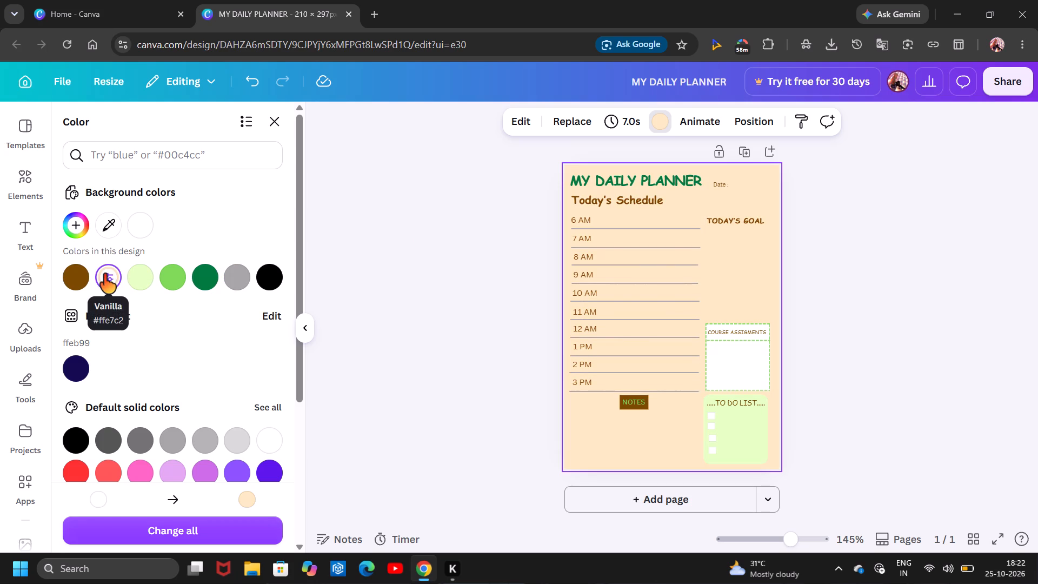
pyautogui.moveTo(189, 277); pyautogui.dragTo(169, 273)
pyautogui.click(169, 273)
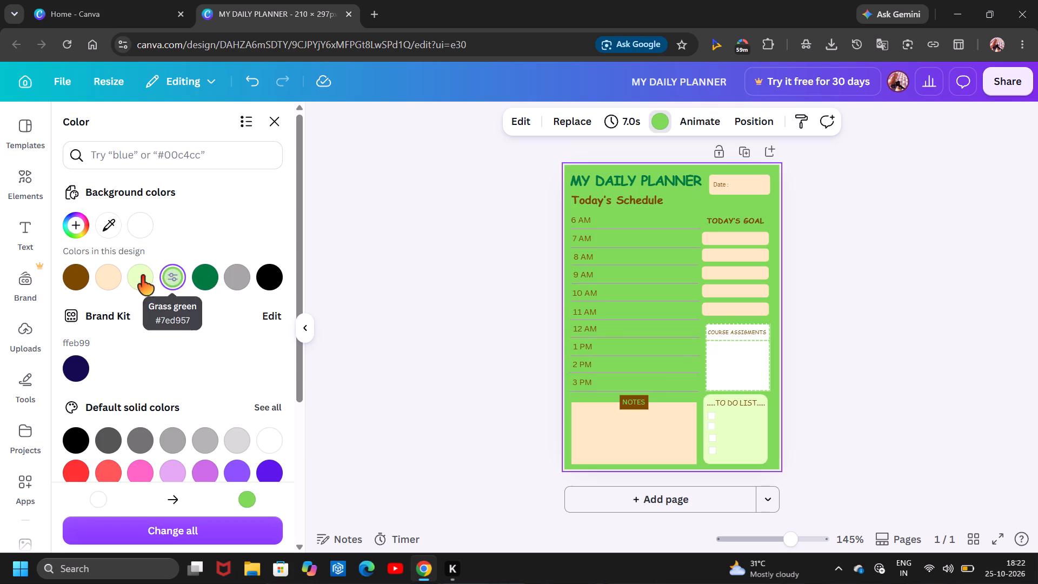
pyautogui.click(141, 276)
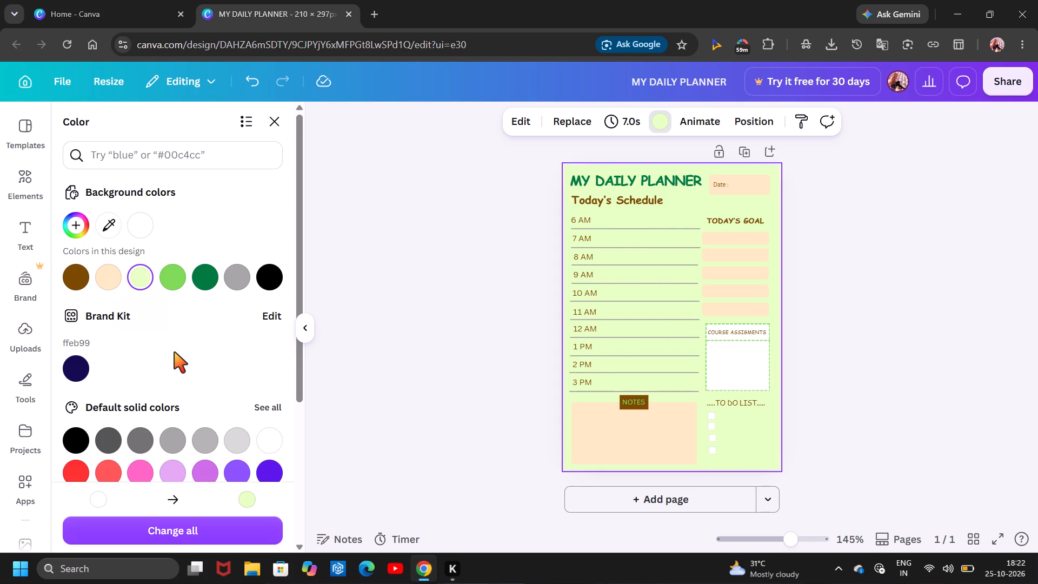
# Set the page background to the default light gray #d9d9d9.
pyautogui.scroll(-1, 174, 352)
pyautogui.click(208, 365)
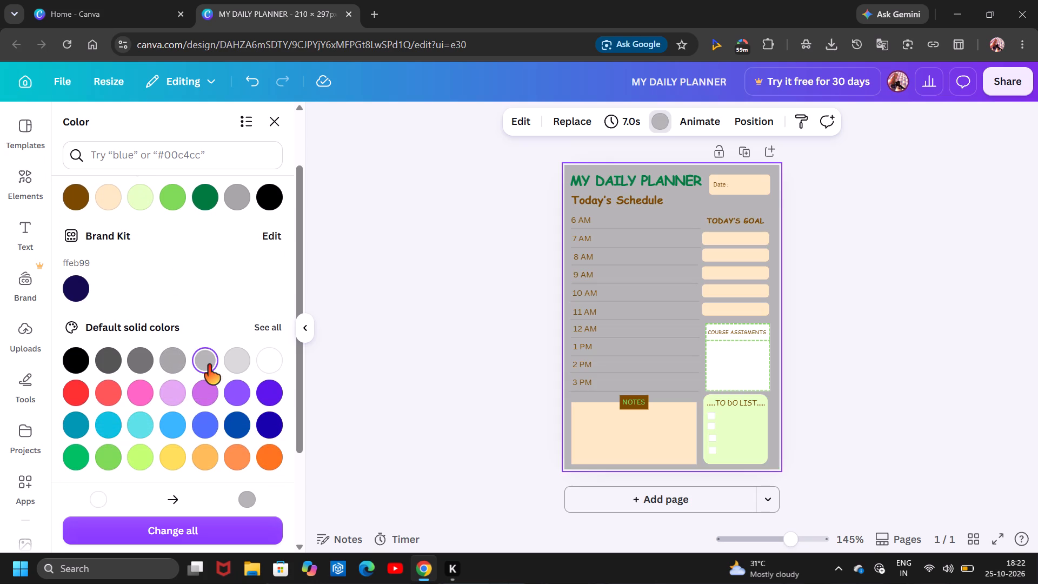
pyautogui.click(242, 359)
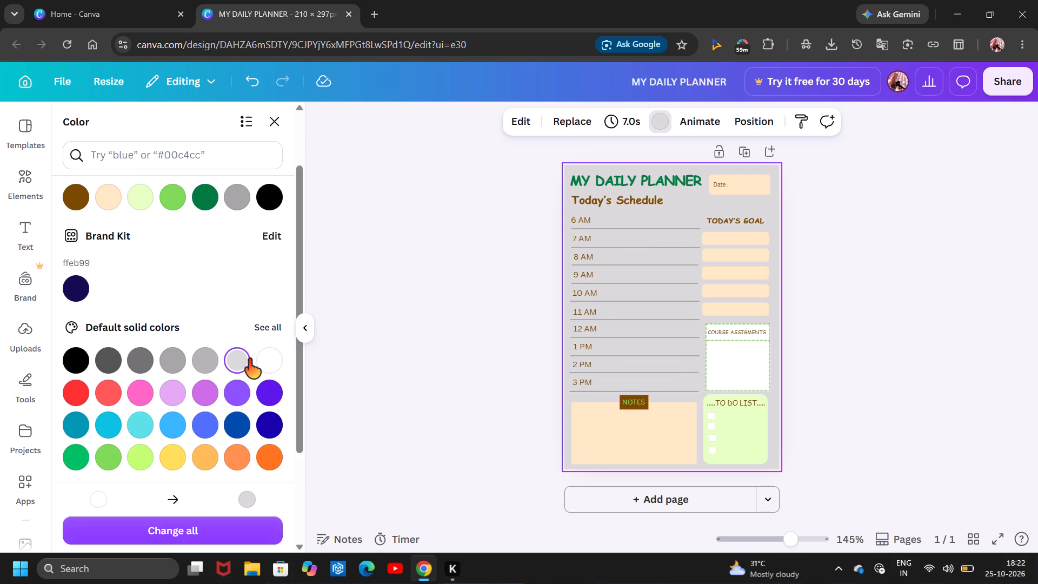
pyautogui.click(248, 359)
pyautogui.click(249, 502)
pyautogui.click(370, 476)
# Give the peach notes box a solid border with stroke weight 1 in the design's Medium brown.
pyautogui.click(601, 412)
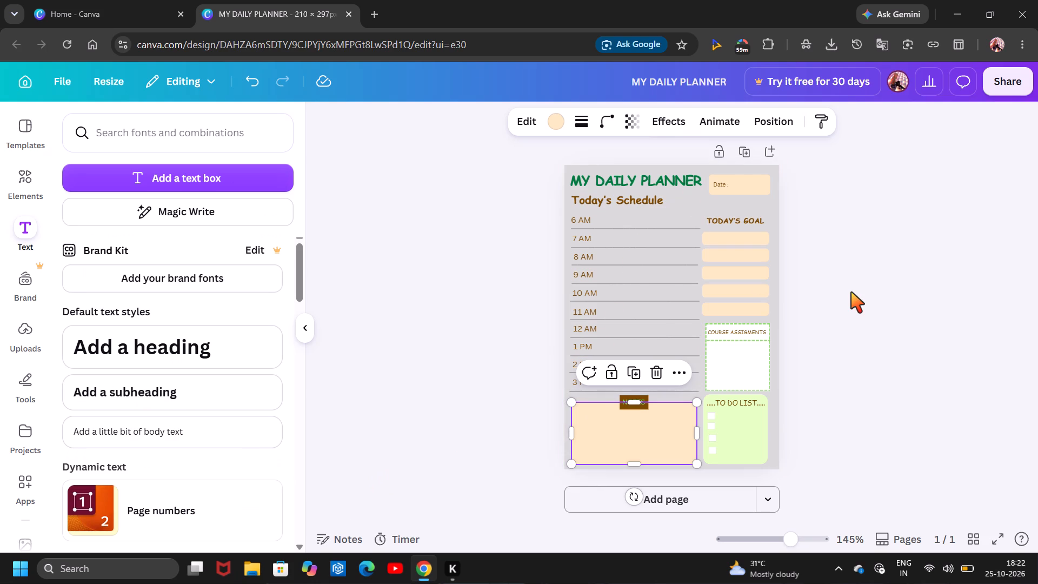
pyautogui.click(851, 292)
pyautogui.click(606, 404)
pyautogui.click(587, 129)
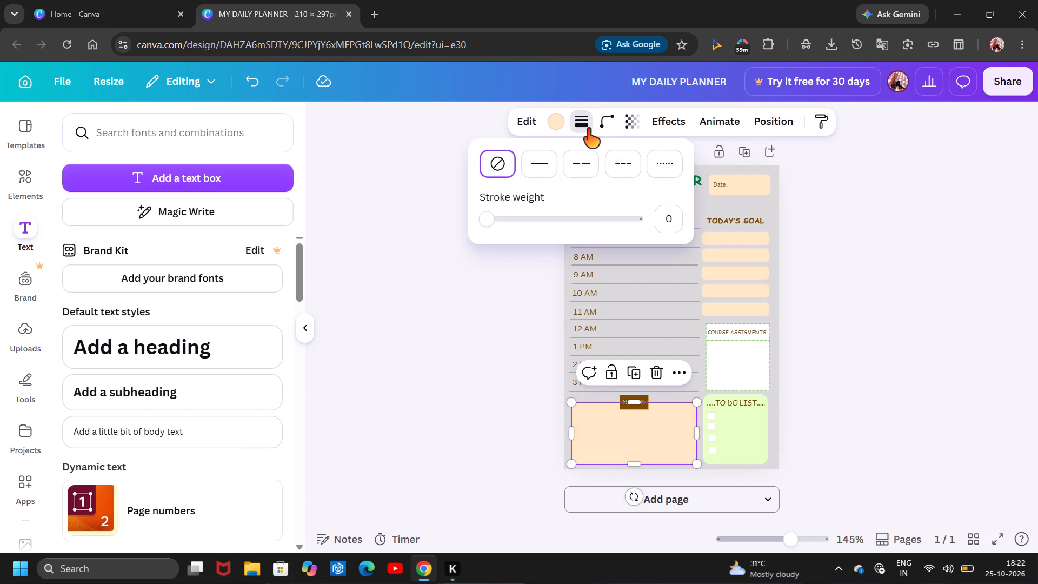
pyautogui.click(551, 164)
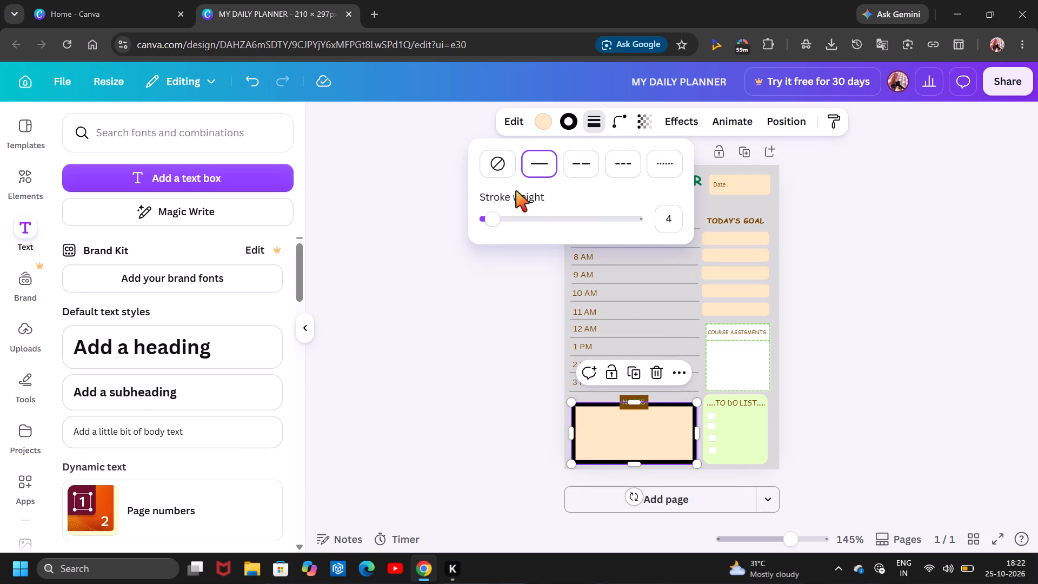
pyautogui.click(499, 209)
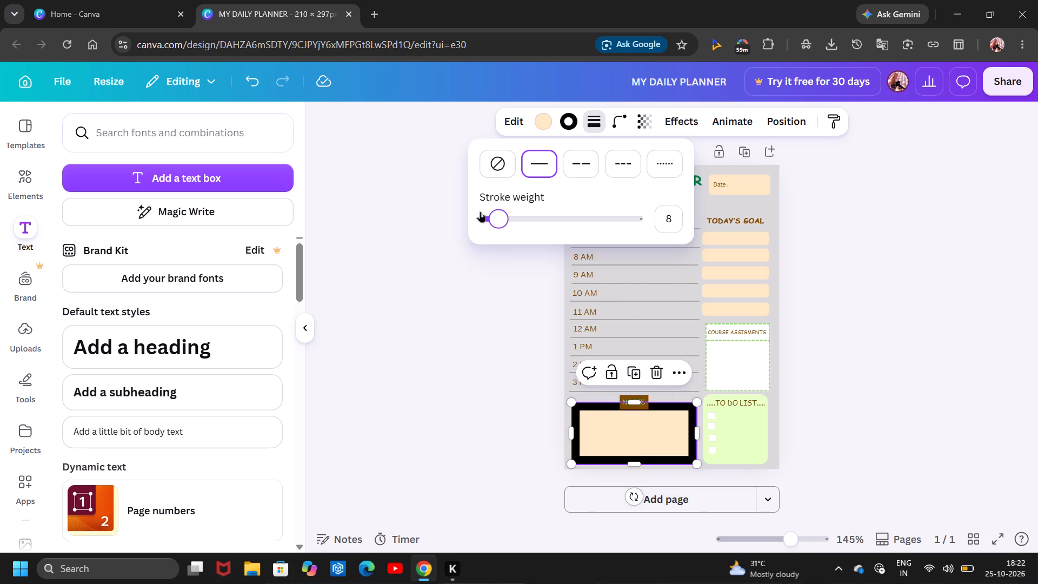
pyautogui.moveTo(492, 216); pyautogui.dragTo(480, 216)
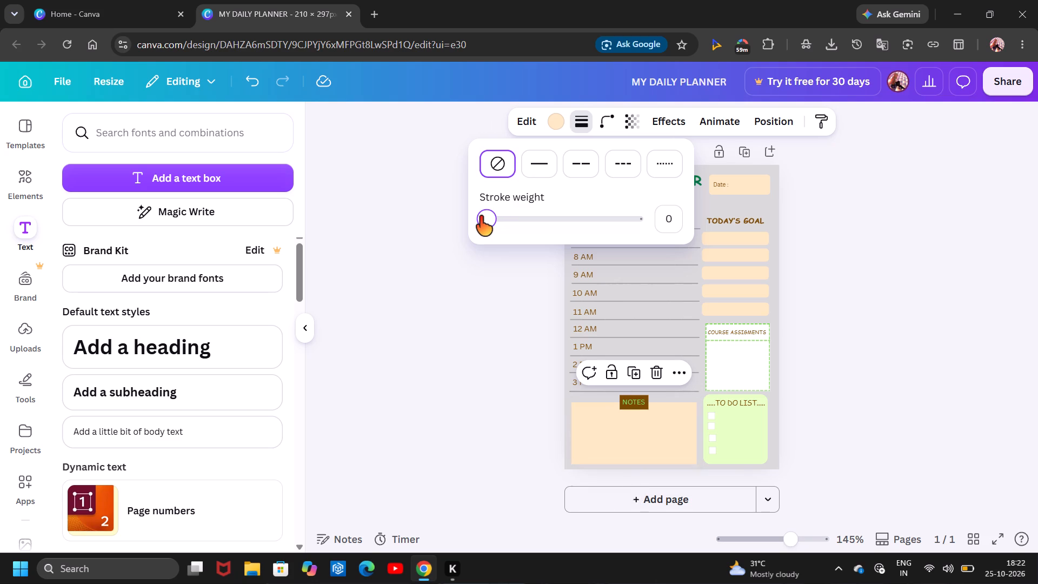
pyautogui.moveTo(480, 216); pyautogui.dragTo(486, 217)
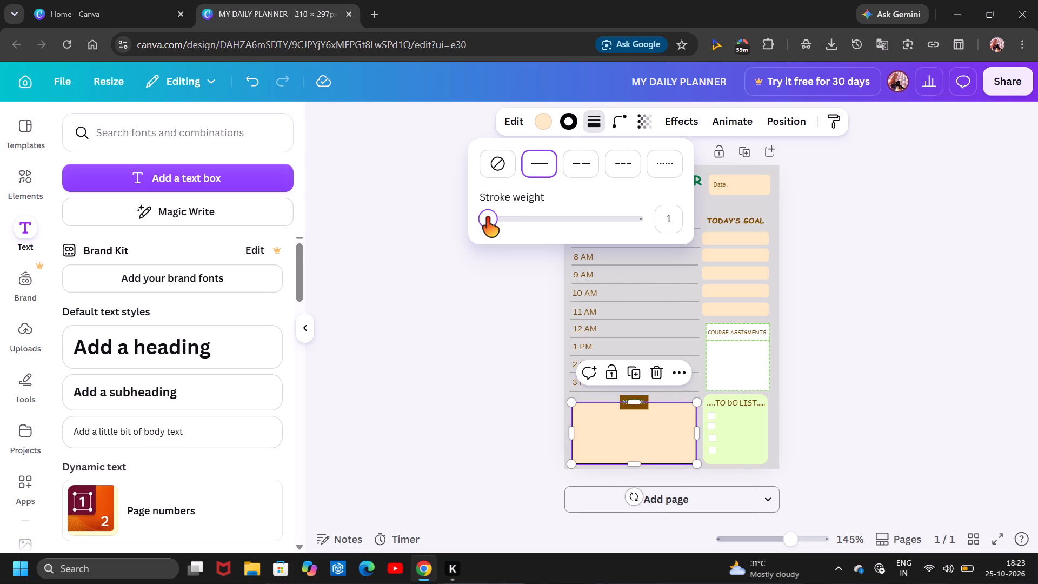
pyautogui.click(562, 119)
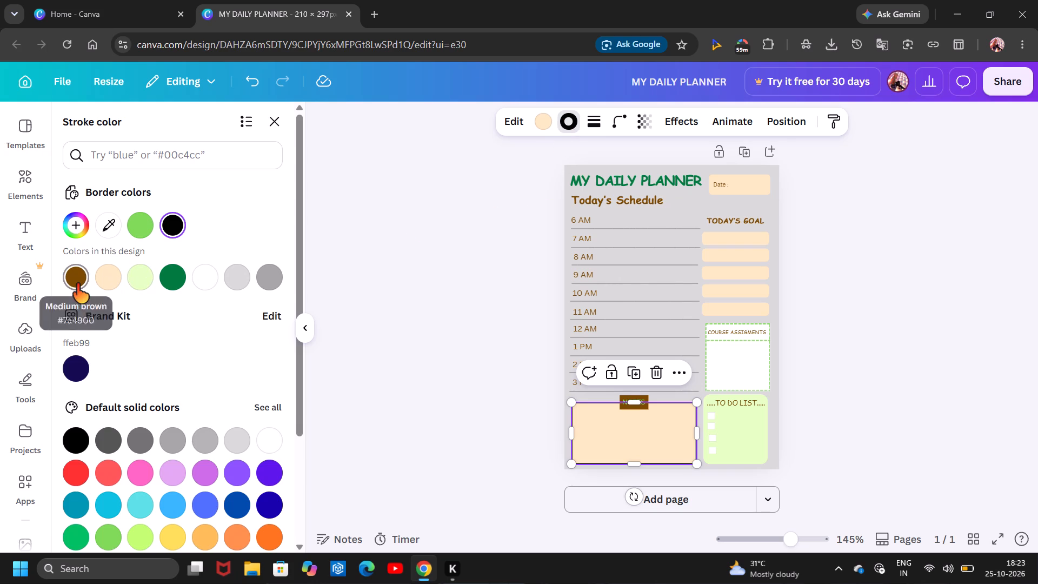
pyautogui.click(76, 284)
pyautogui.click(364, 281)
pyautogui.click(364, 281)
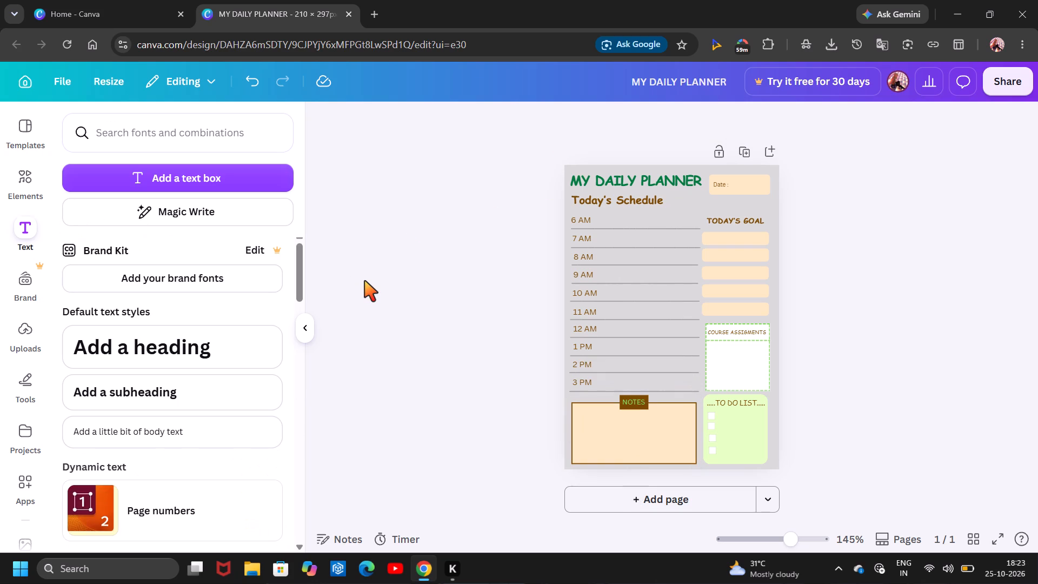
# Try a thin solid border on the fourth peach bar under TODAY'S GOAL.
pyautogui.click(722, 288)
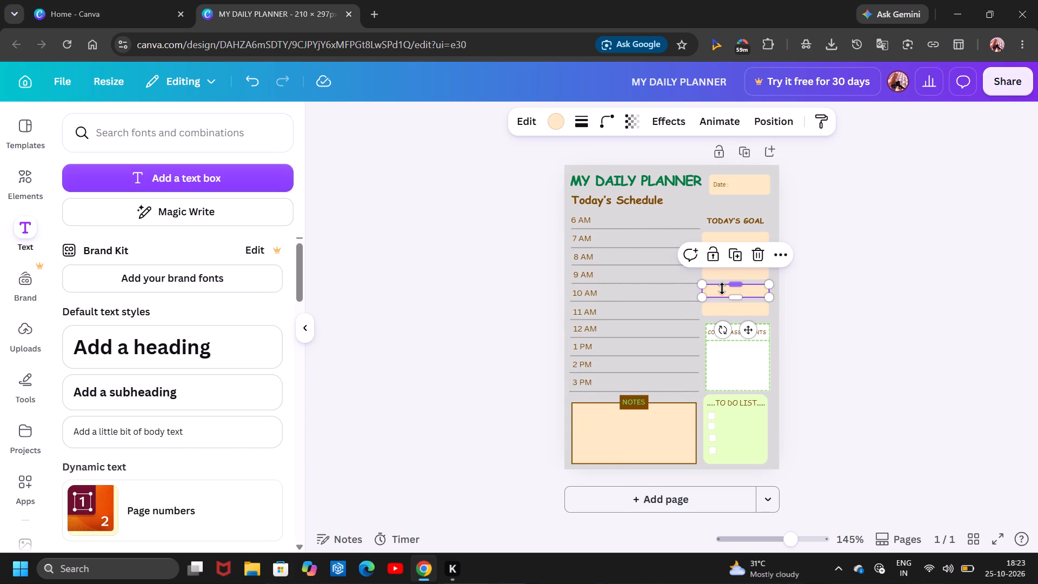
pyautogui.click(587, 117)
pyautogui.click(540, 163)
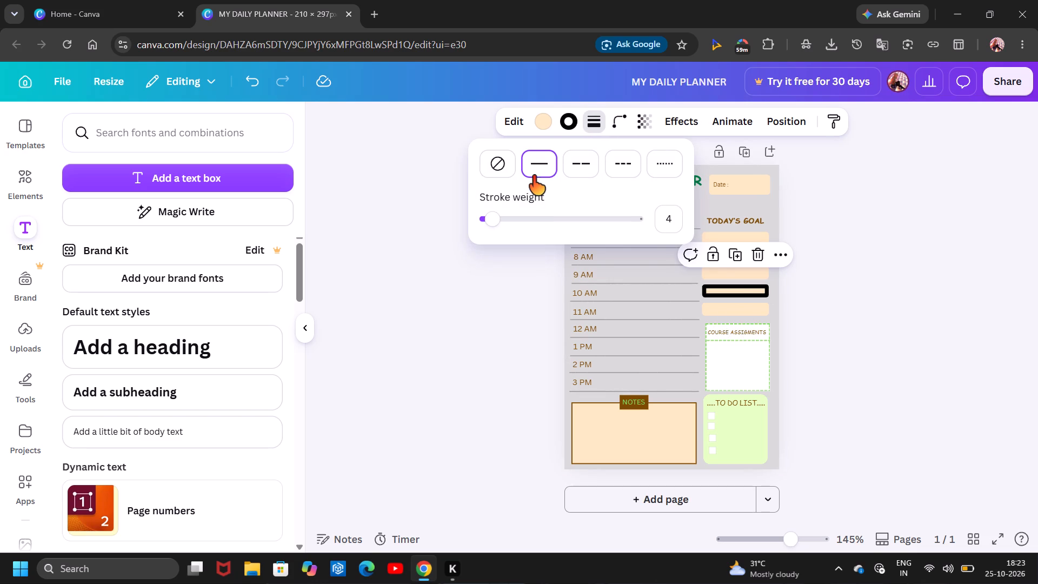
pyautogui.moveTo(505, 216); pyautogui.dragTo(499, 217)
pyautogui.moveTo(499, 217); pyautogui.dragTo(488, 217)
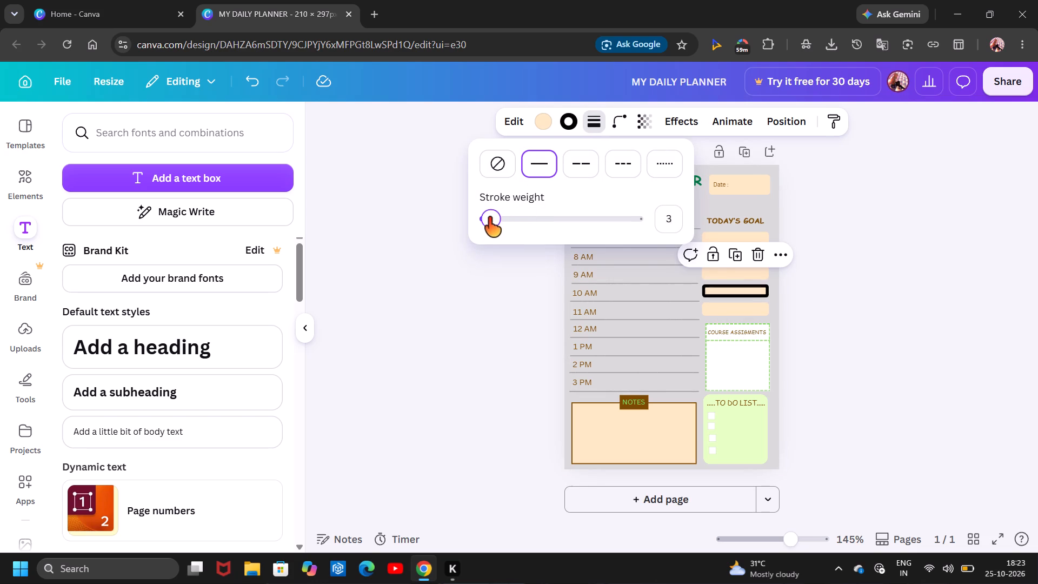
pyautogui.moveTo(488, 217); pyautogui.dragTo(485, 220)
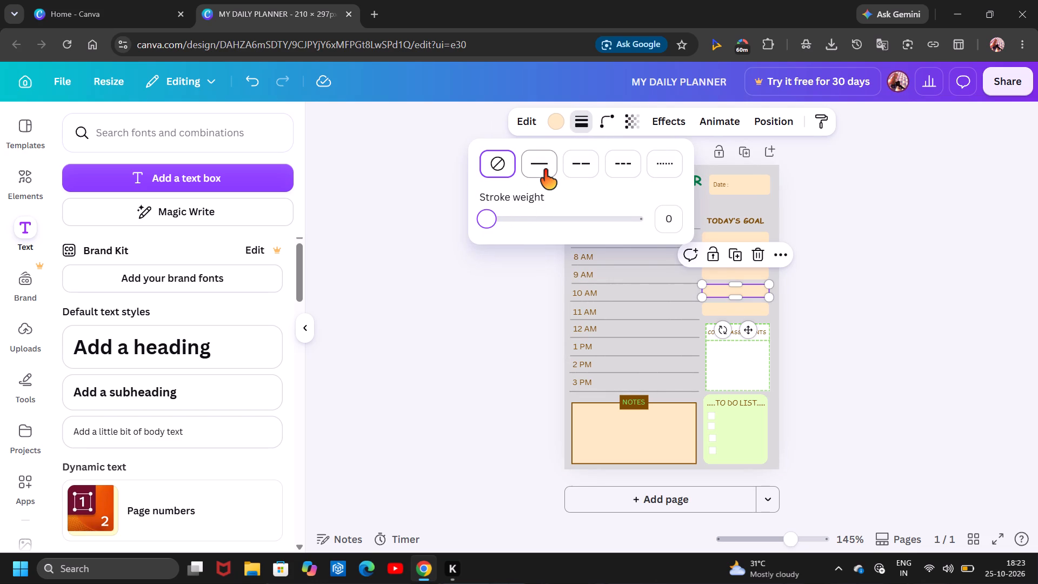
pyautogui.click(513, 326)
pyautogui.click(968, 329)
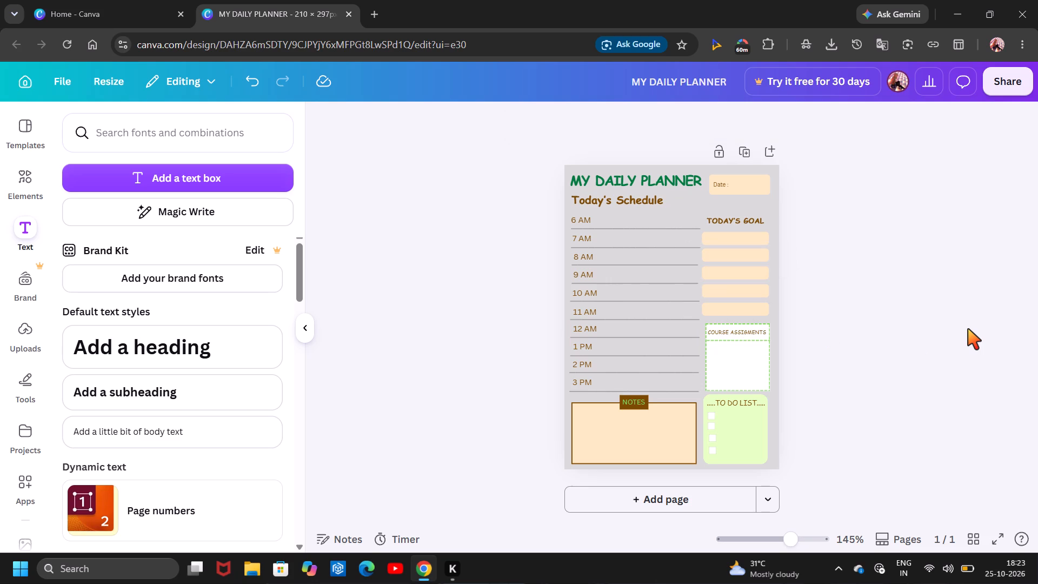
# Give the fourth peach bar under TODAY'S GOAL a solid border with stroke weight 1 in Medium brown #7a4900.
pyautogui.click(746, 291)
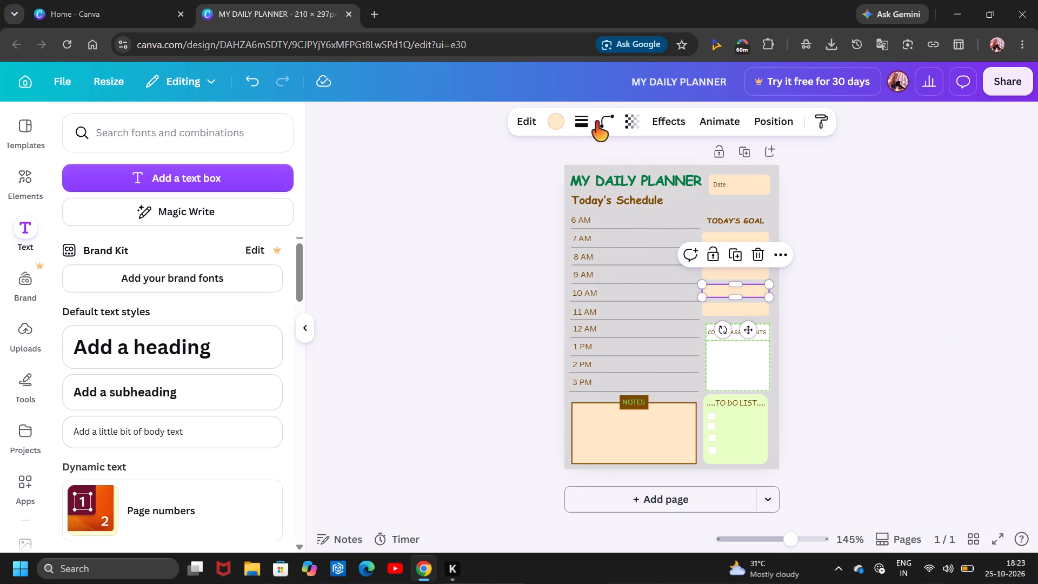
pyautogui.click(550, 125)
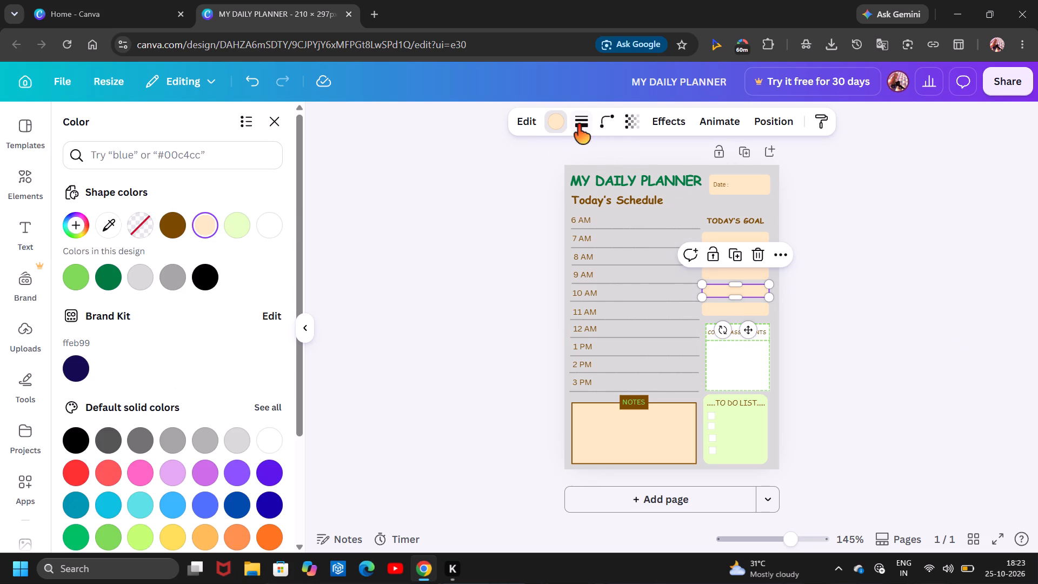
pyautogui.click(577, 124)
pyautogui.click(544, 154)
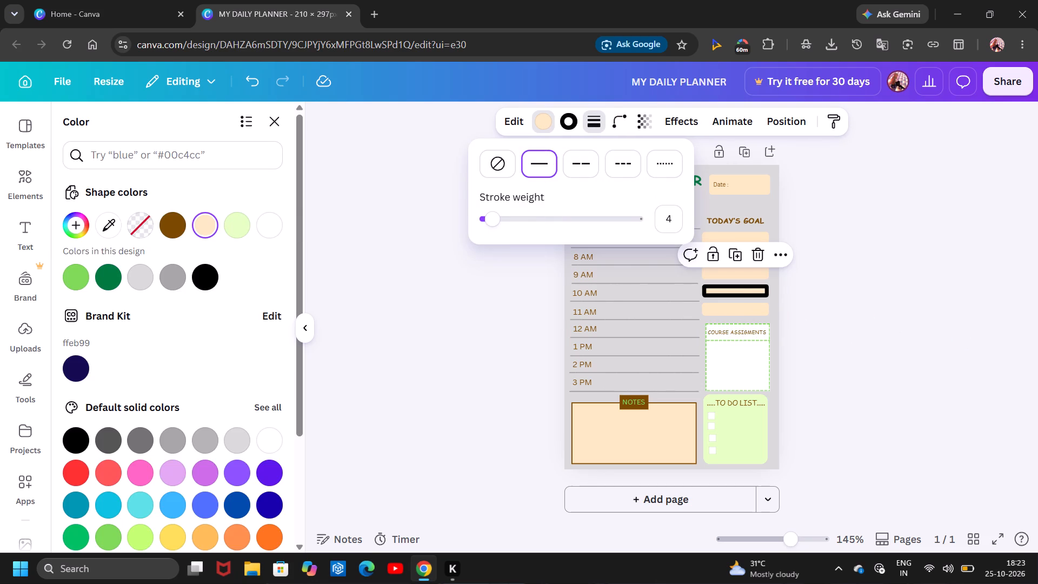
pyautogui.moveTo(494, 218); pyautogui.dragTo(487, 222)
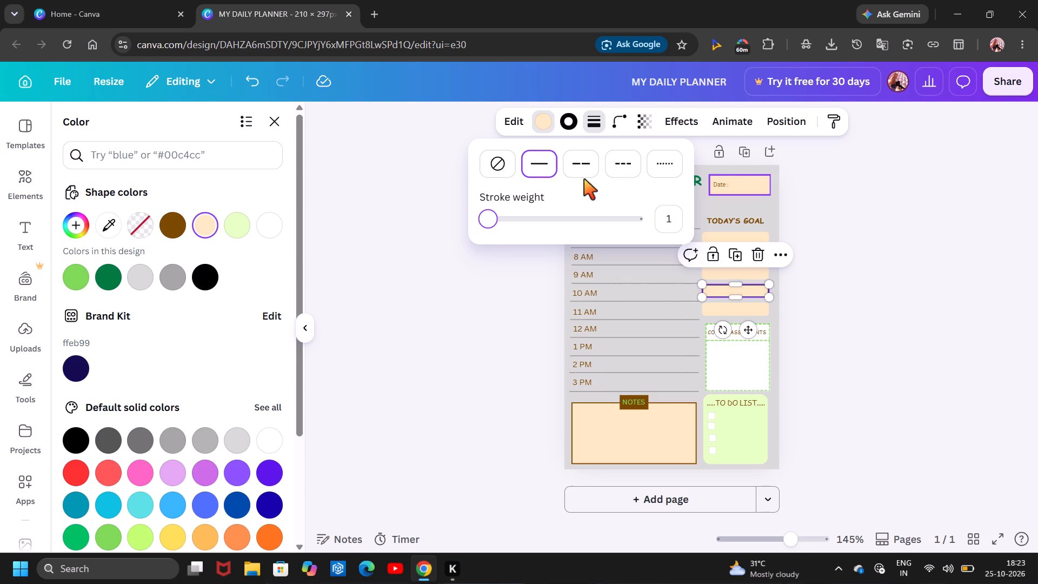
pyautogui.click(570, 125)
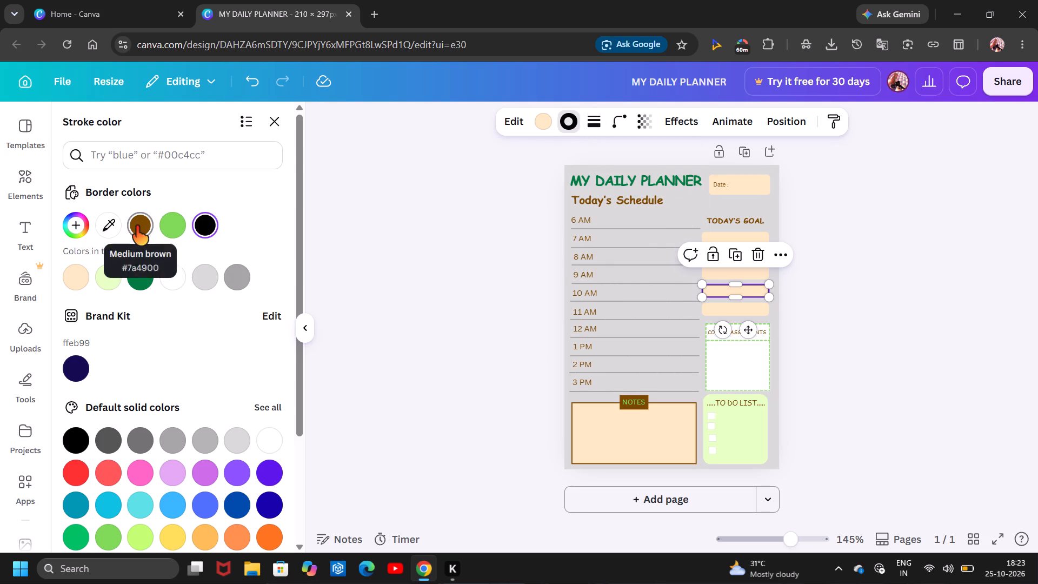
pyautogui.click(136, 226)
pyautogui.click(425, 285)
pyautogui.click(425, 285)
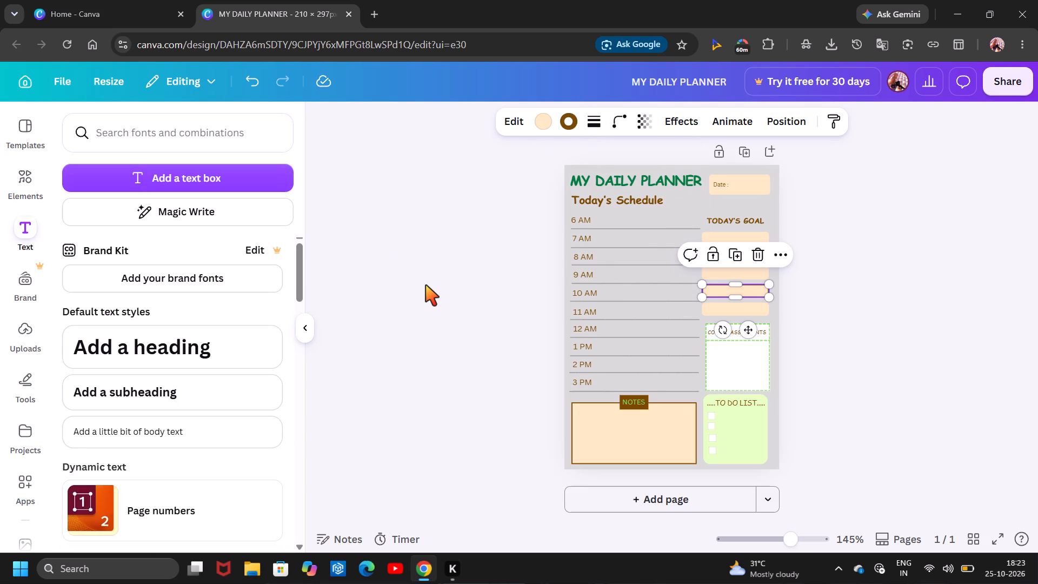
# Give the first peach bar under TODAY'S GOAL a solid border with stroke weight 1 in Medium brown.
pyautogui.click(735, 269)
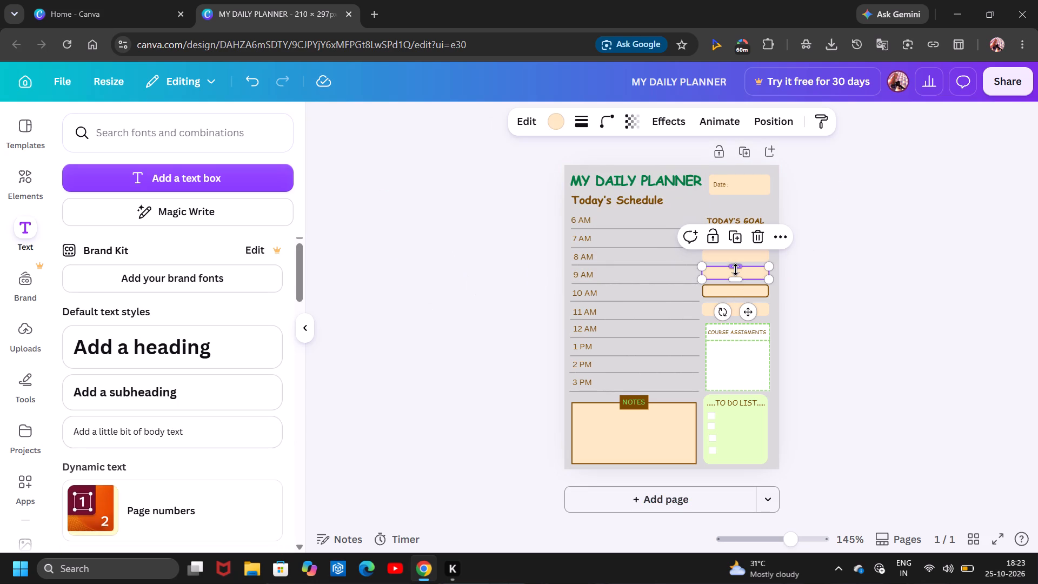
pyautogui.click(937, 204)
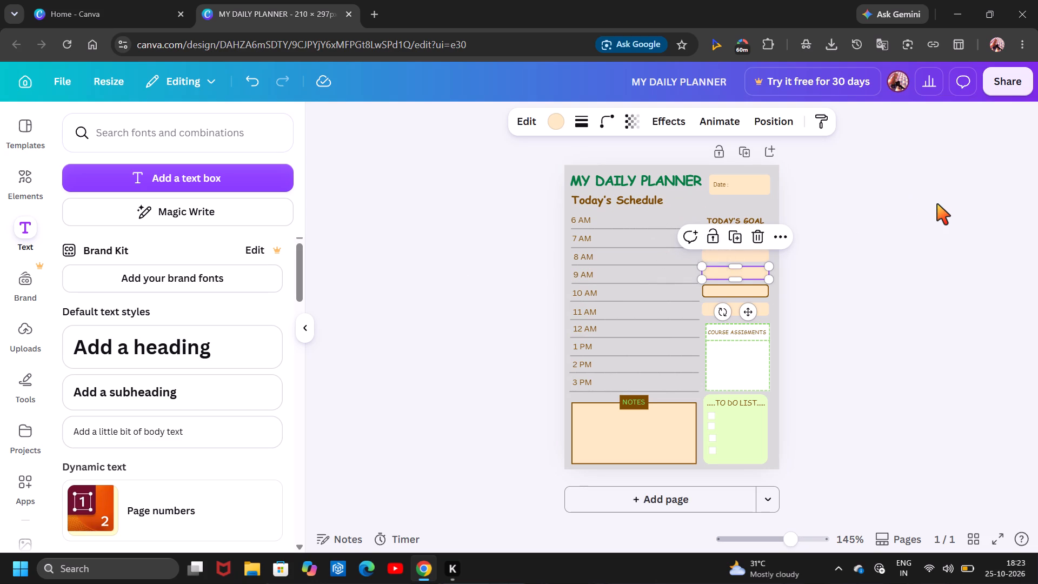
pyautogui.click(747, 233)
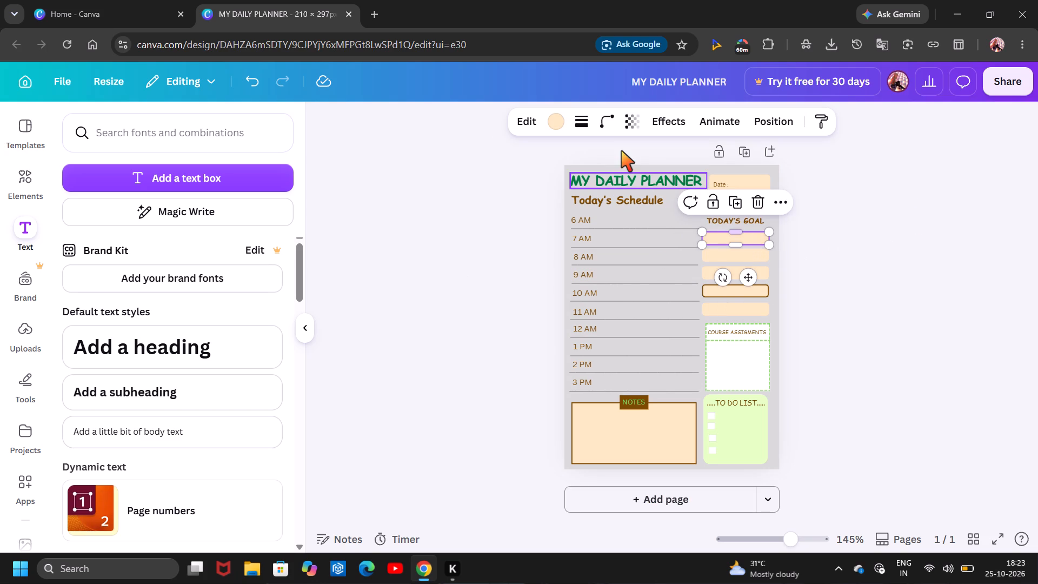
pyautogui.click(572, 126)
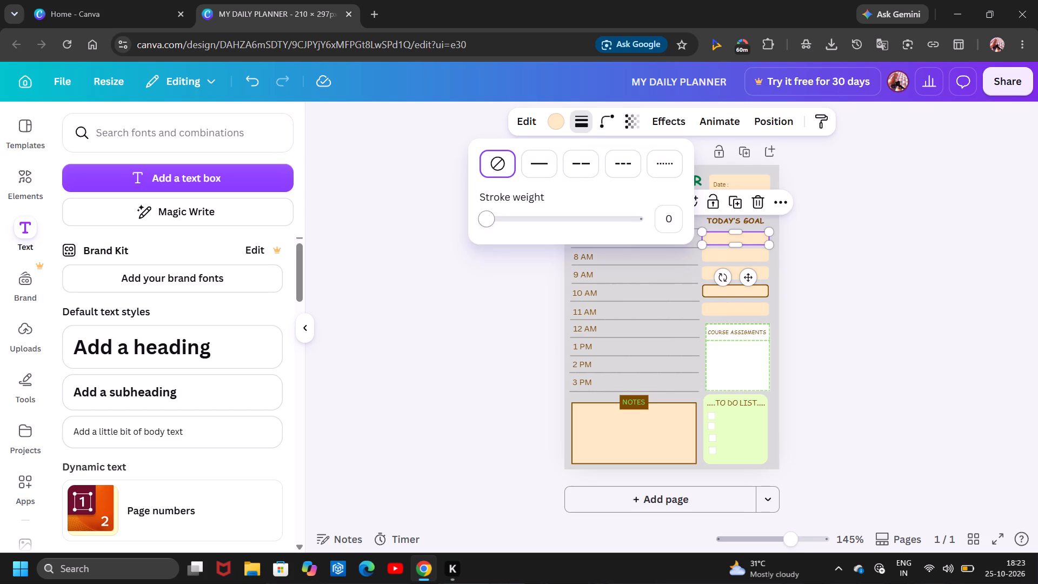
pyautogui.click(487, 221)
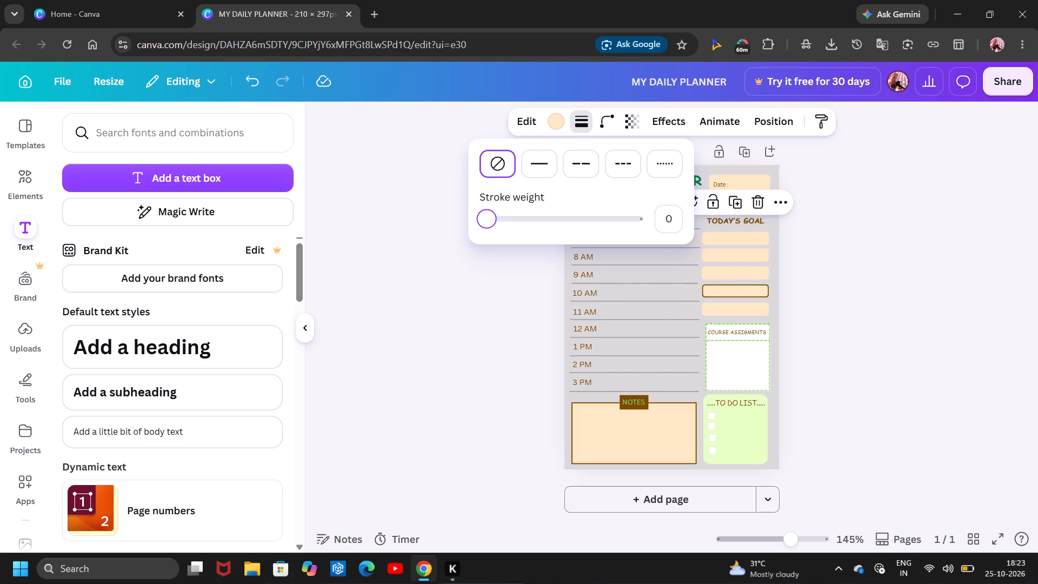
pyautogui.click(537, 171)
pyautogui.click(491, 217)
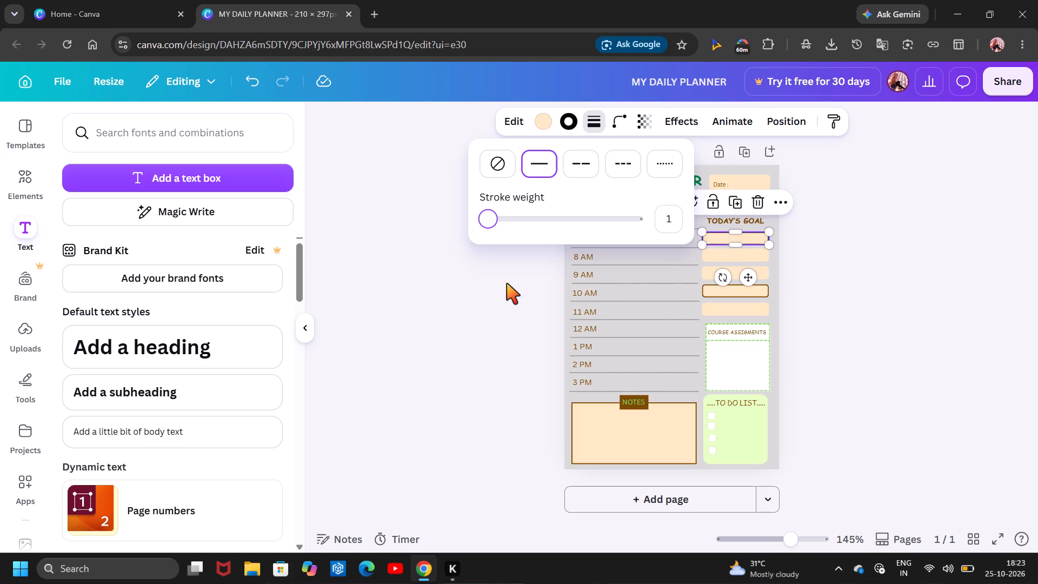
pyautogui.click(565, 118)
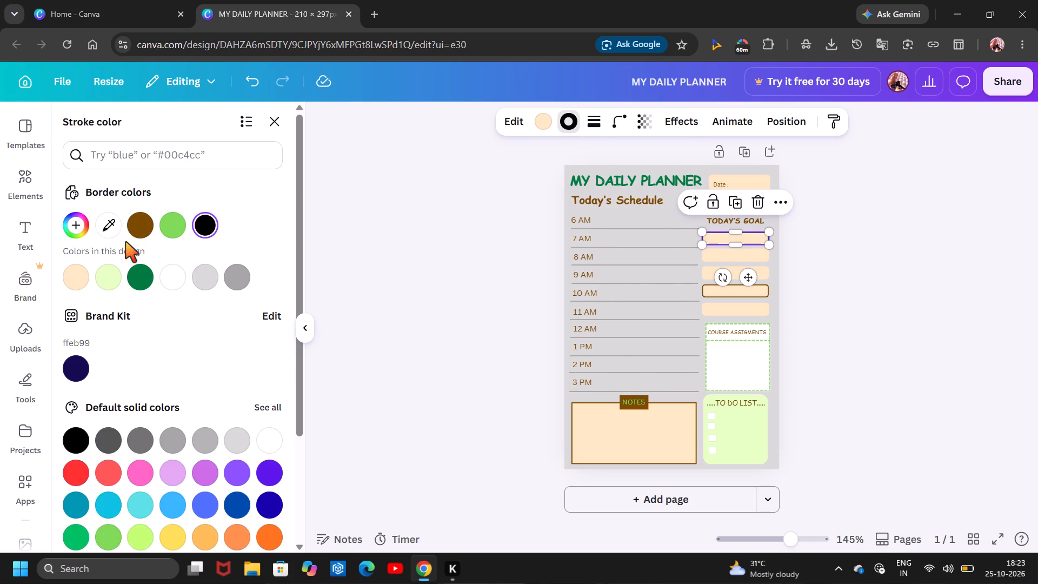
pyautogui.click(137, 230)
pyautogui.click(532, 248)
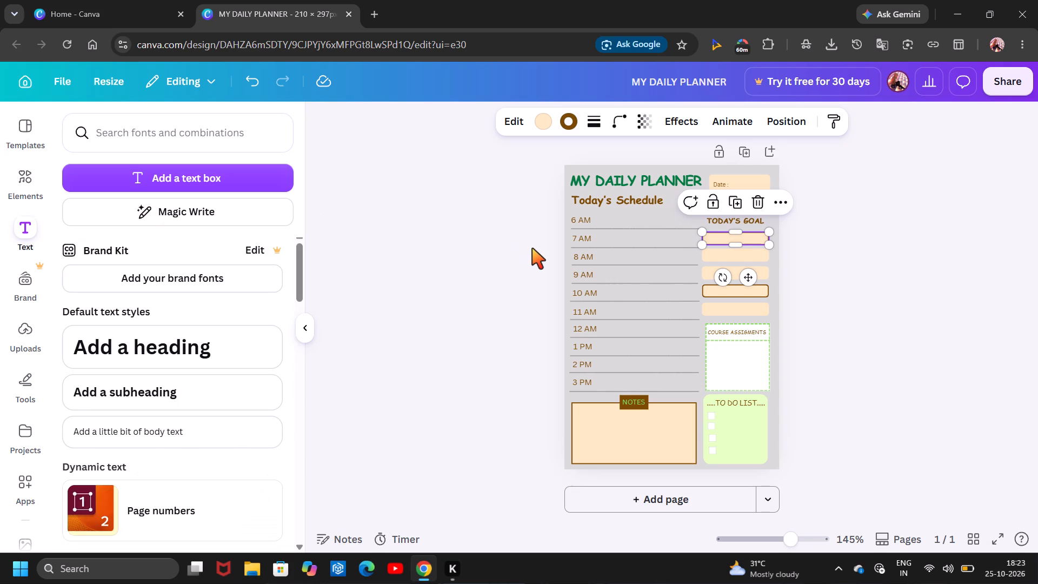
pyautogui.click(532, 248)
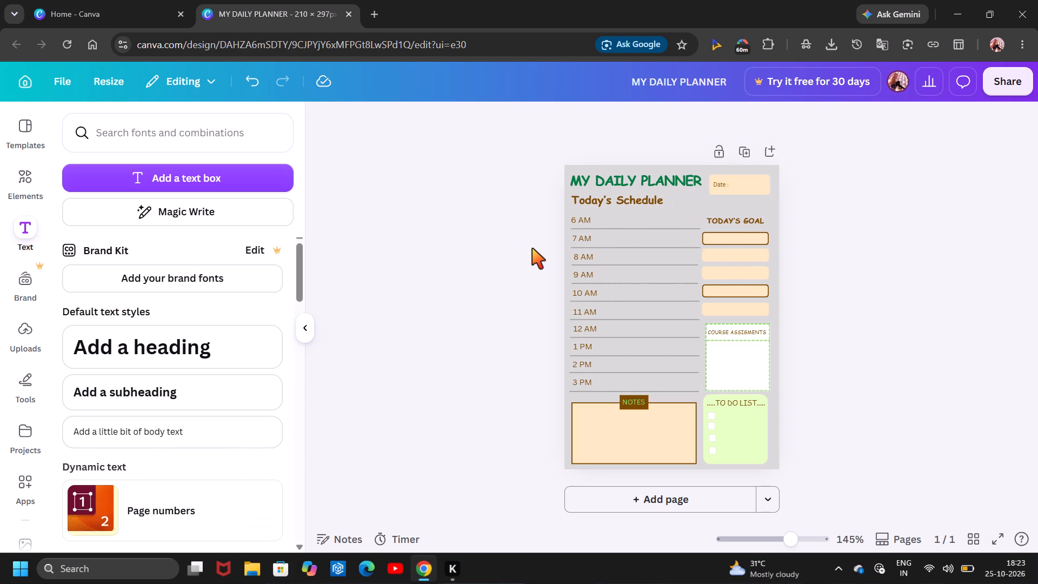
# Give the second peach bar under TODAY'S GOAL a solid border with stroke weight 1 in Medium brown #7a4900.
pyautogui.click(737, 261)
pyautogui.click(590, 117)
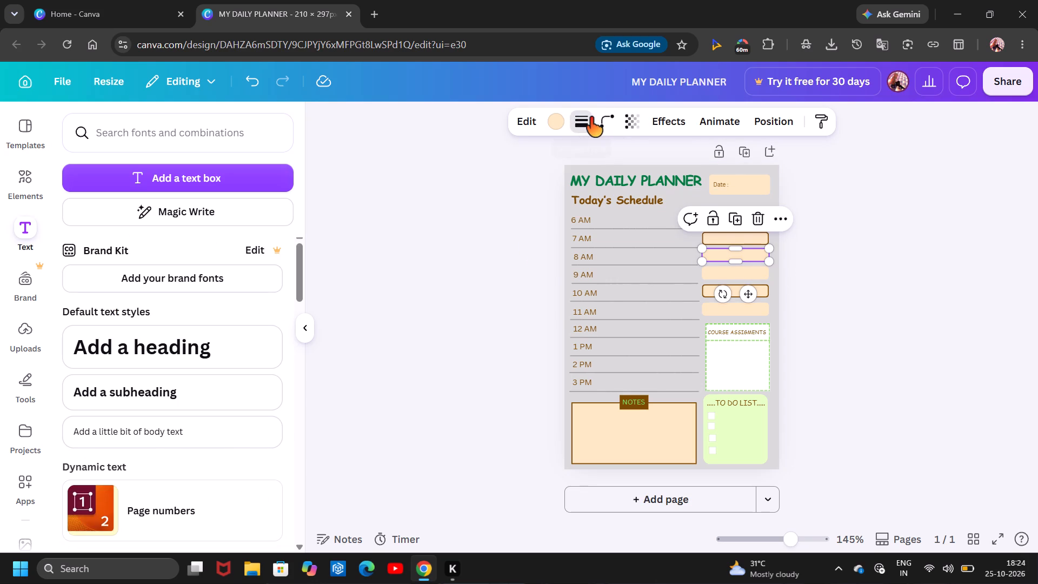
pyautogui.click(530, 164)
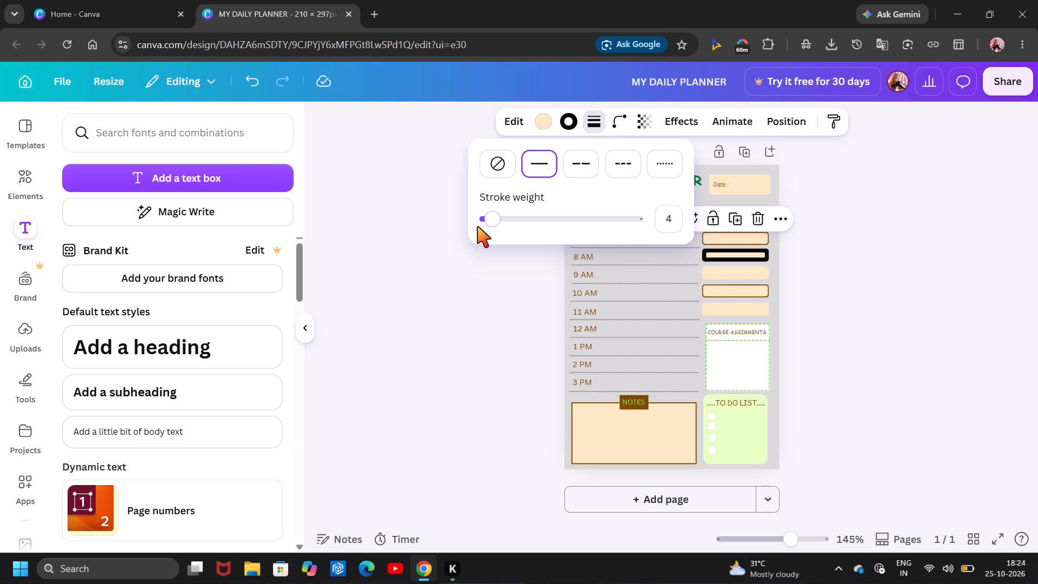
pyautogui.click(486, 221)
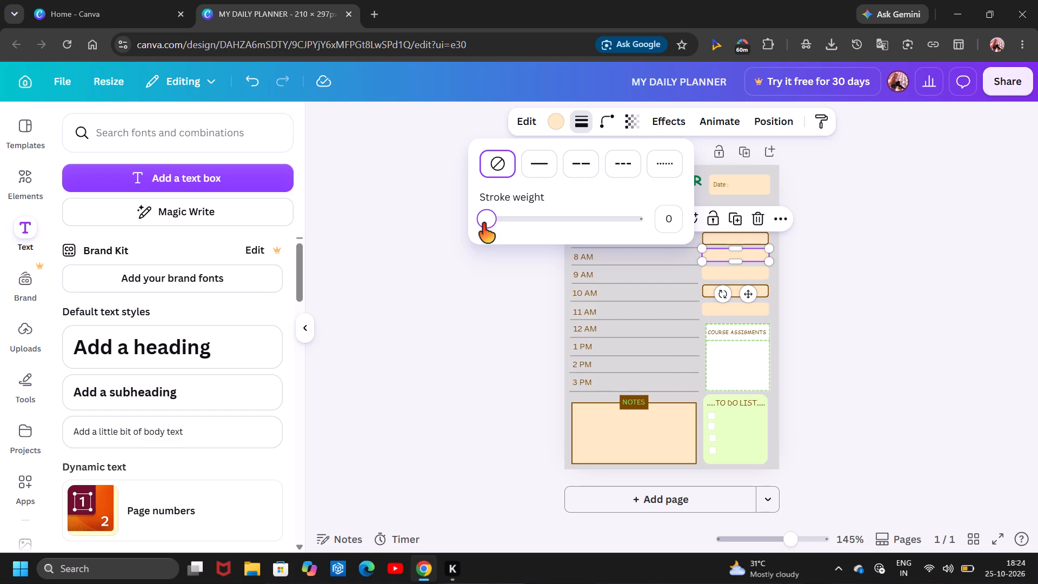
pyautogui.click(542, 154)
pyautogui.click(487, 222)
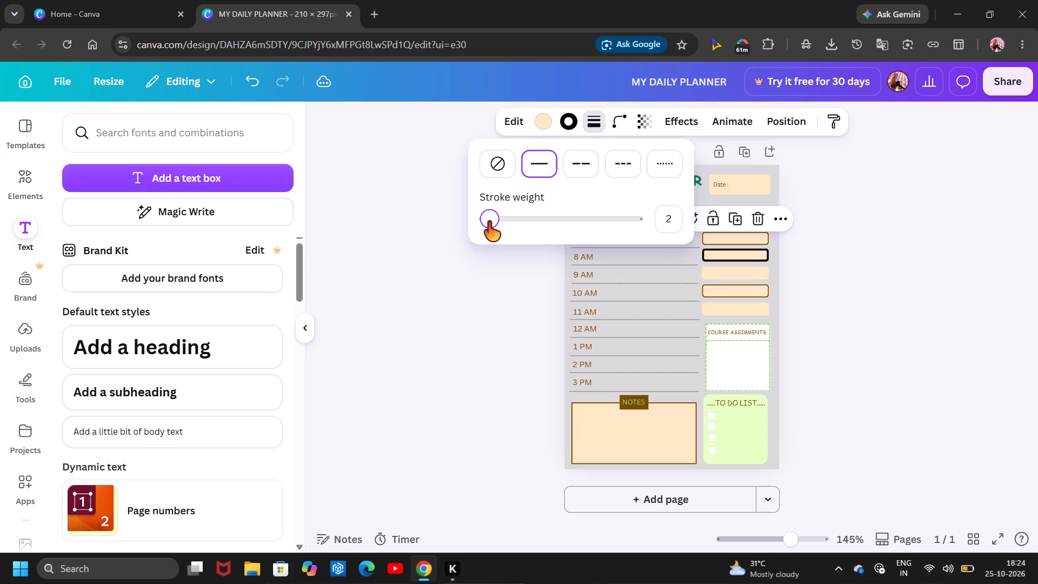
pyautogui.click(562, 121)
pyautogui.click(144, 235)
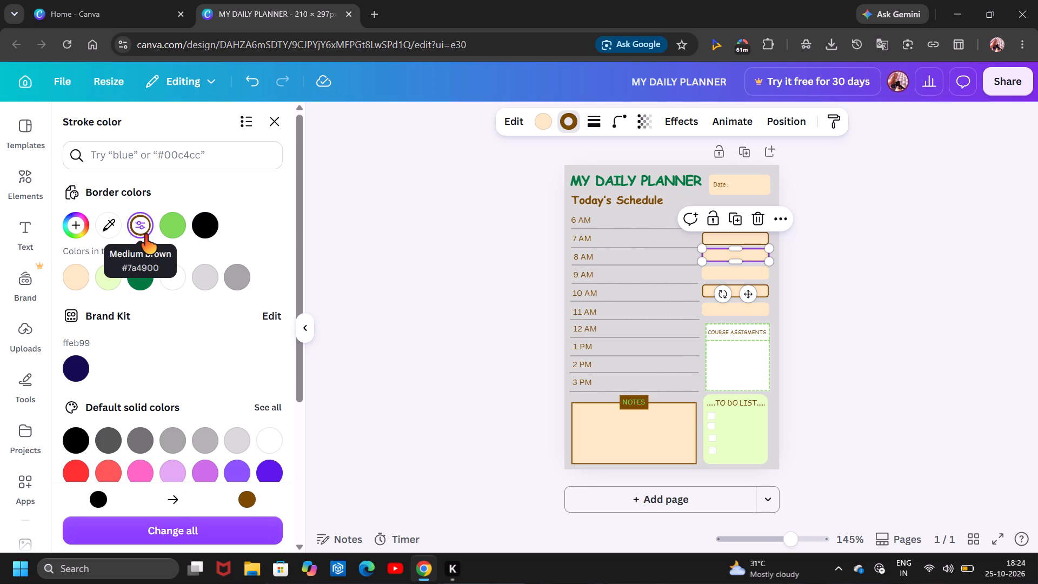
pyautogui.click(397, 291)
pyautogui.click(397, 291)
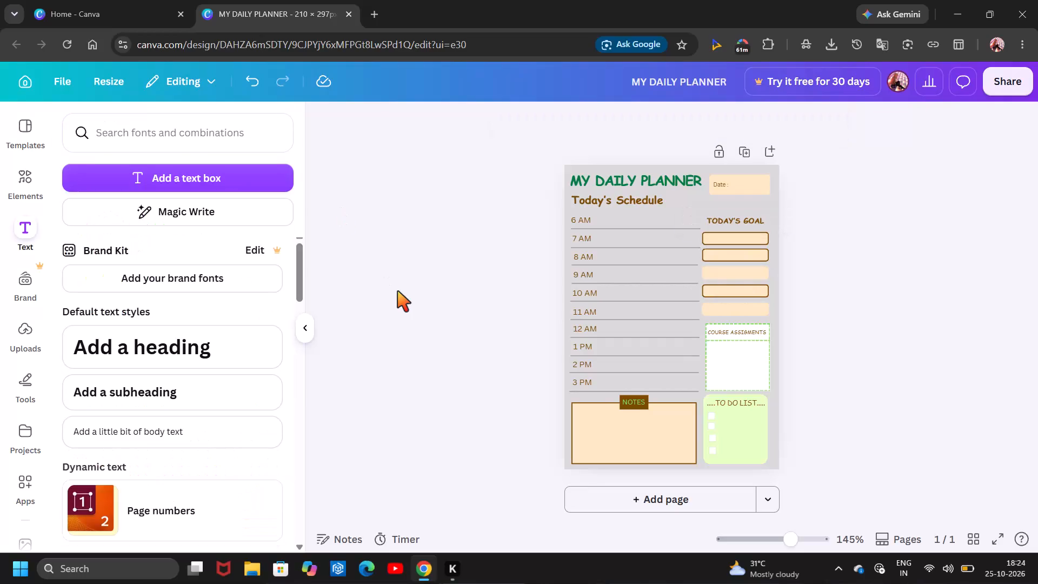
# Give the third peach bar under TODAY'S GOAL a solid border with stroke weight 1 in Medium brown.
pyautogui.click(735, 269)
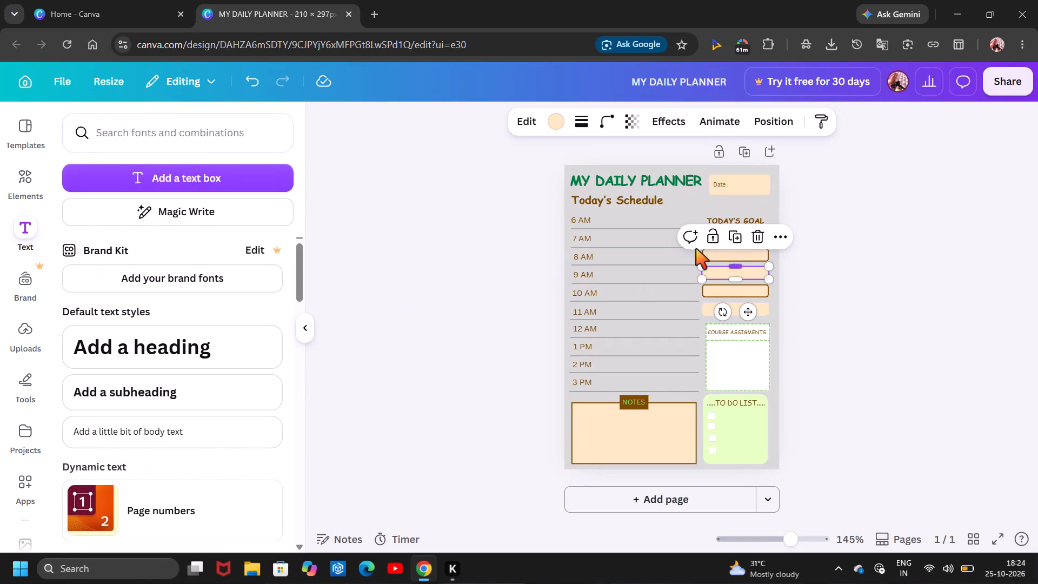
pyautogui.click(563, 123)
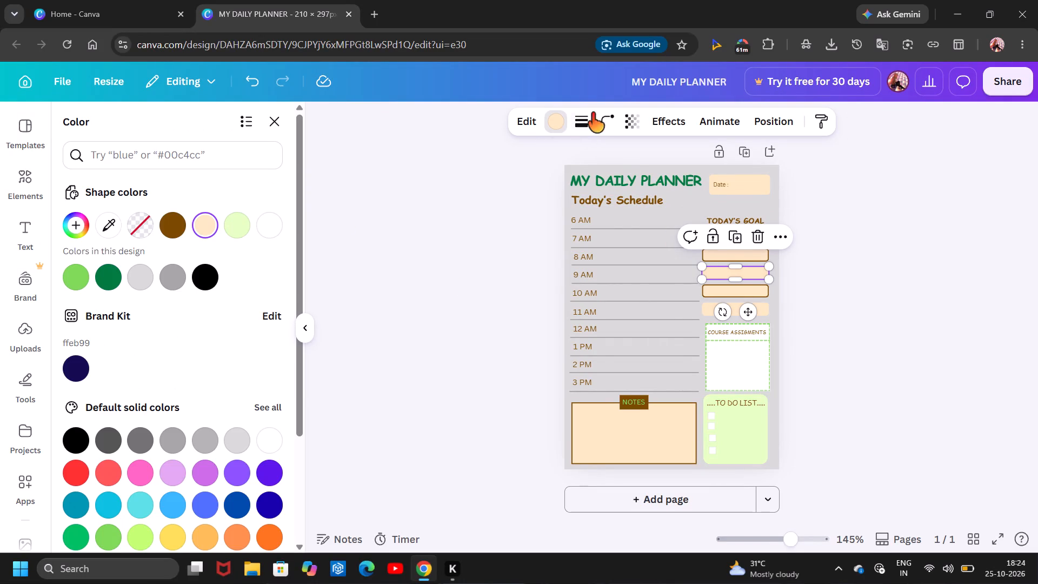
pyautogui.click(597, 111)
pyautogui.click(577, 120)
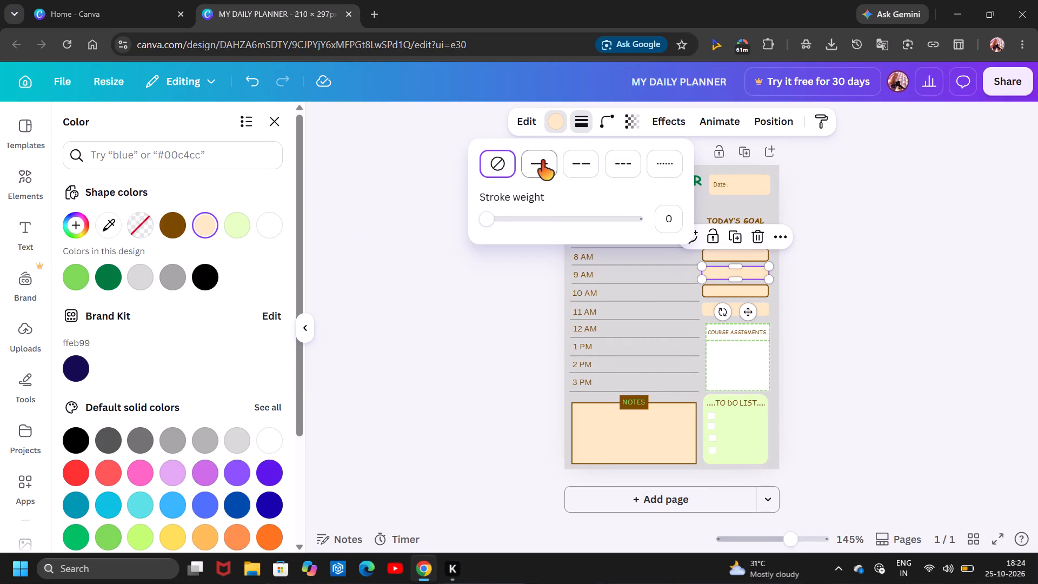
pyautogui.click(541, 161)
pyautogui.moveTo(495, 221); pyautogui.dragTo(487, 224)
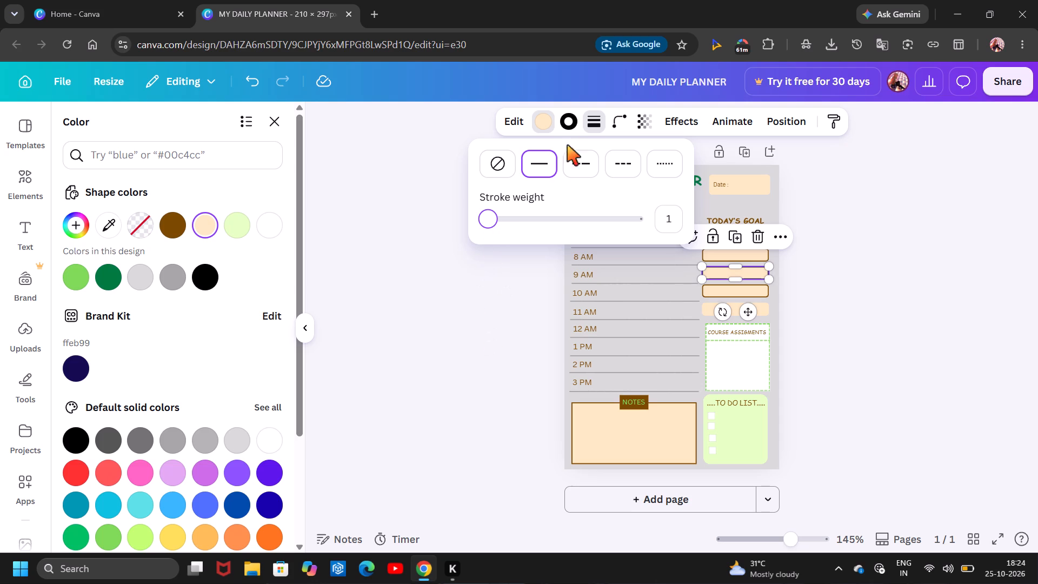
pyautogui.click(570, 117)
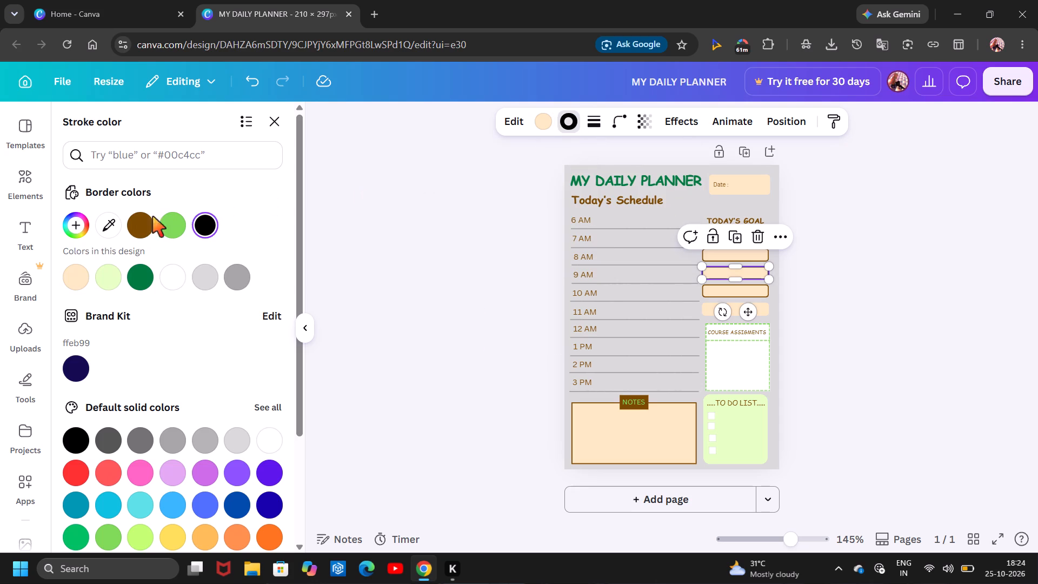
pyautogui.click(131, 221)
pyautogui.click(446, 309)
pyautogui.click(446, 309)
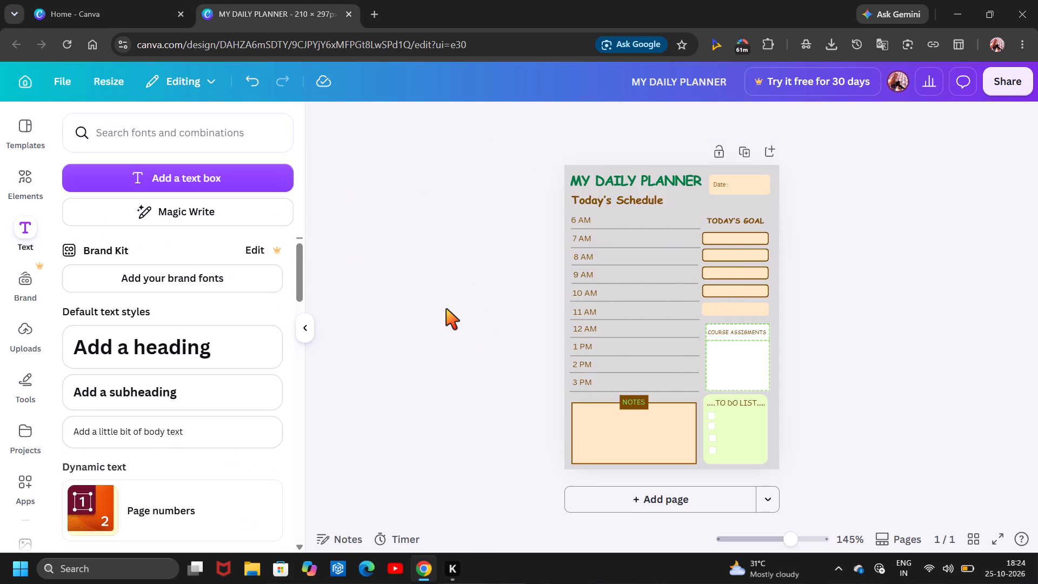
# Give the fifth peach bar under TODAY'S GOAL a solid border with stroke weight 1 in Medium brown.
pyautogui.click(733, 314)
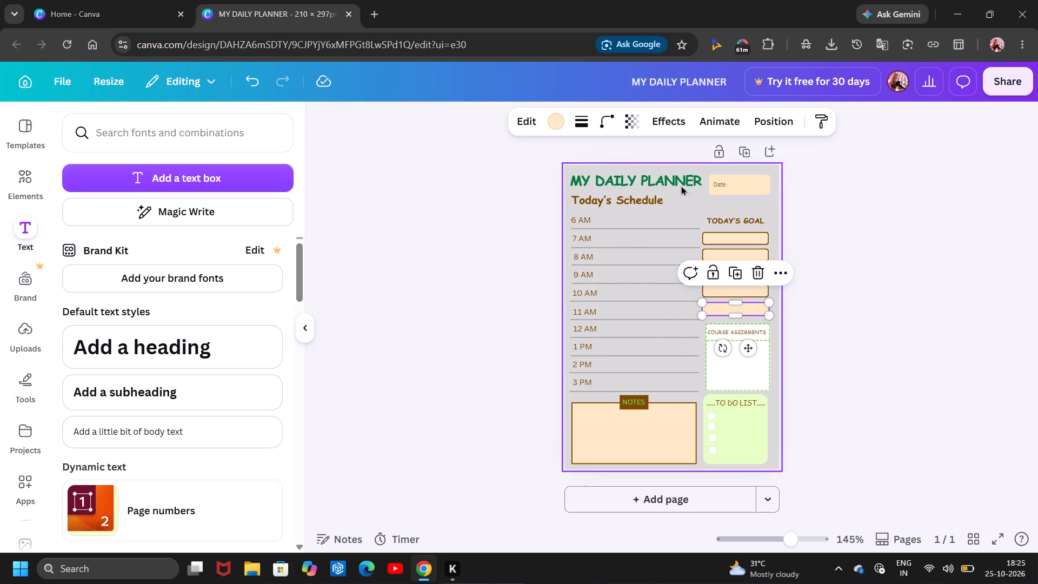
pyautogui.click(582, 129)
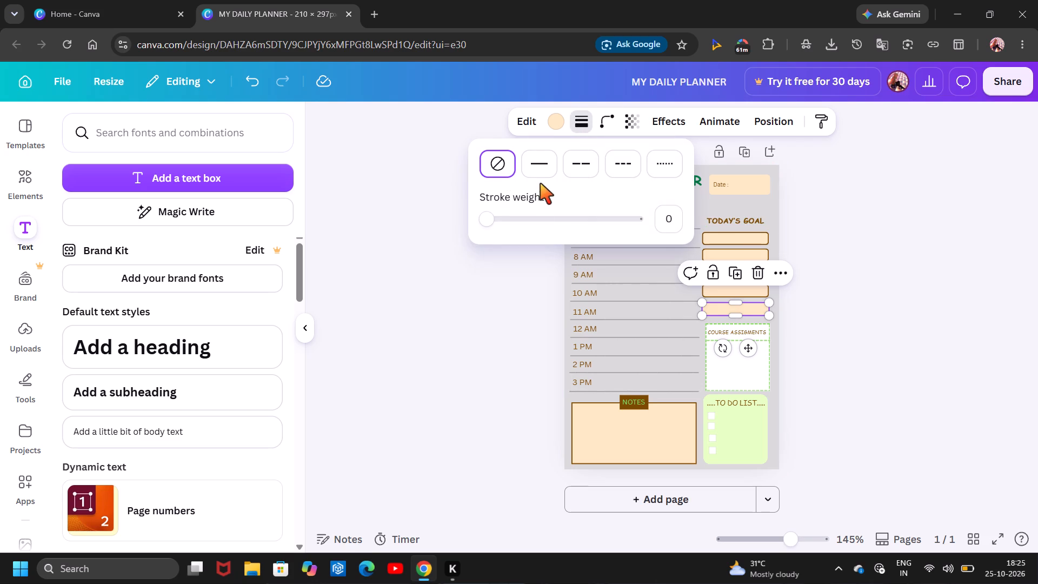
pyautogui.click(540, 169)
pyautogui.click(487, 217)
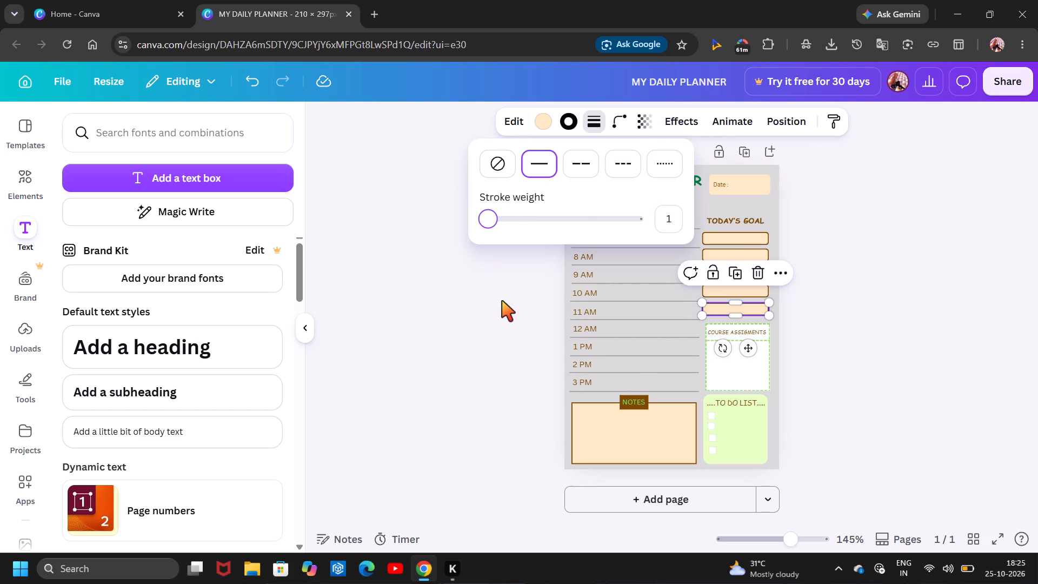
pyautogui.click(561, 111)
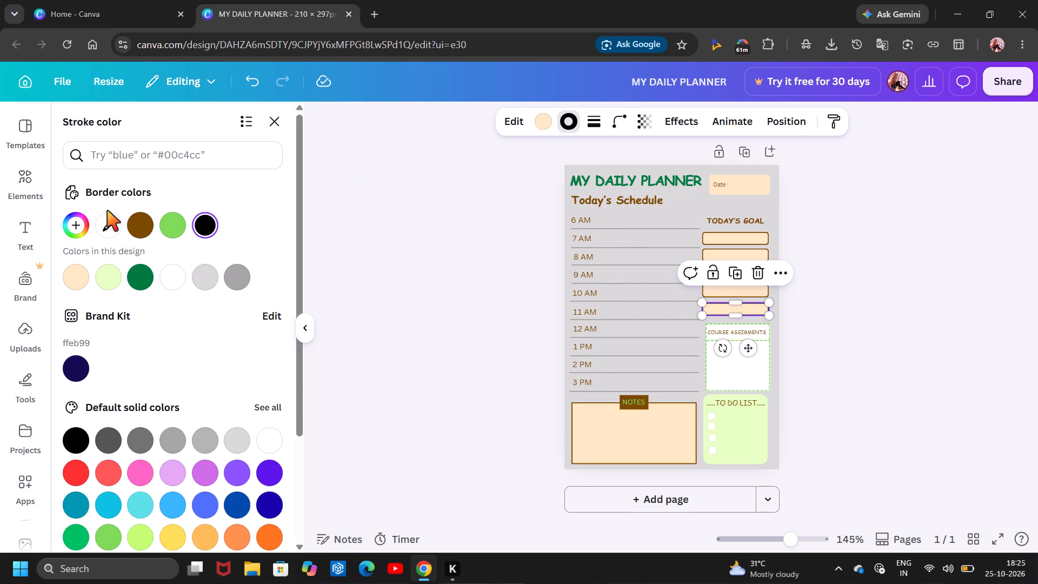
pyautogui.click(141, 216)
pyautogui.click(360, 249)
pyautogui.click(360, 249)
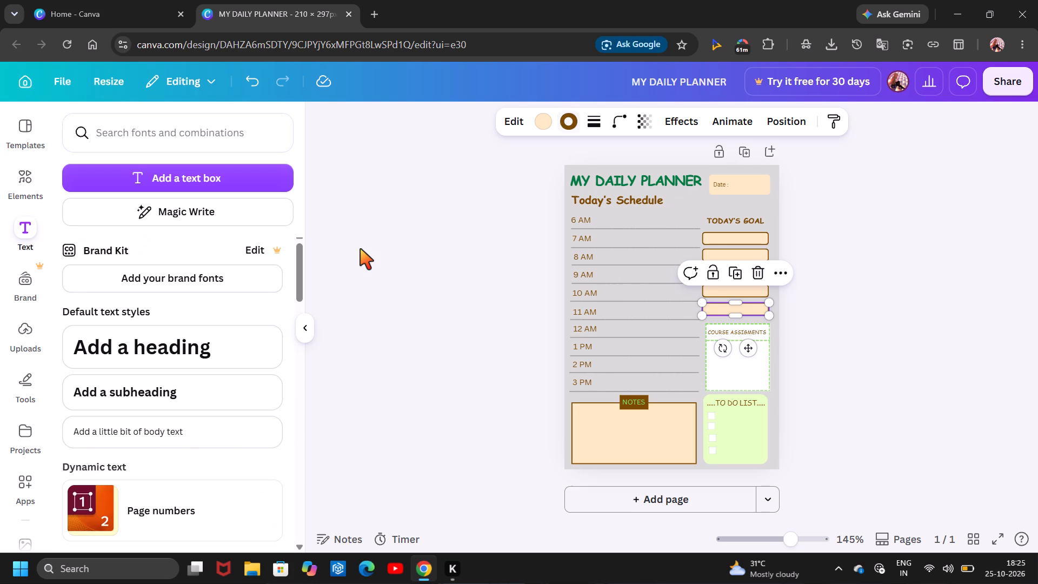
# Give the peach Date box a solid border with stroke weight 1 in the design's medium brown.
pyautogui.click(740, 190)
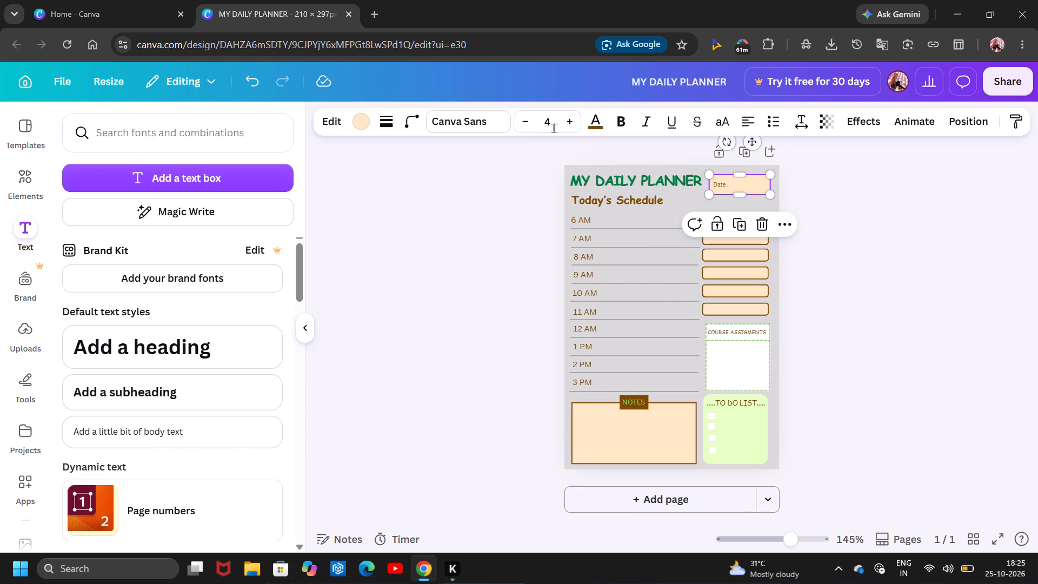
pyautogui.click(388, 130)
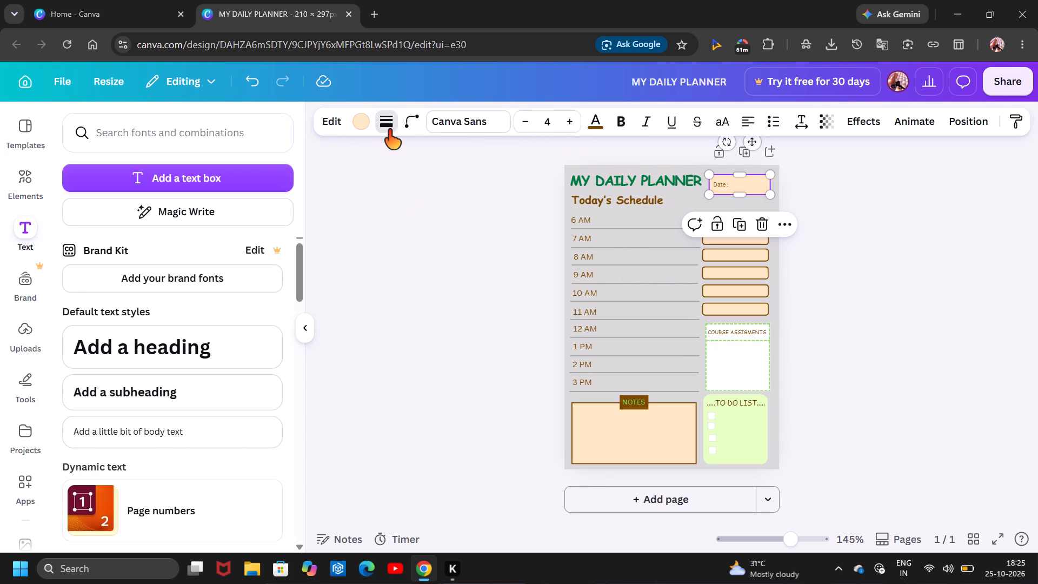
pyautogui.click(338, 160)
pyautogui.moveTo(300, 218); pyautogui.dragTo(291, 223)
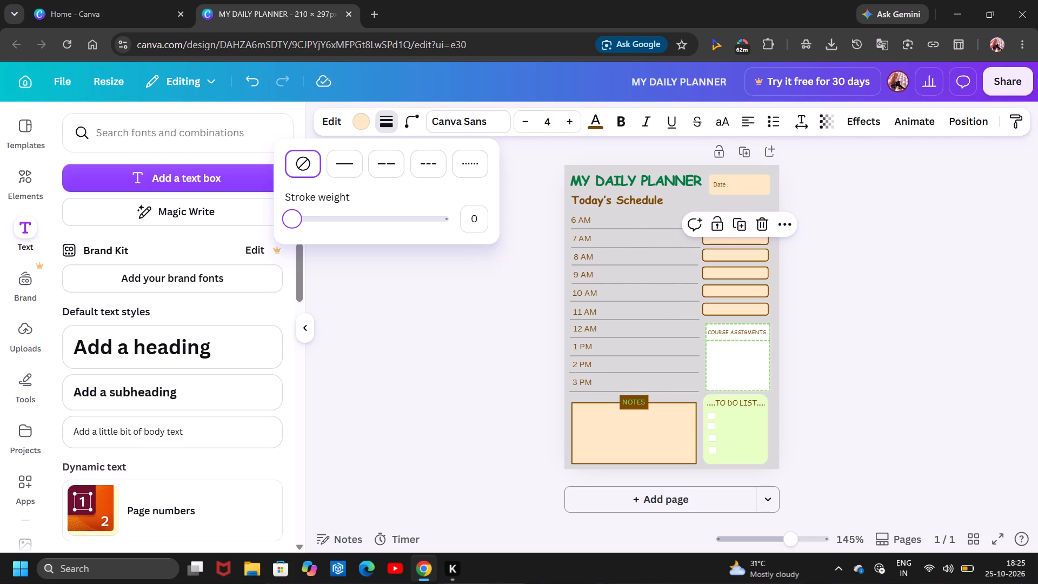
pyautogui.moveTo(291, 223); pyautogui.dragTo(293, 223)
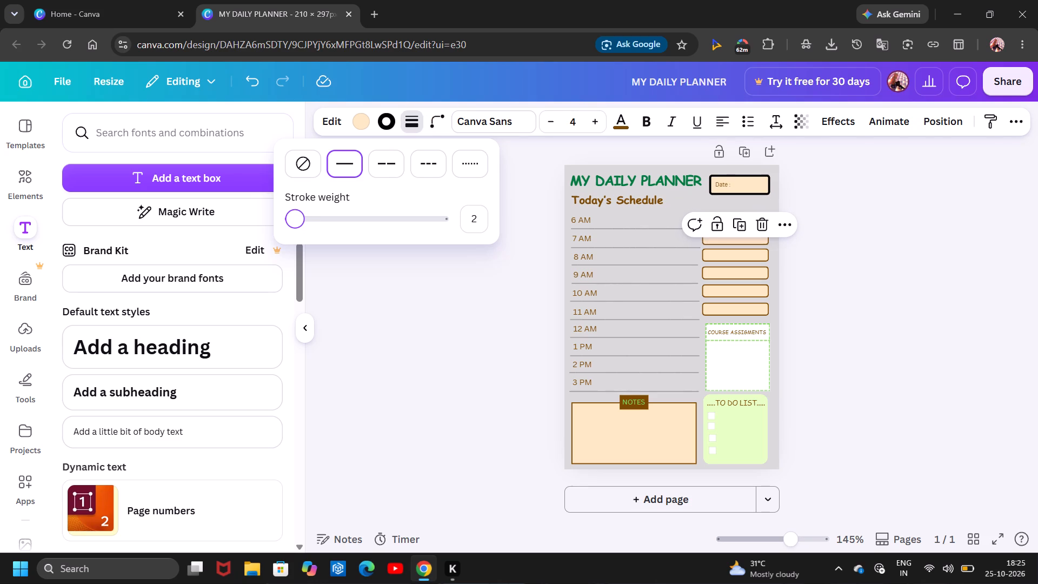
pyautogui.moveTo(293, 223); pyautogui.dragTo(289, 226)
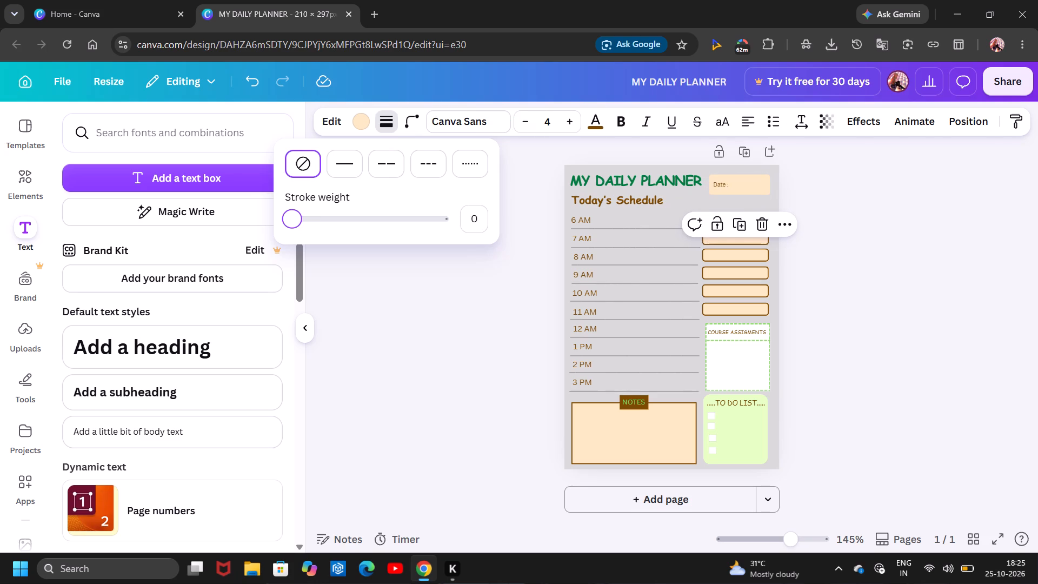
pyautogui.moveTo(289, 226); pyautogui.dragTo(292, 227)
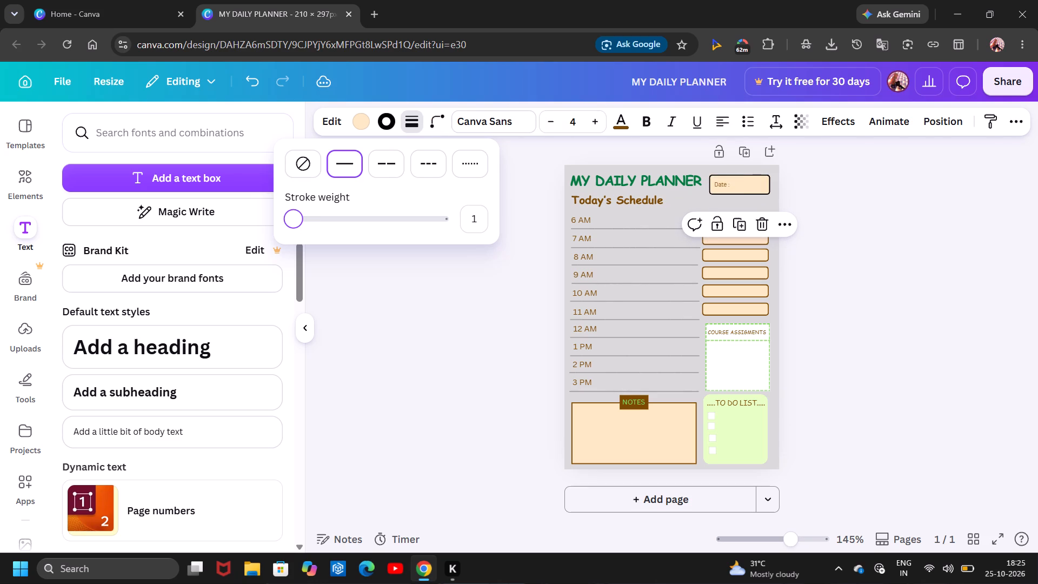
pyautogui.moveTo(292, 227); pyautogui.dragTo(291, 227)
pyautogui.click(381, 124)
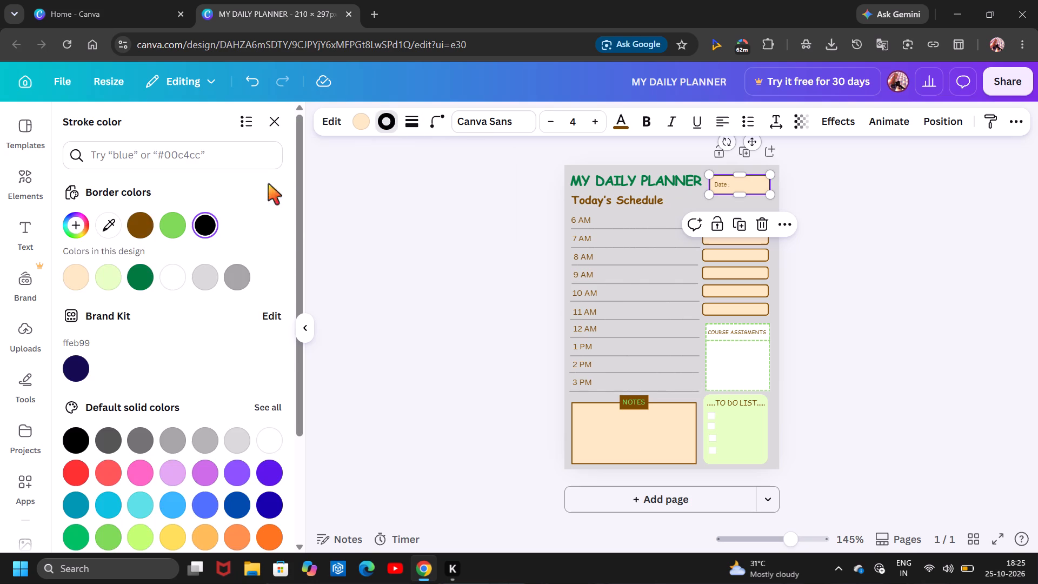
pyautogui.click(140, 233)
pyautogui.click(431, 281)
pyautogui.click(431, 281)
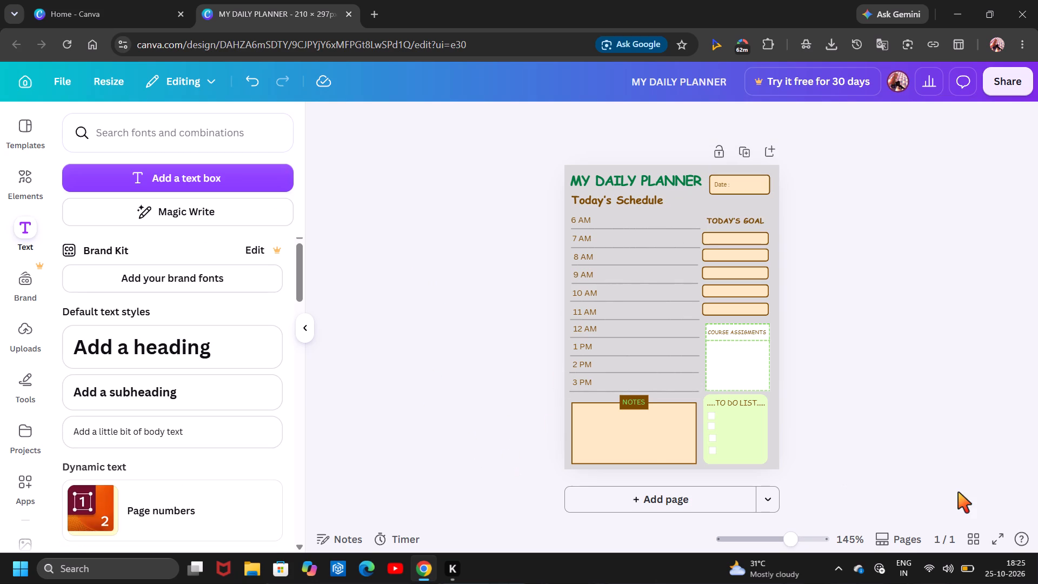
pyautogui.click(873, 409)
# Give the pastel lime TO DO LIST box a solid border with stroke weight 1 in white.
pyautogui.click(733, 450)
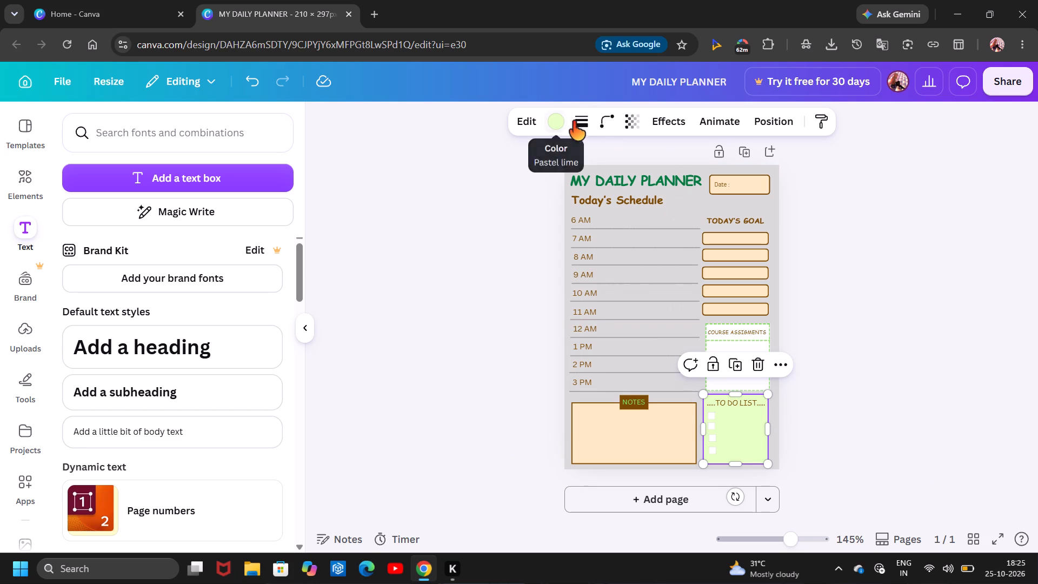
pyautogui.click(579, 122)
pyautogui.click(526, 158)
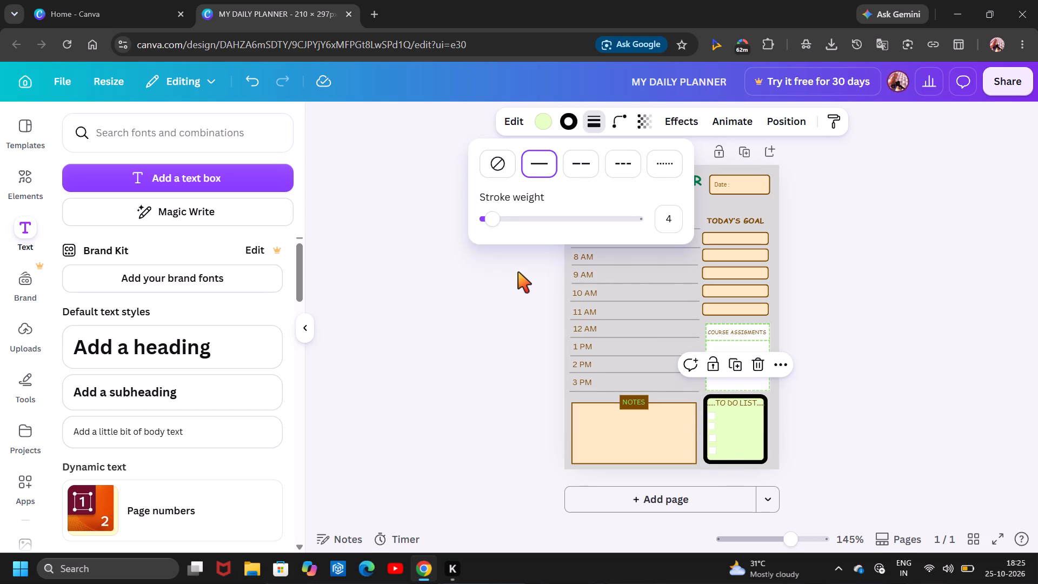
pyautogui.click(490, 224)
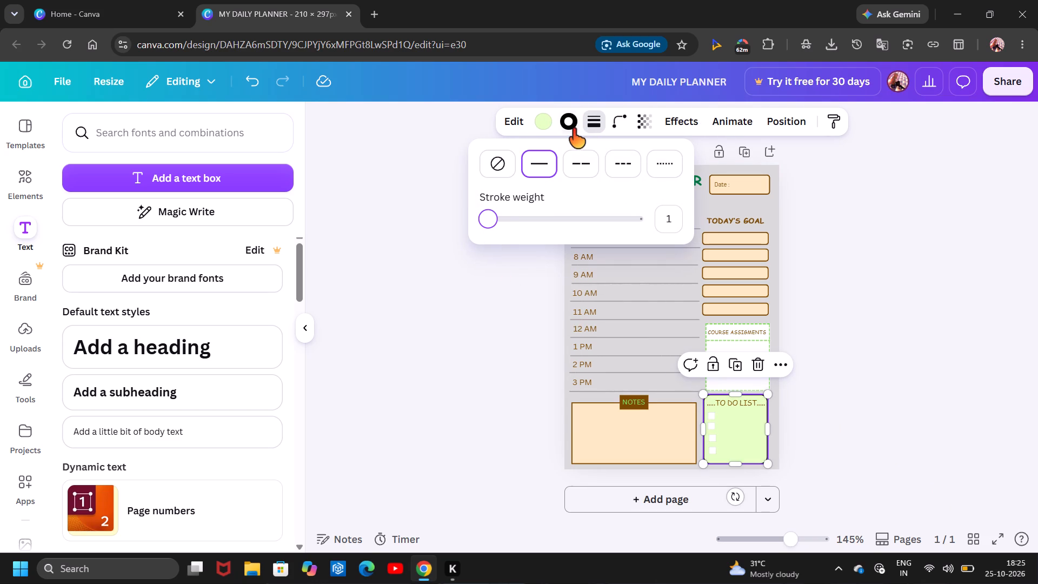
pyautogui.click(573, 129)
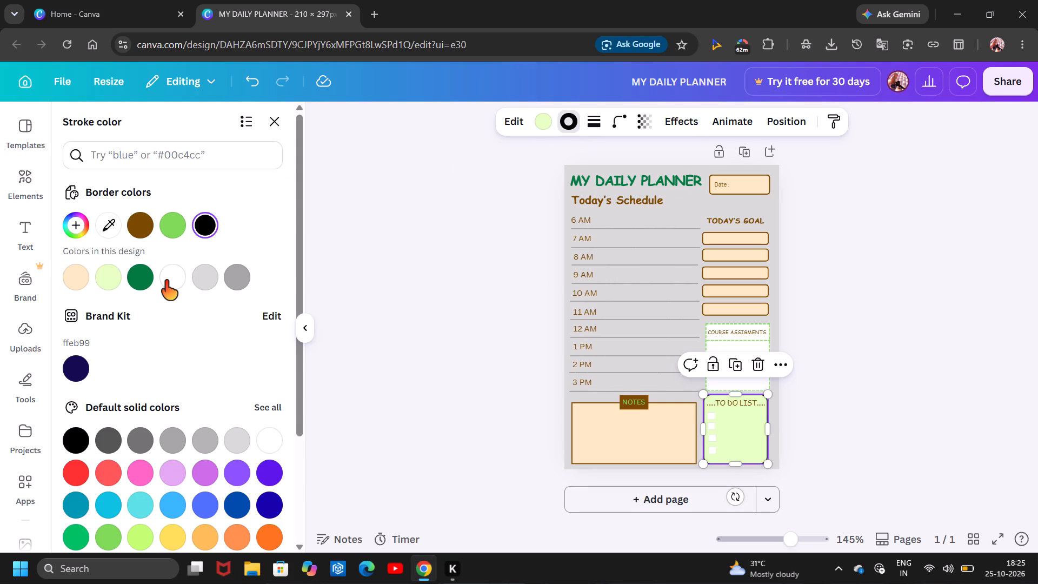
pyautogui.click(165, 281)
pyautogui.click(497, 343)
pyautogui.click(497, 343)
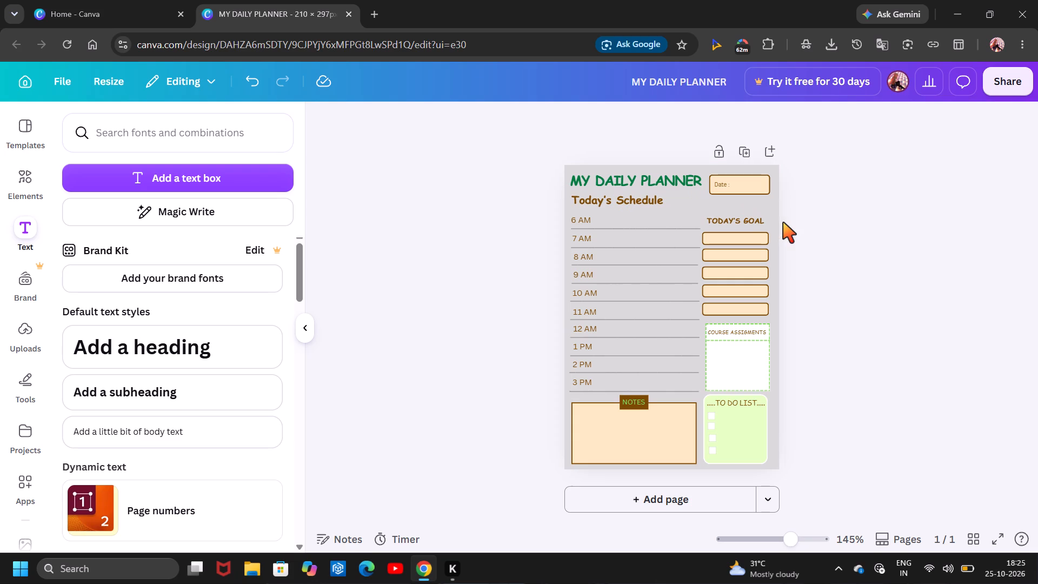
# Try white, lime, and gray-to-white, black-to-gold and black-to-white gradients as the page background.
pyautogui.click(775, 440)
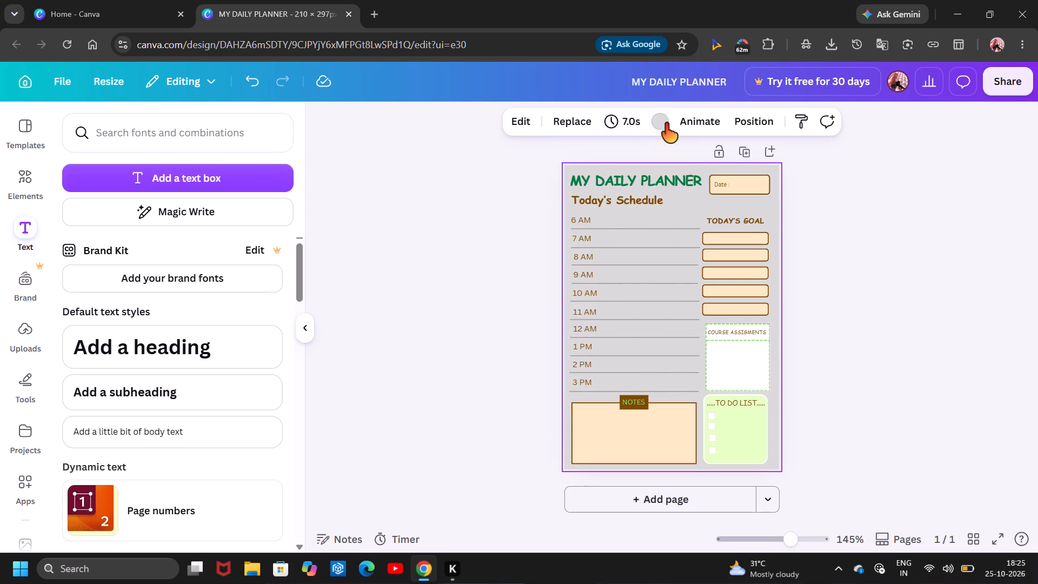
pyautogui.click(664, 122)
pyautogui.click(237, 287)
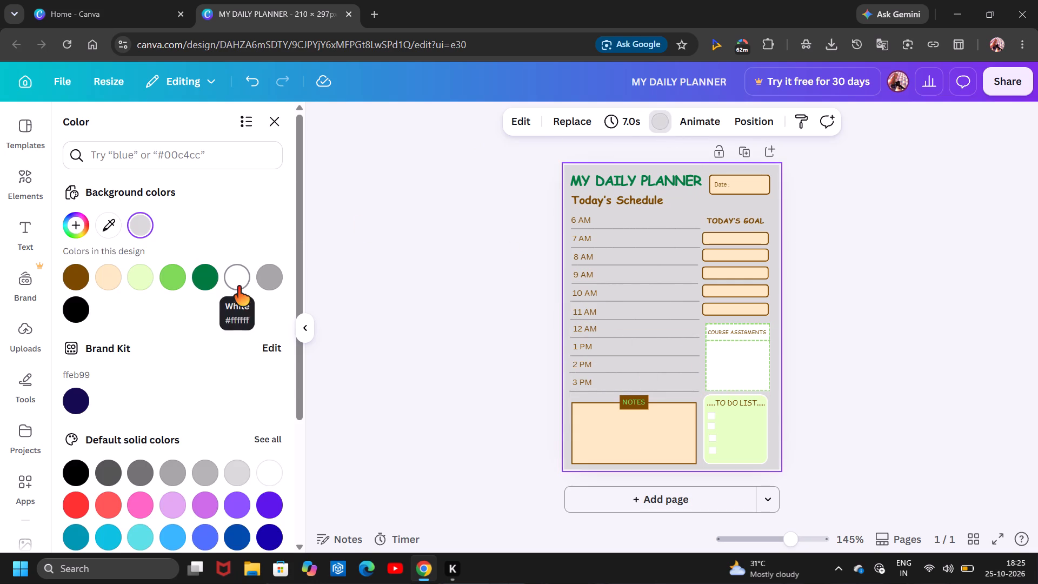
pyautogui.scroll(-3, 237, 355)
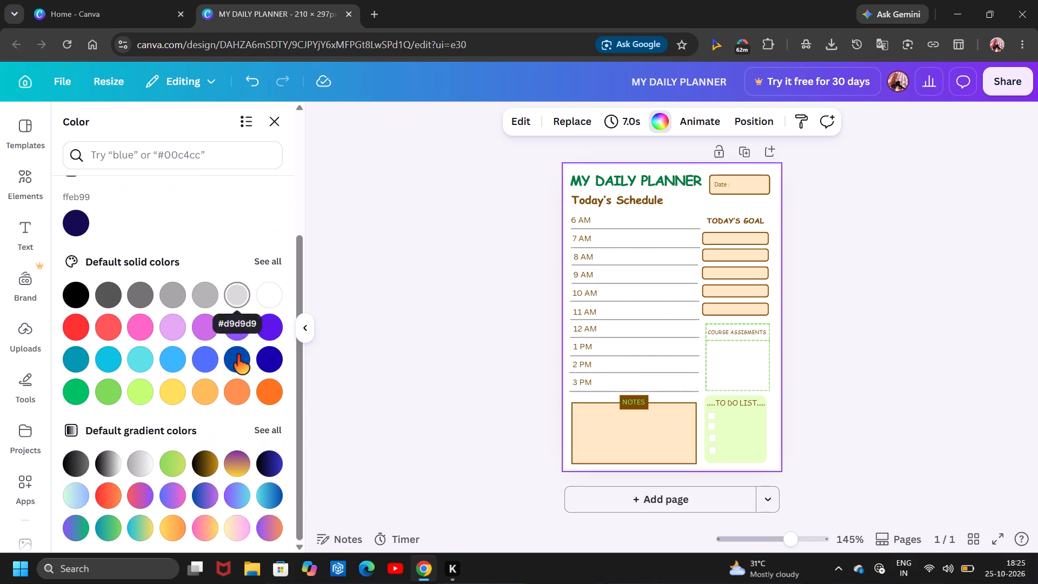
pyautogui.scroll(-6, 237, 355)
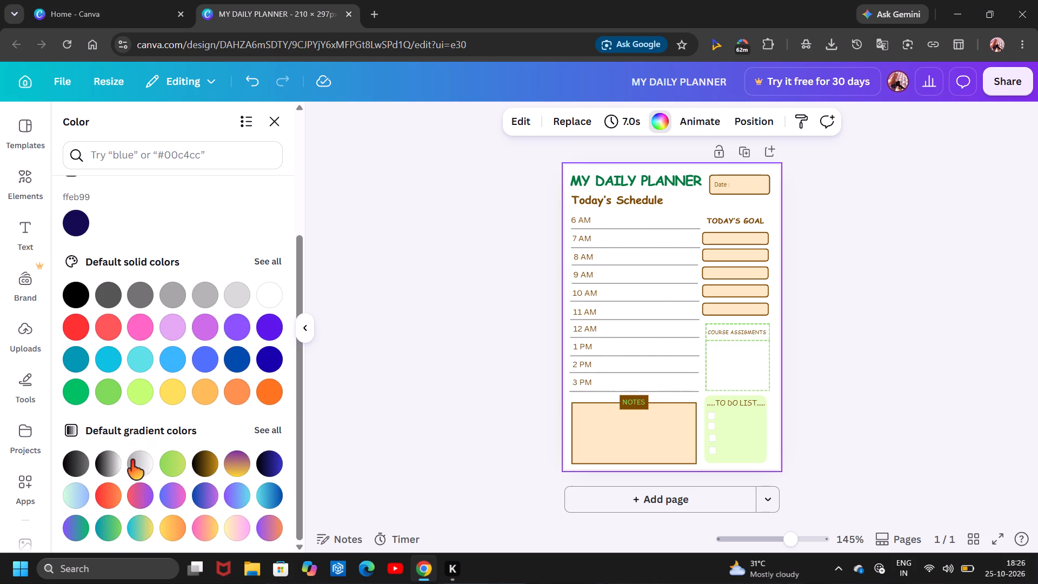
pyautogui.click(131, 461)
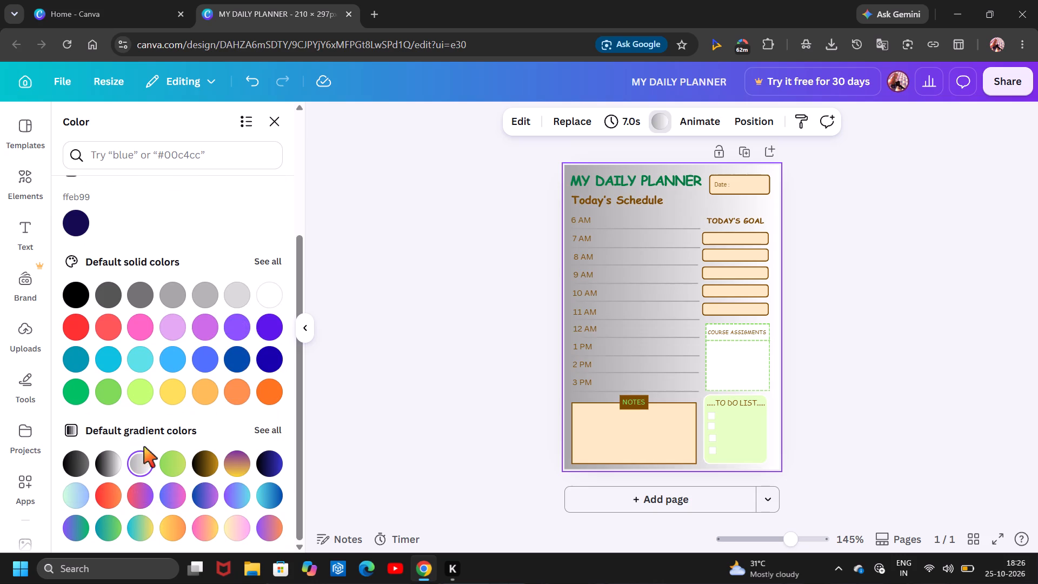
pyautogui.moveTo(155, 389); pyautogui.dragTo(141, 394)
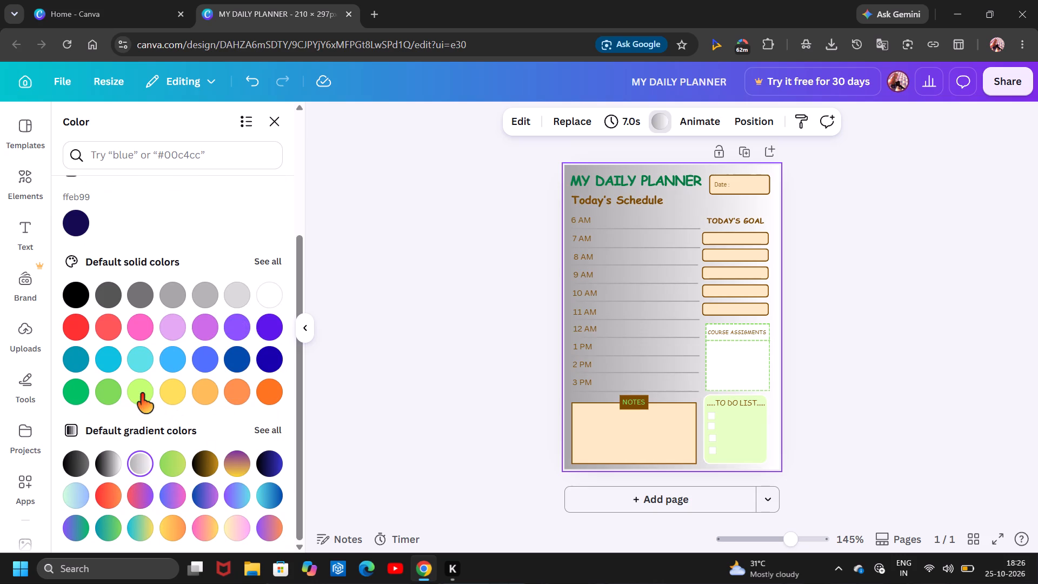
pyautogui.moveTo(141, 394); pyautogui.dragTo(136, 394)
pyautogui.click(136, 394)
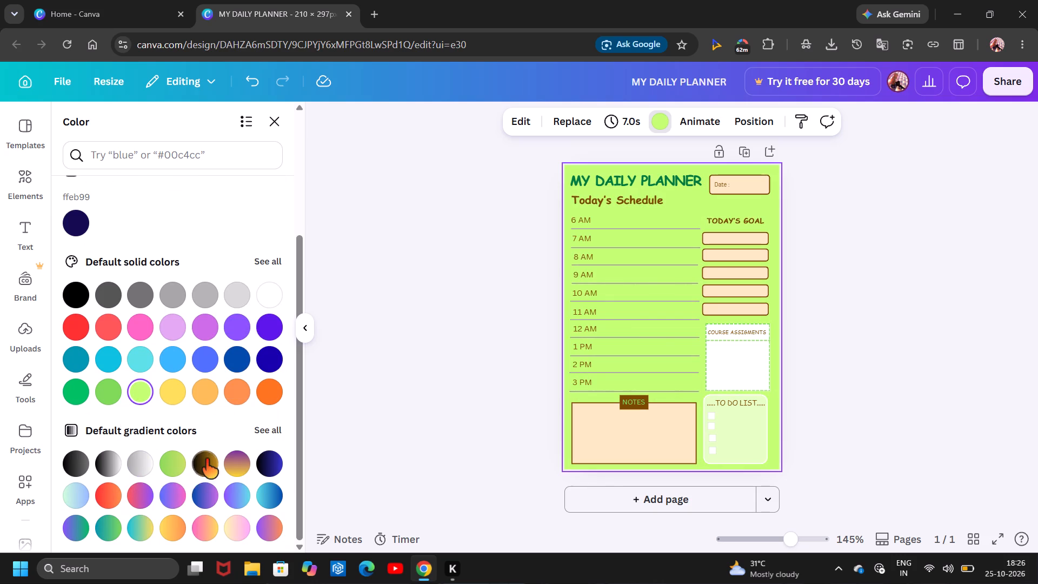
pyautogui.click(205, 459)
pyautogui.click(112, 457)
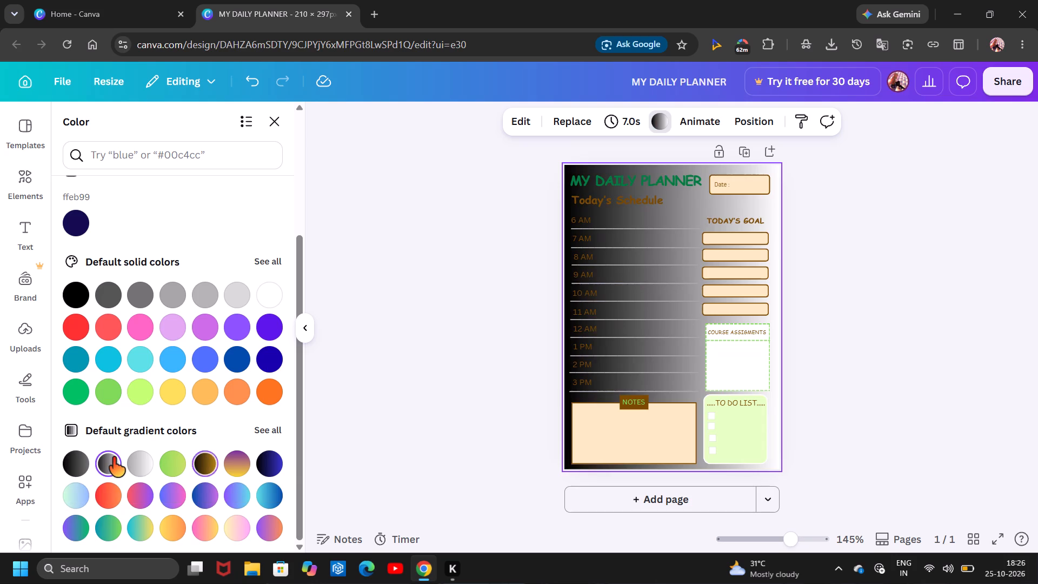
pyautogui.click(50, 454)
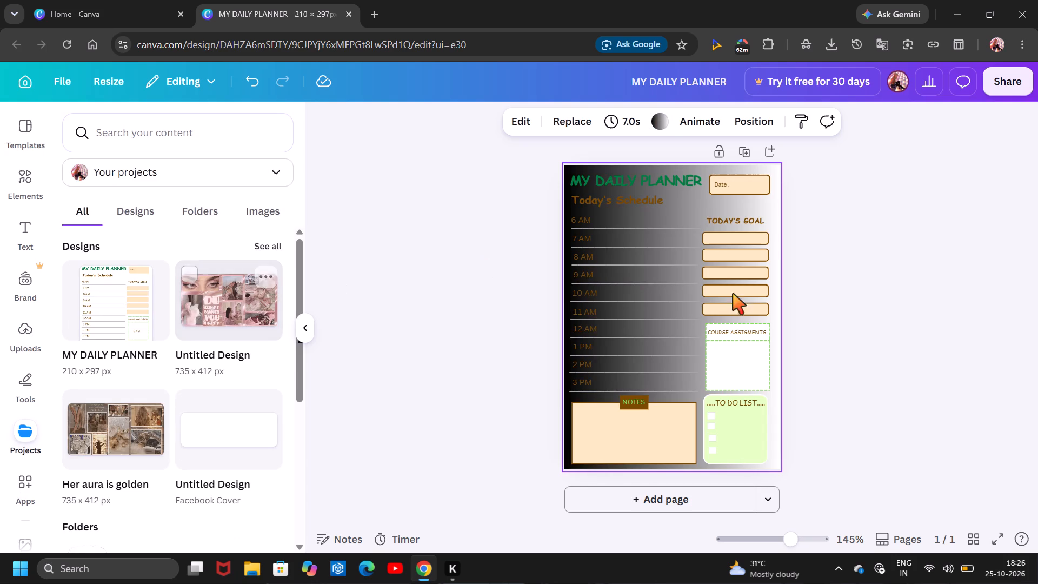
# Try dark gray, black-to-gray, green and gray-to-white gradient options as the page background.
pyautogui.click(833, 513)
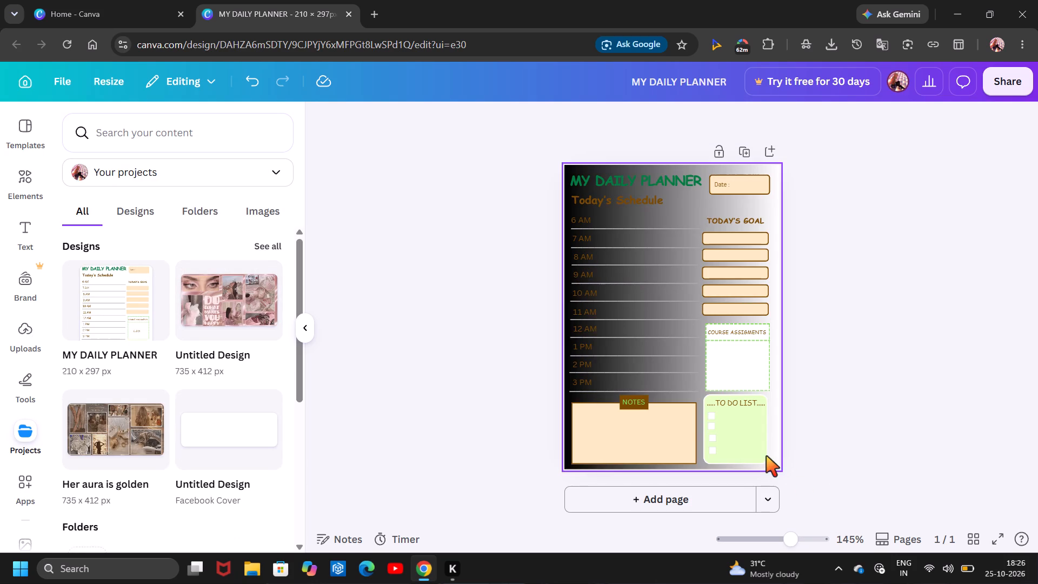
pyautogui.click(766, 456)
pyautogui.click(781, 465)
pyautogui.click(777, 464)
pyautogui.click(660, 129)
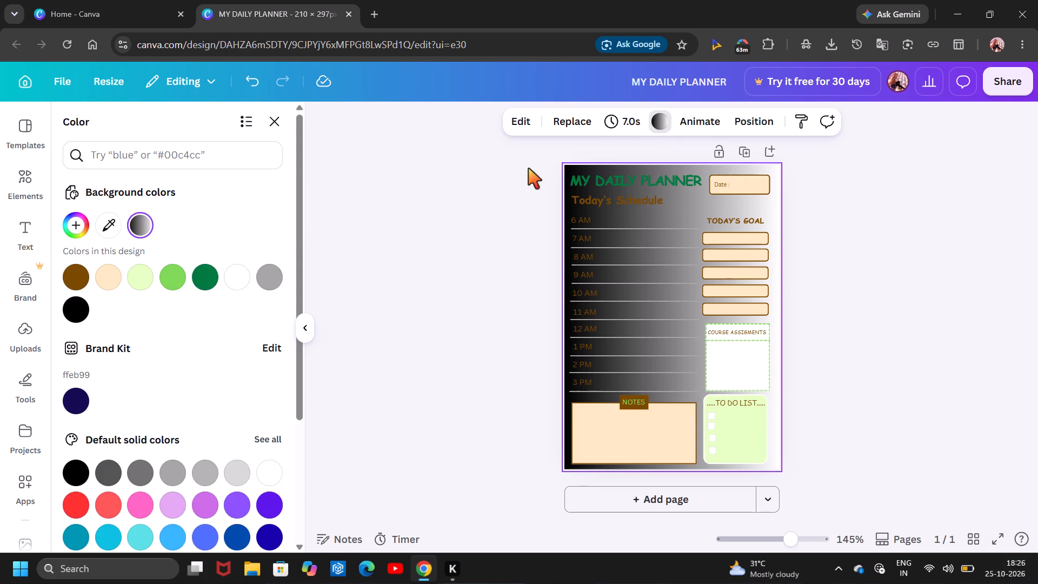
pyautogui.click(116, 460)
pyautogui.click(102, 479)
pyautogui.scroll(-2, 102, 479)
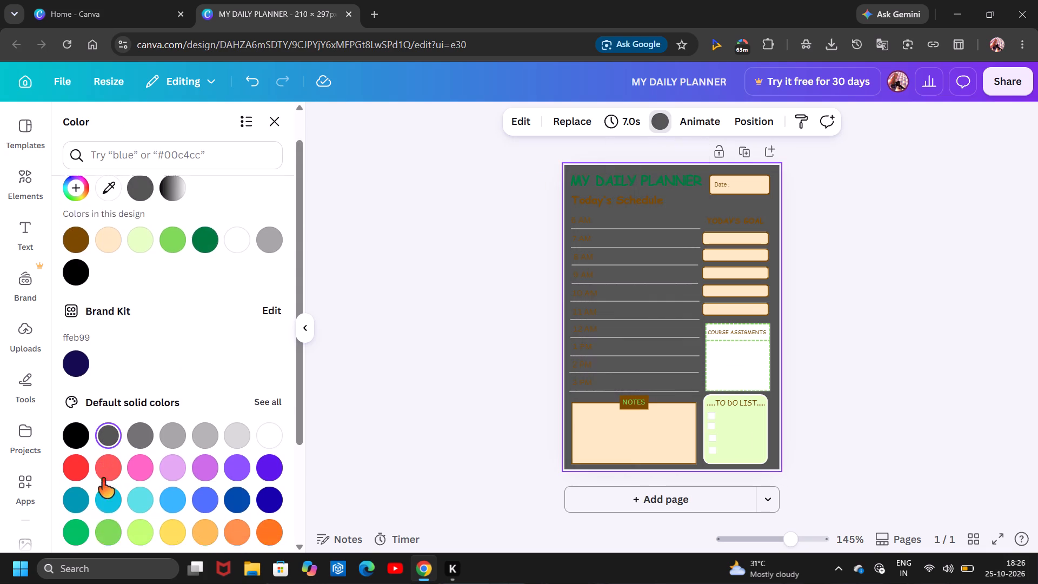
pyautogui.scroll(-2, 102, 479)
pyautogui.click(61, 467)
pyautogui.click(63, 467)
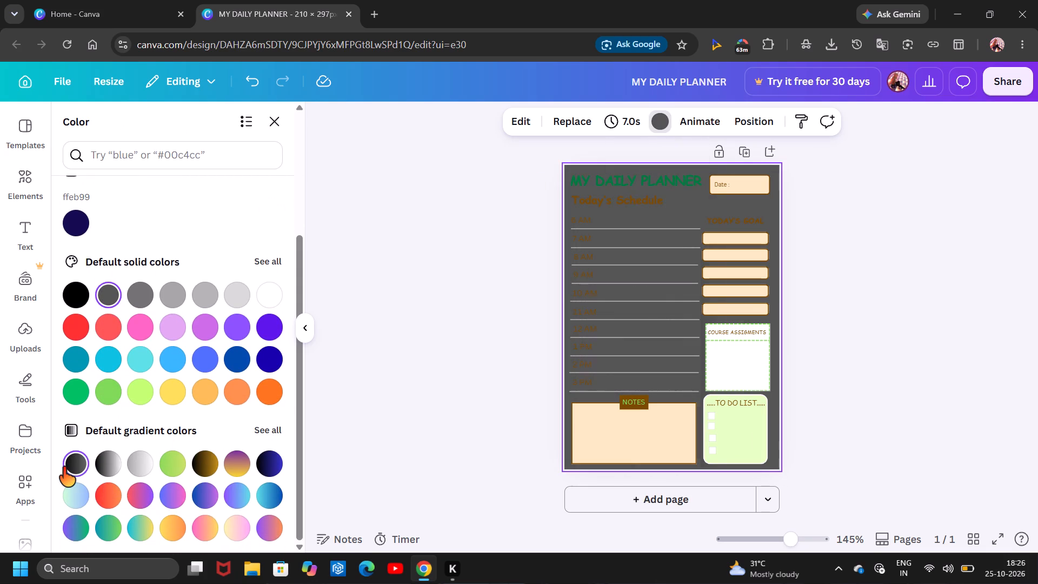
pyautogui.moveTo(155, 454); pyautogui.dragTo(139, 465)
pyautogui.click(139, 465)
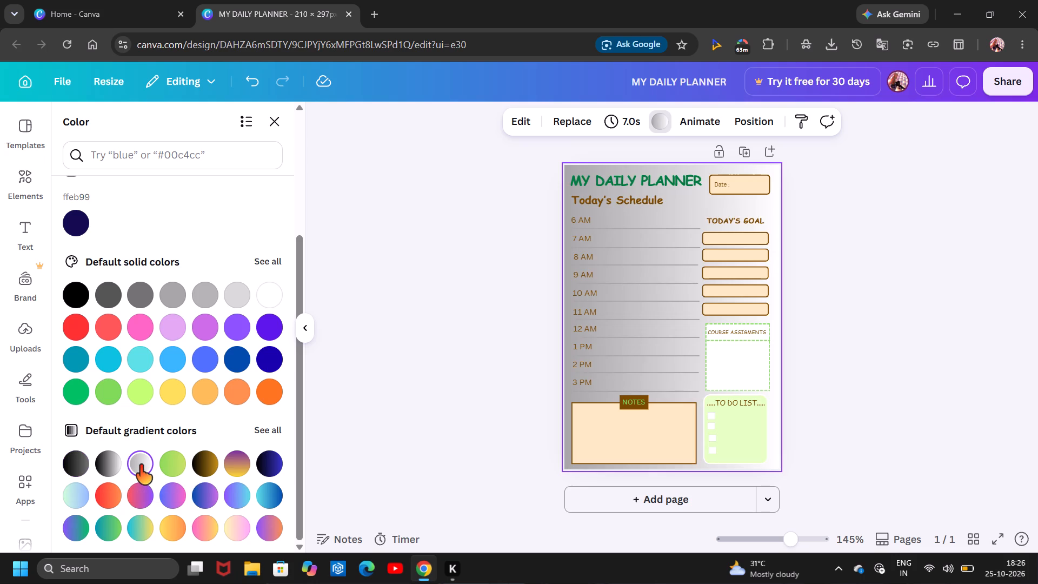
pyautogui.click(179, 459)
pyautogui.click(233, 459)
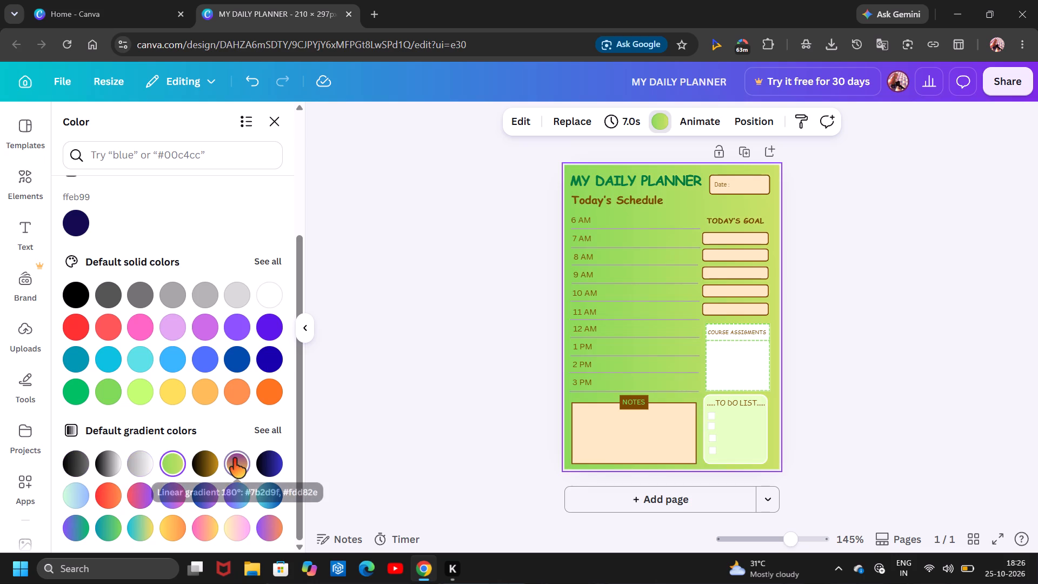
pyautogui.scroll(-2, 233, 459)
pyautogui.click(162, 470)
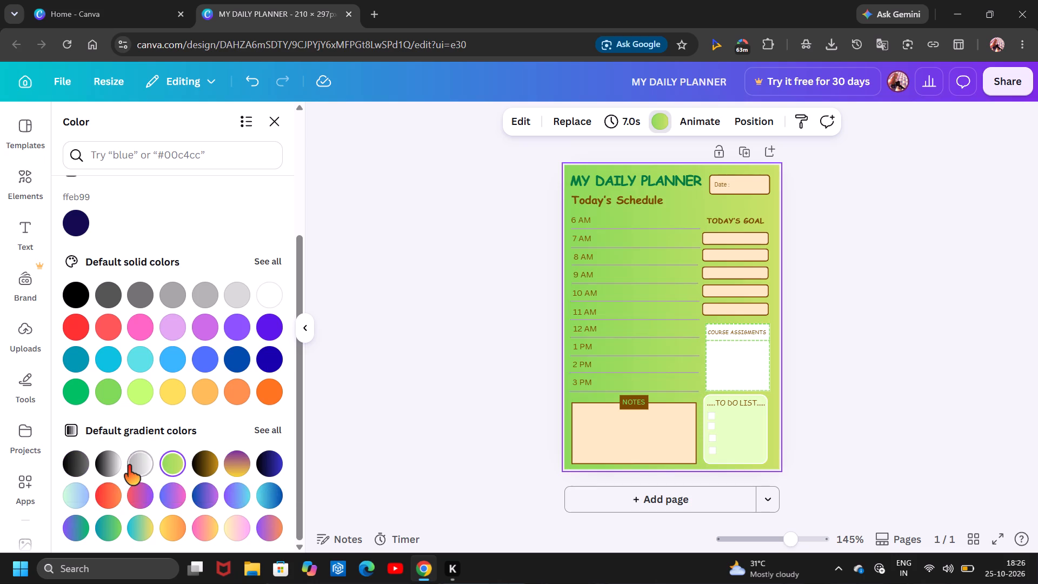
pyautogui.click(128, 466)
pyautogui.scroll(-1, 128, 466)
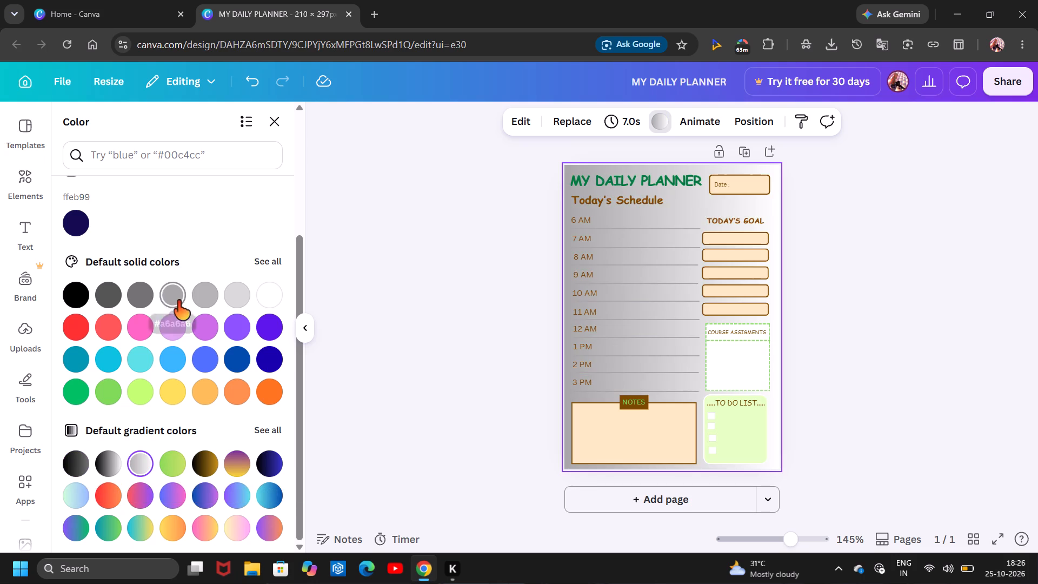
# Try two lighter solid grays on the page background, and set it to white.
pyautogui.click(199, 300)
pyautogui.scroll(-1, 199, 300)
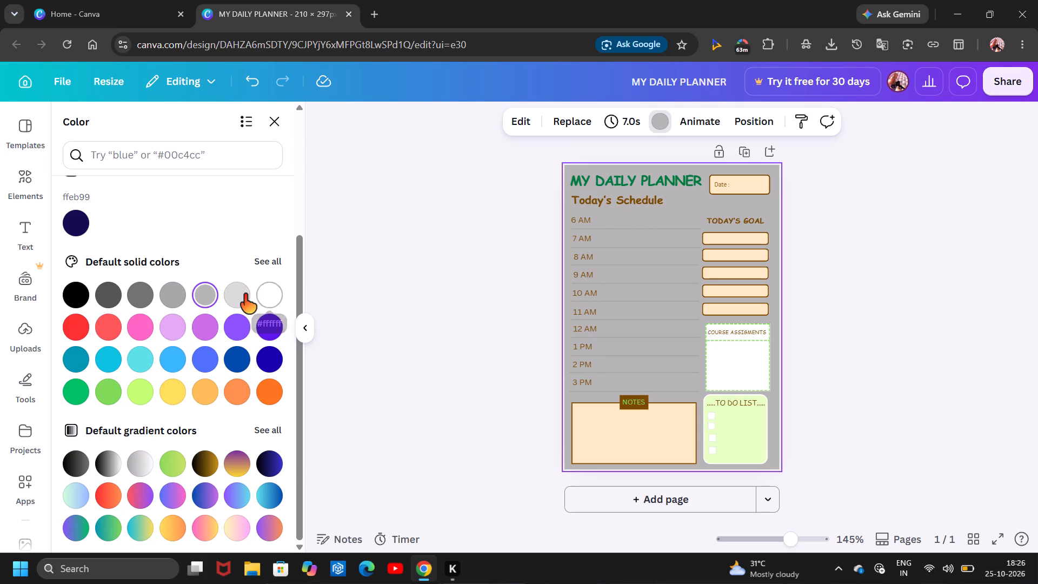
pyautogui.click(244, 294)
pyautogui.click(281, 291)
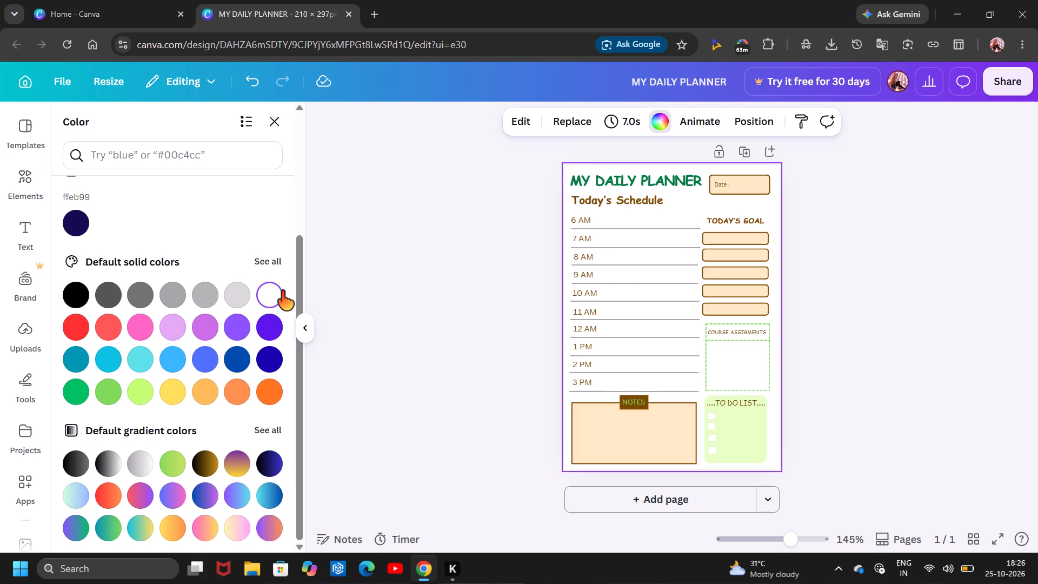
pyautogui.scroll(-5, 281, 291)
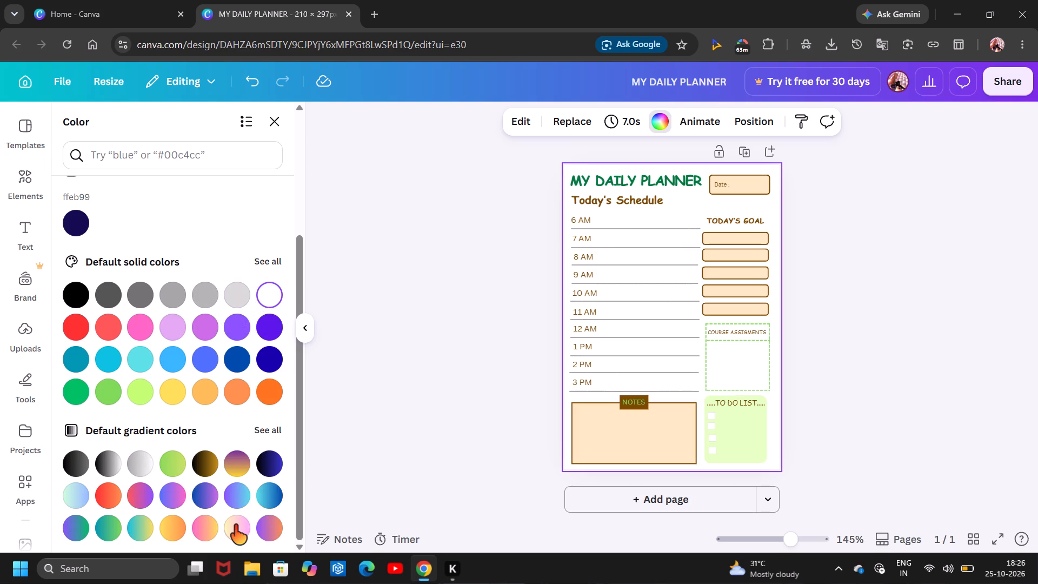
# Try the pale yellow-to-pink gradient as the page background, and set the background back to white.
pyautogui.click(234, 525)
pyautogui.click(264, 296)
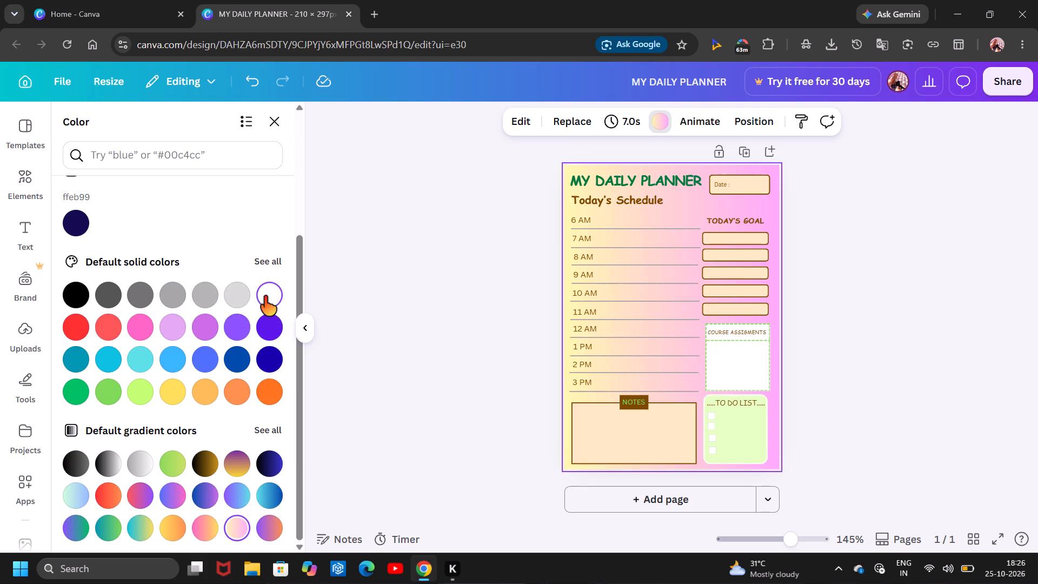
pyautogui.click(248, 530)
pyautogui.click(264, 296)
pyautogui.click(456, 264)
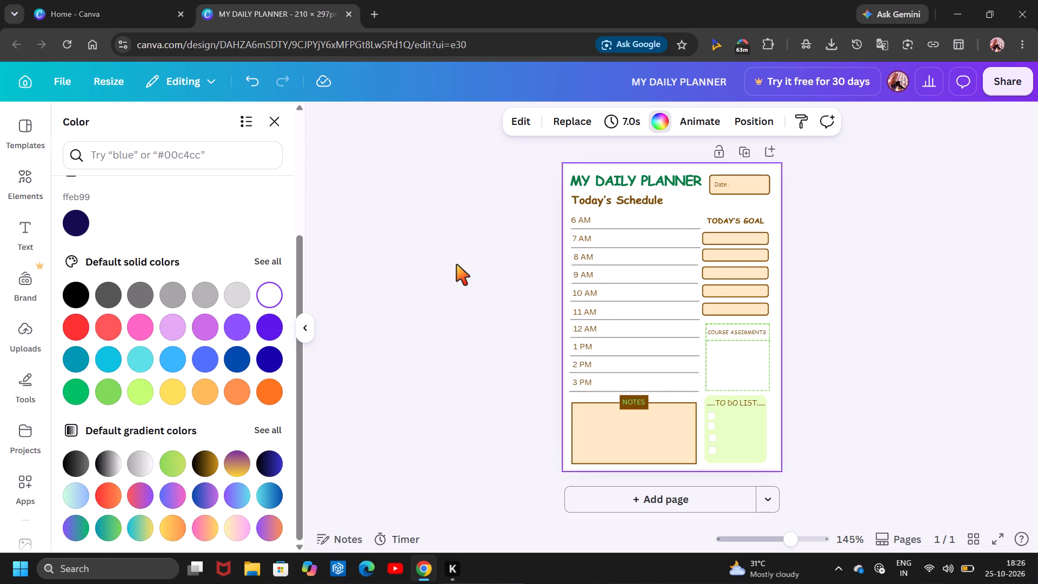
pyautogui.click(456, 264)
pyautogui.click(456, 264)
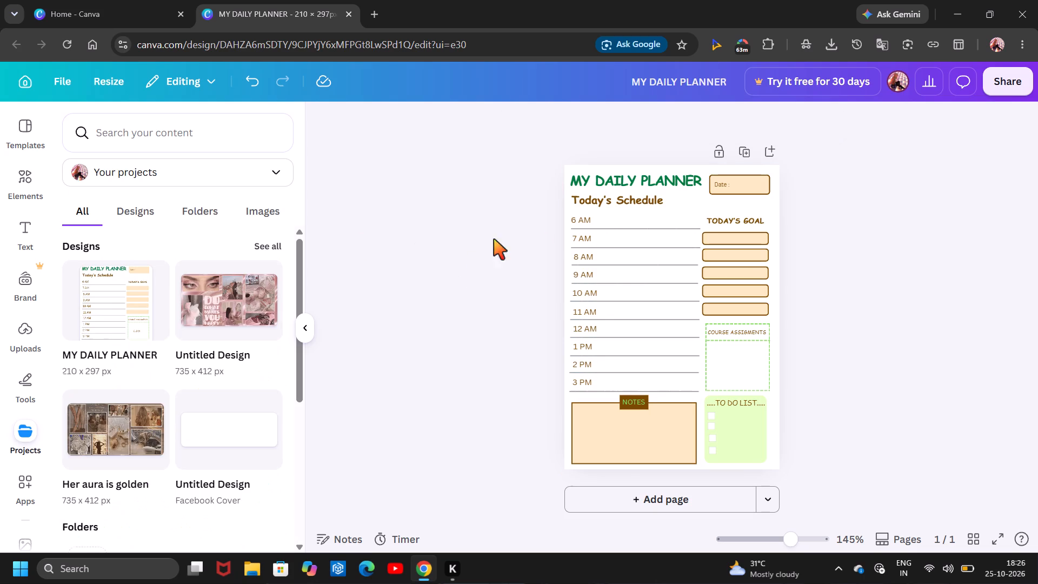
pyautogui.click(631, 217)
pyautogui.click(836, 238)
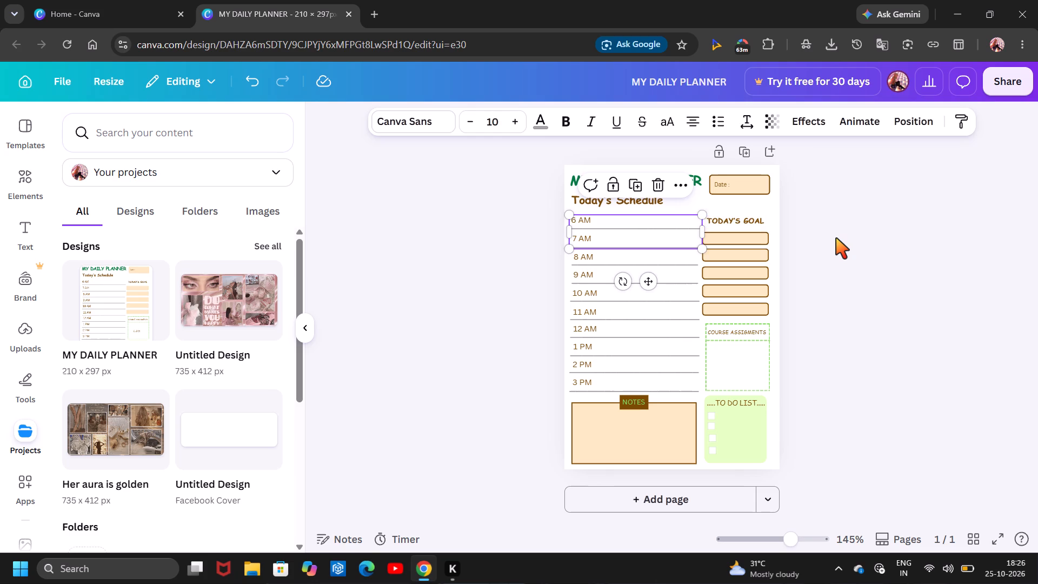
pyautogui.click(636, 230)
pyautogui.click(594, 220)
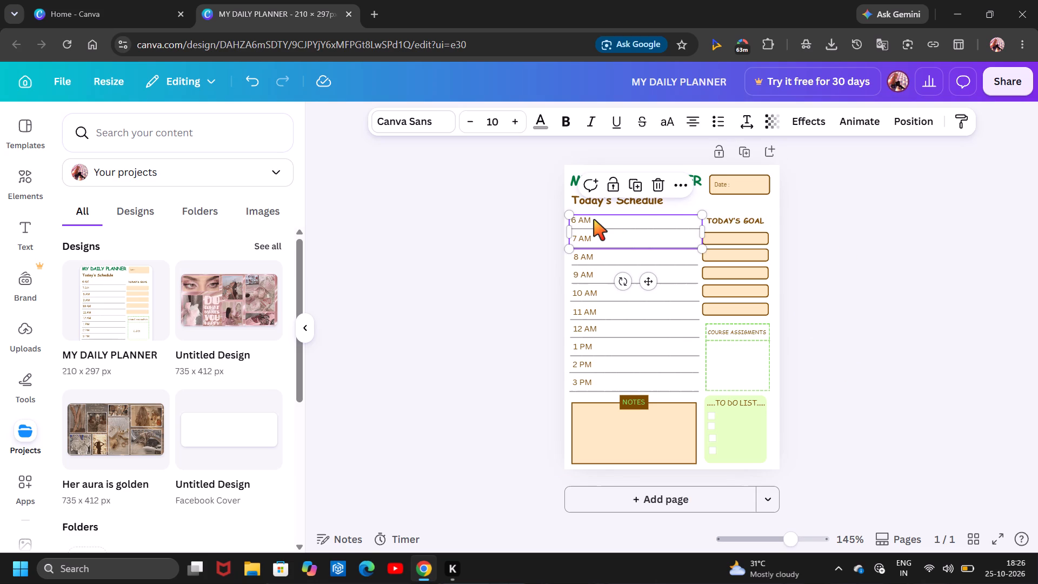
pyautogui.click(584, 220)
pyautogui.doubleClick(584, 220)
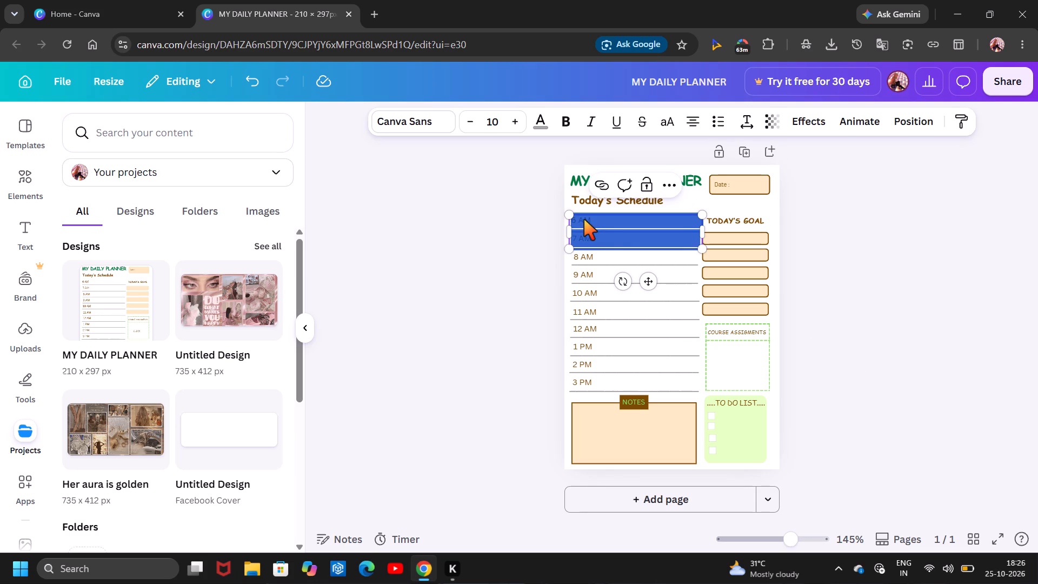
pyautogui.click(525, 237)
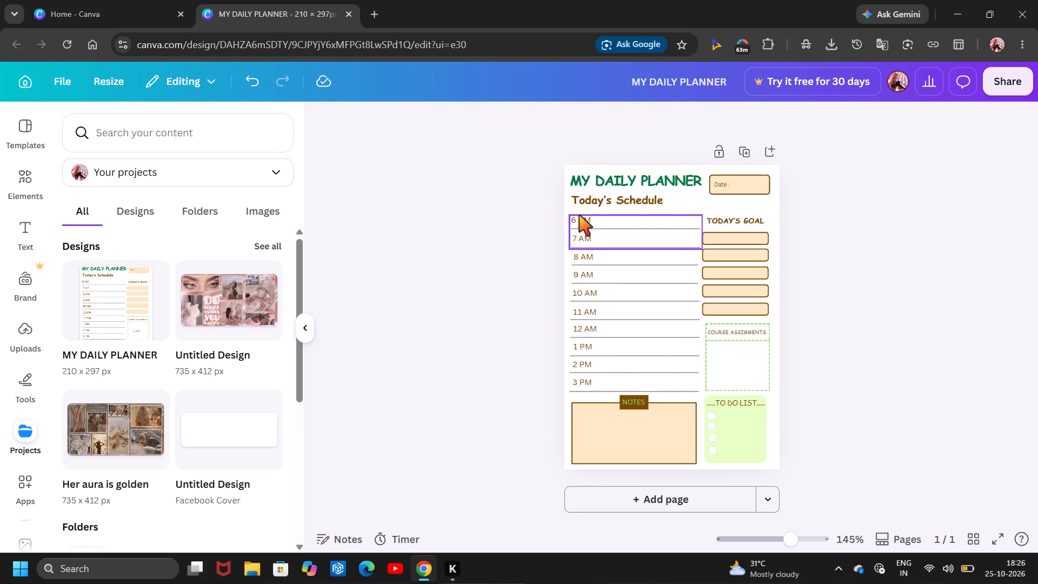
# Widen the 6 AM text box to nearly the full length of its schedule line and left-align its text.
pyautogui.click(579, 215)
pyautogui.moveTo(596, 221); pyautogui.dragTo(673, 226)
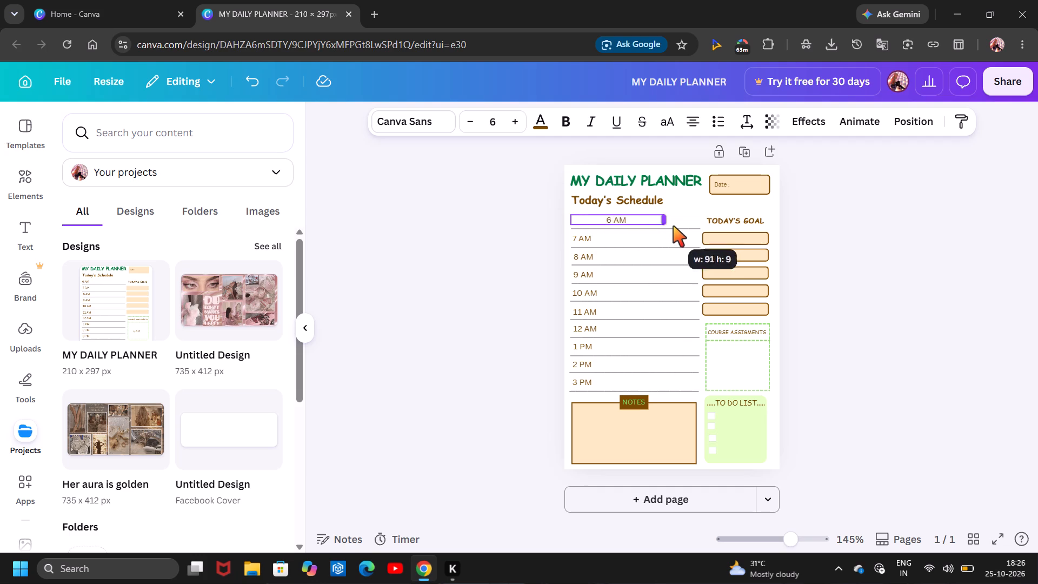
pyautogui.moveTo(673, 226); pyautogui.dragTo(697, 233)
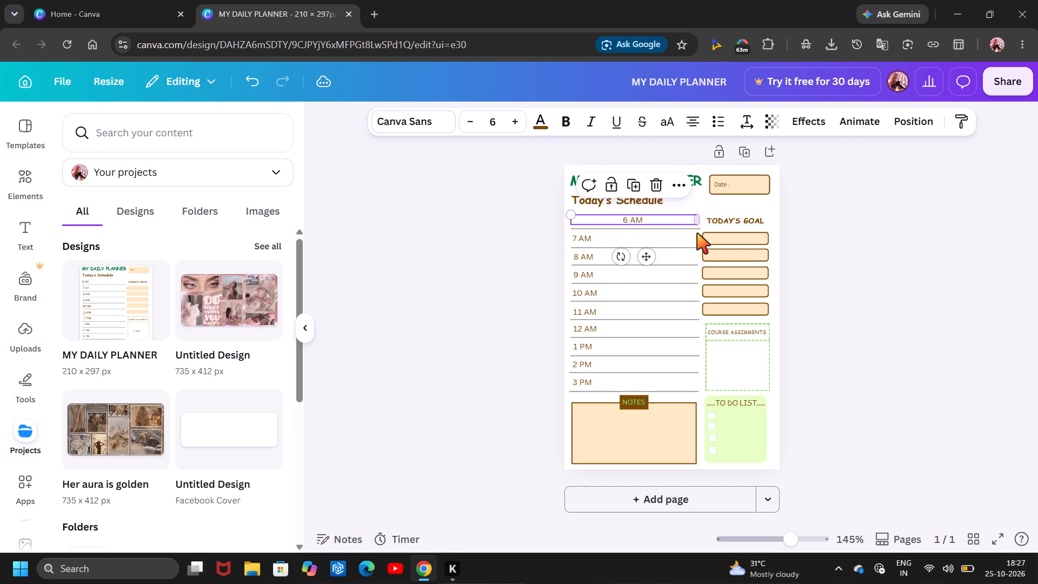
pyautogui.click(698, 121)
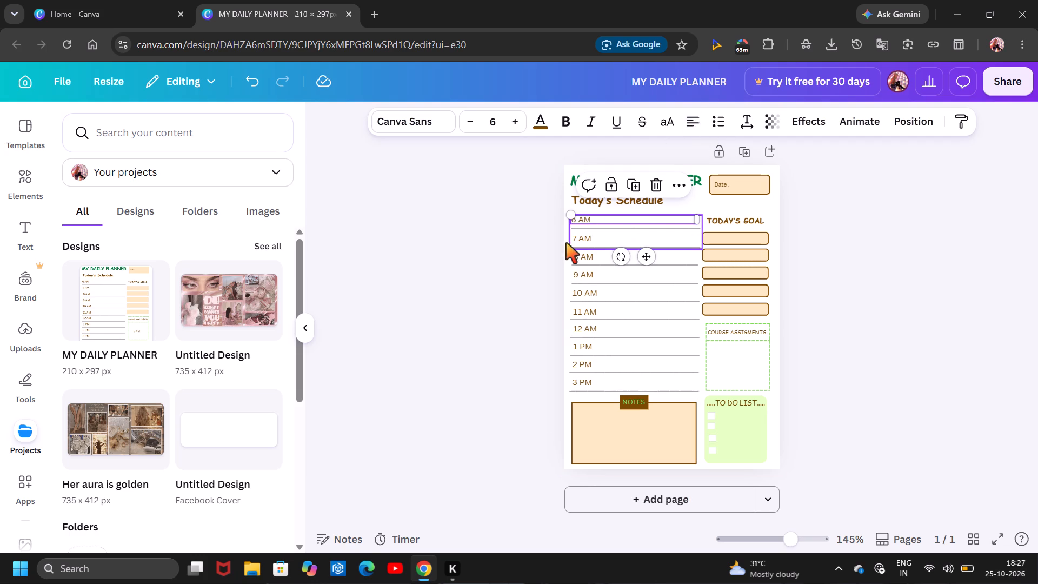
# Widen the 7 AM text box to about 118 px, nearly the full schedule line, and left-align its text.
pyautogui.click(575, 240)
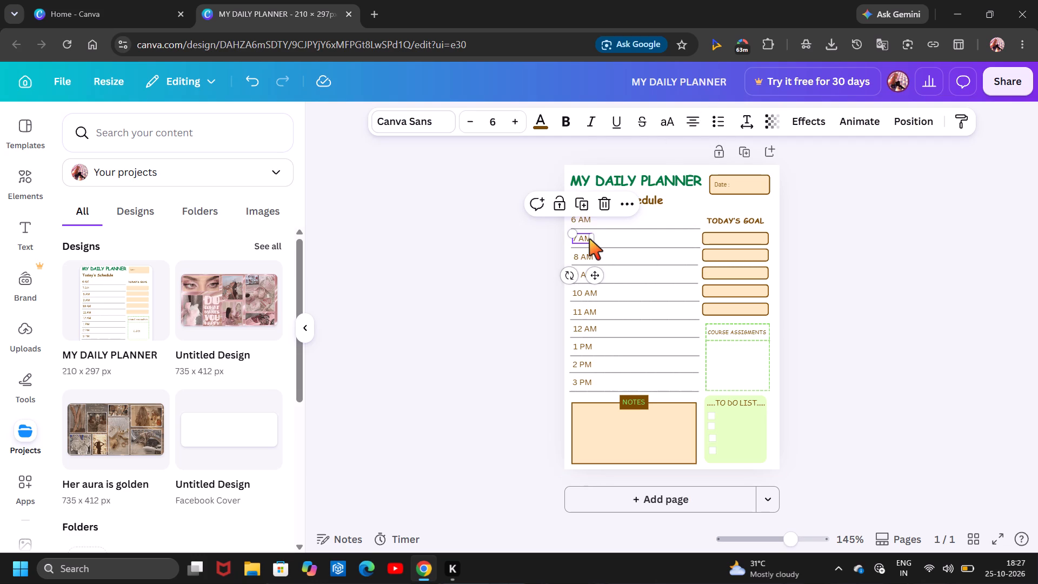
pyautogui.click(590, 237)
pyautogui.moveTo(590, 237); pyautogui.dragTo(647, 235)
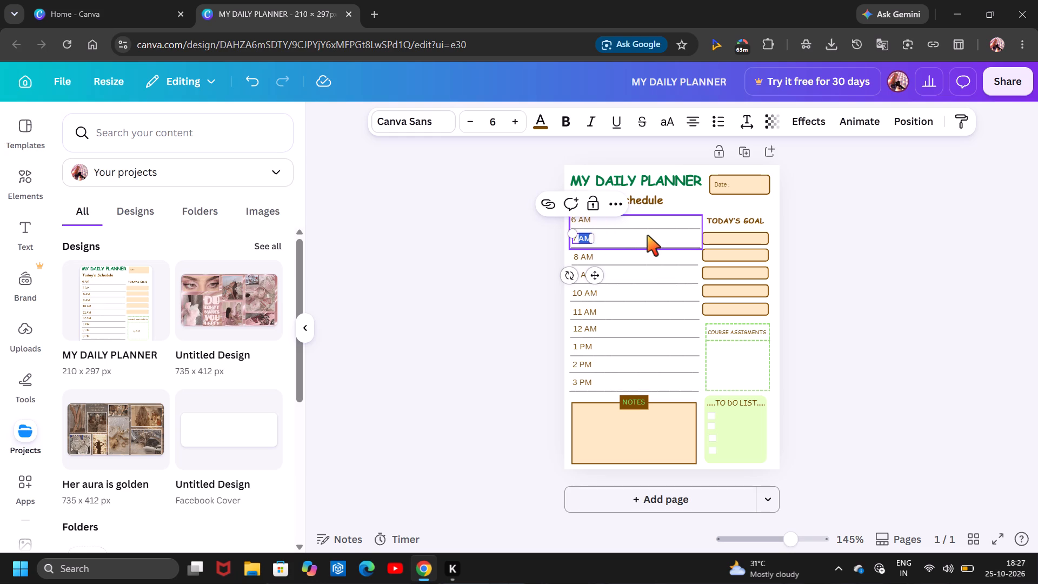
pyautogui.click(381, 290)
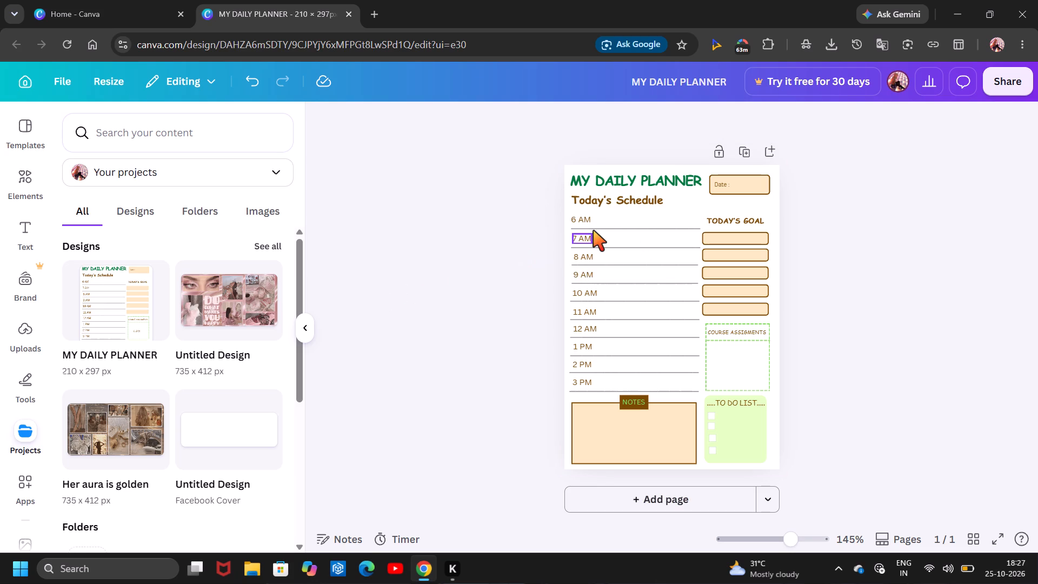
pyautogui.click(587, 236)
pyautogui.moveTo(591, 238); pyautogui.dragTo(641, 241)
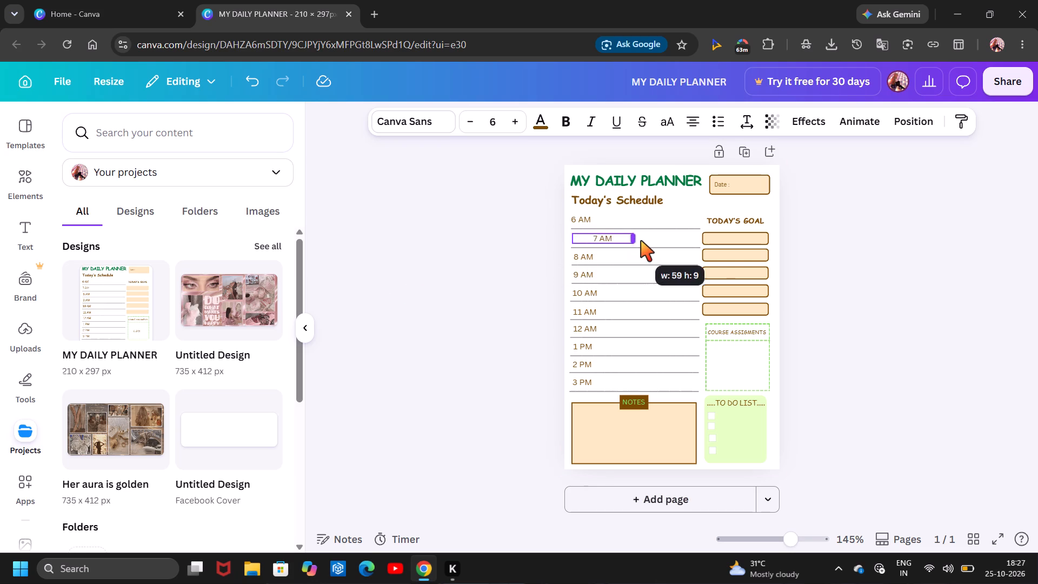
pyautogui.moveTo(641, 241); pyautogui.dragTo(694, 241)
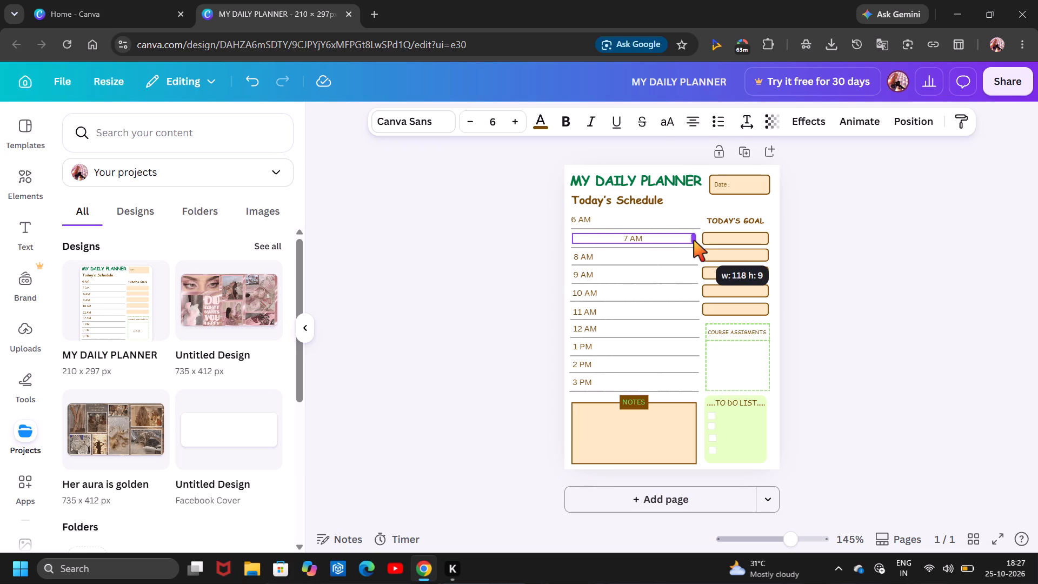
pyautogui.moveTo(694, 241); pyautogui.dragTo(694, 241)
pyautogui.click(693, 116)
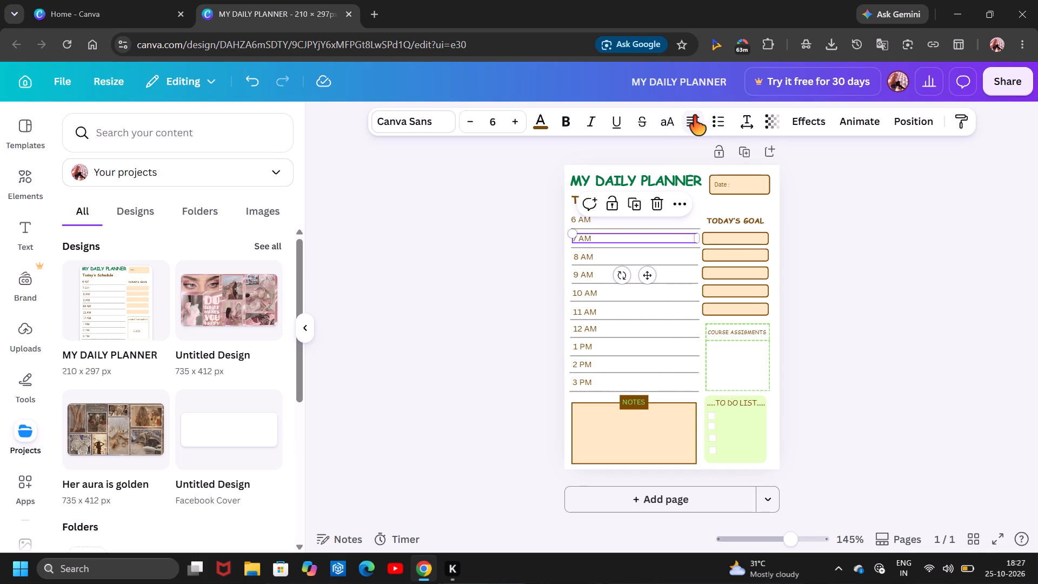
pyautogui.click(826, 348)
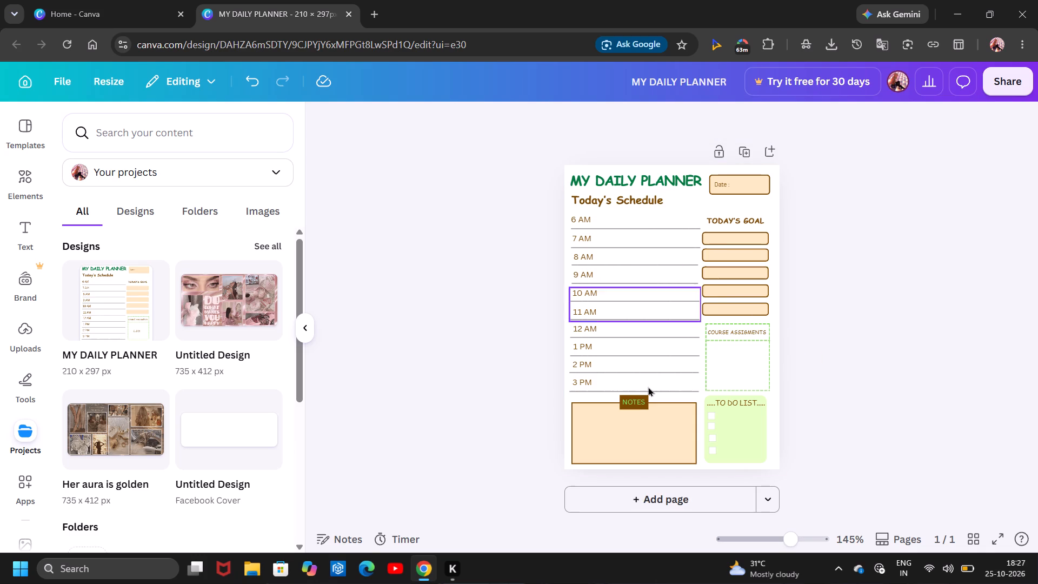
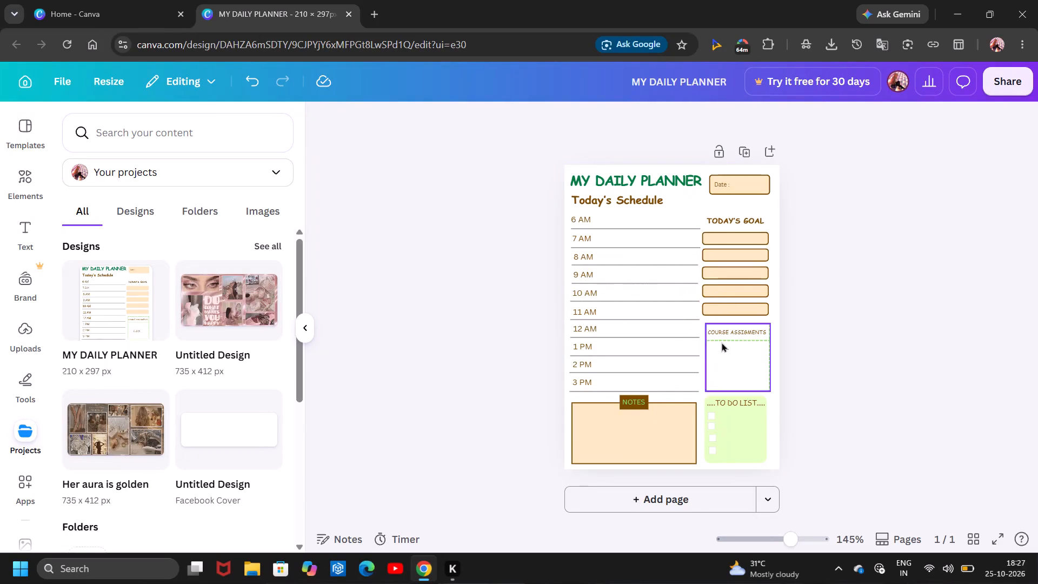
# Widen the 8 AM text box to span its schedule line and left-align its text.
pyautogui.click(633, 244)
pyautogui.click(591, 238)
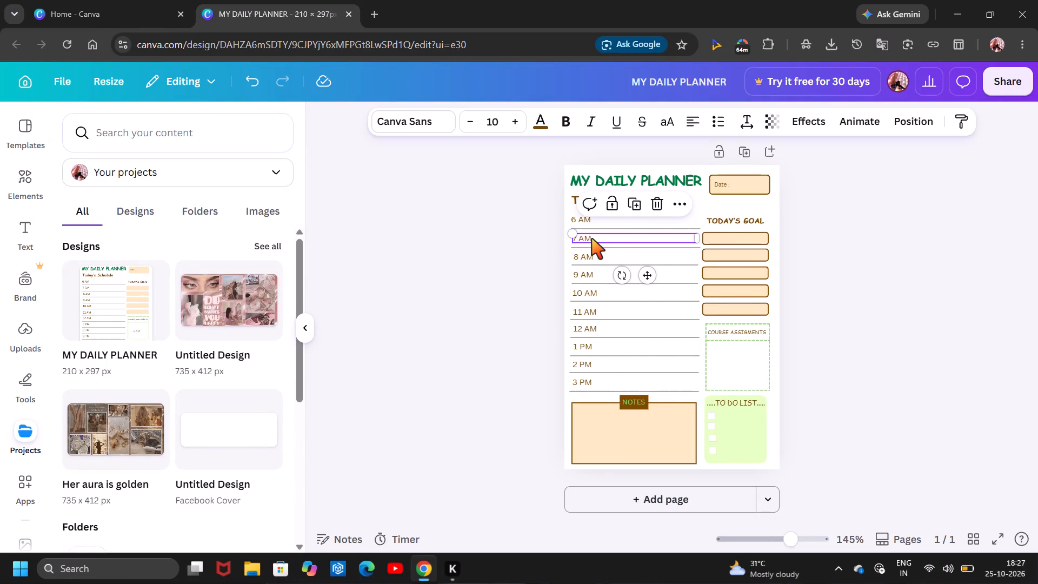
pyautogui.click(581, 256)
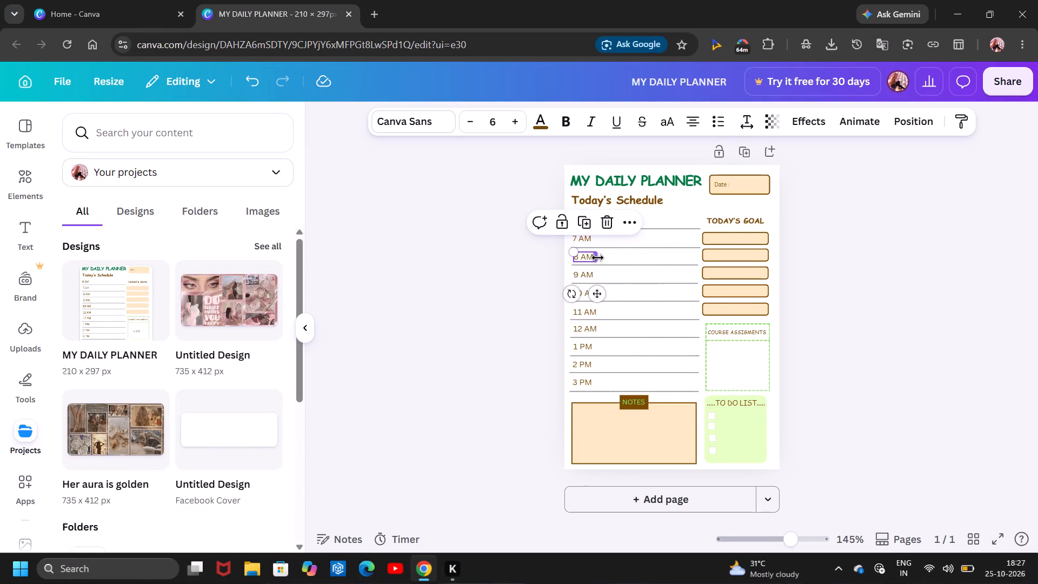
pyautogui.moveTo(597, 257); pyautogui.dragTo(691, 260)
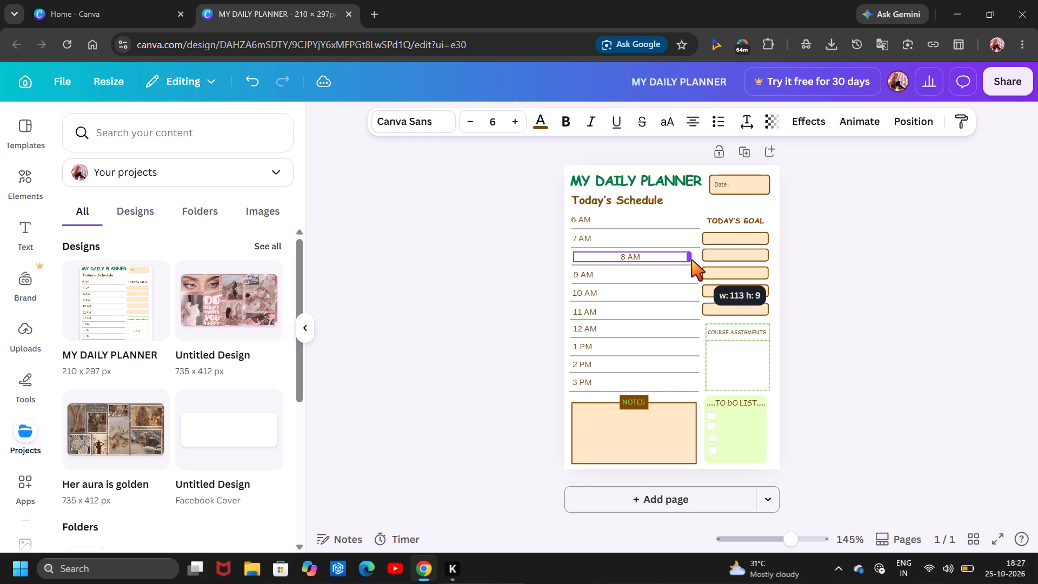
pyautogui.moveTo(691, 260); pyautogui.dragTo(697, 261)
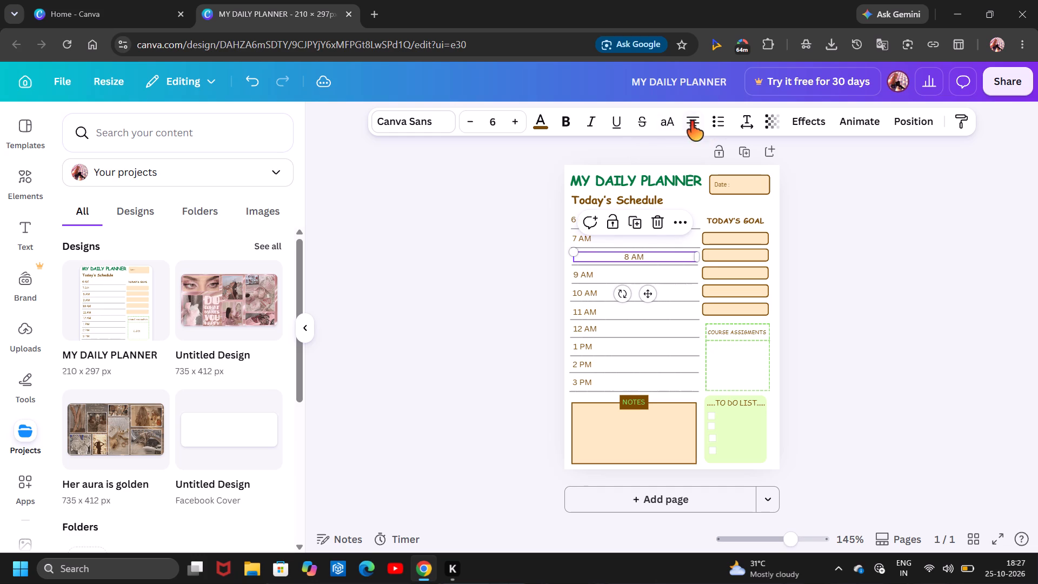
pyautogui.click(689, 121)
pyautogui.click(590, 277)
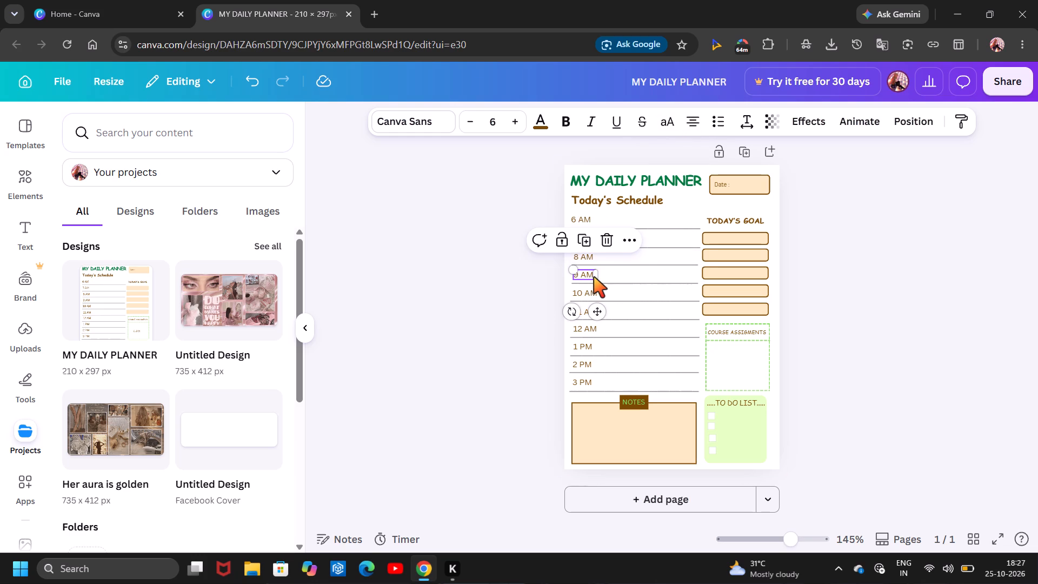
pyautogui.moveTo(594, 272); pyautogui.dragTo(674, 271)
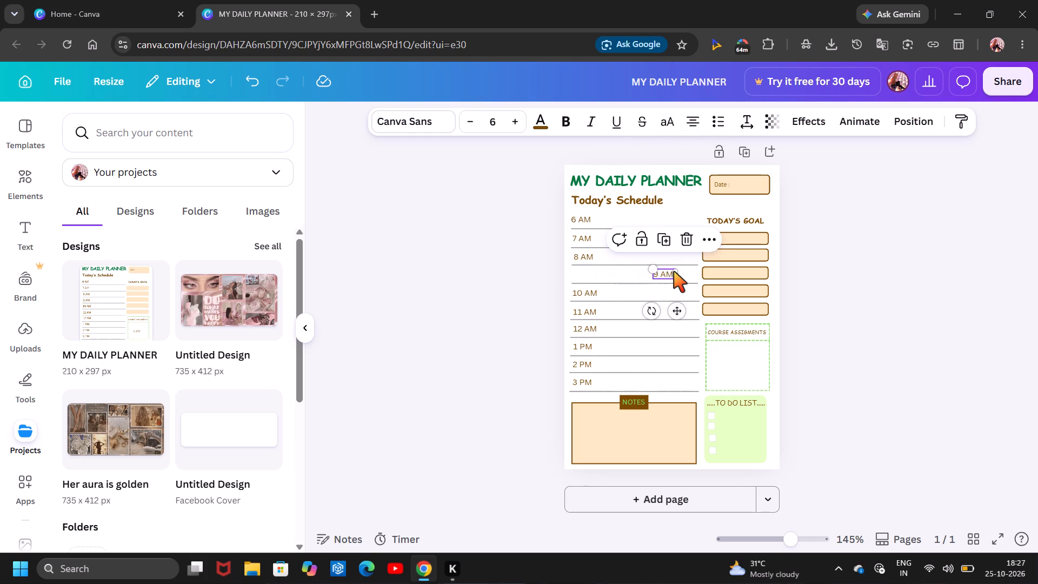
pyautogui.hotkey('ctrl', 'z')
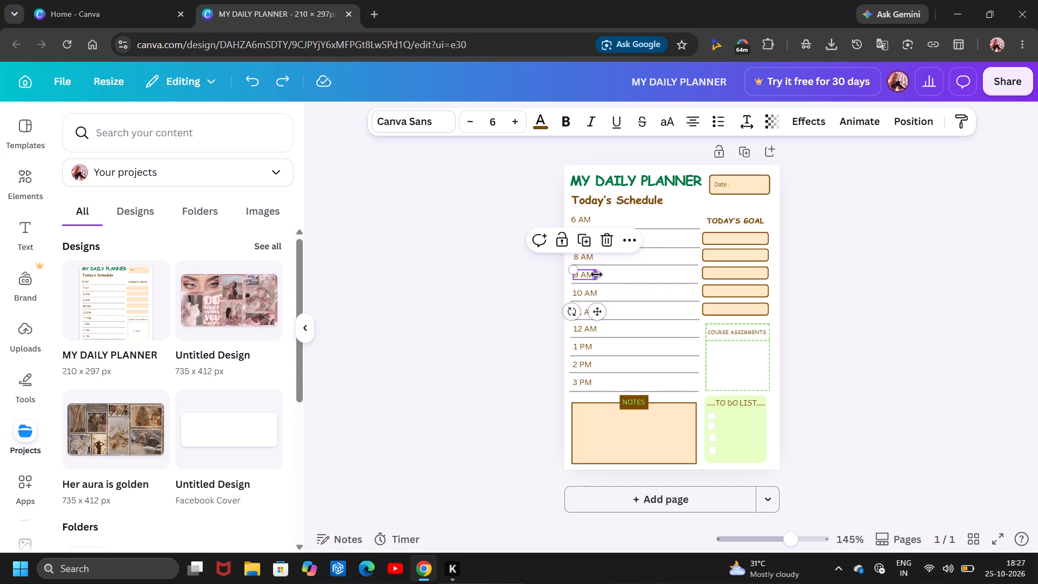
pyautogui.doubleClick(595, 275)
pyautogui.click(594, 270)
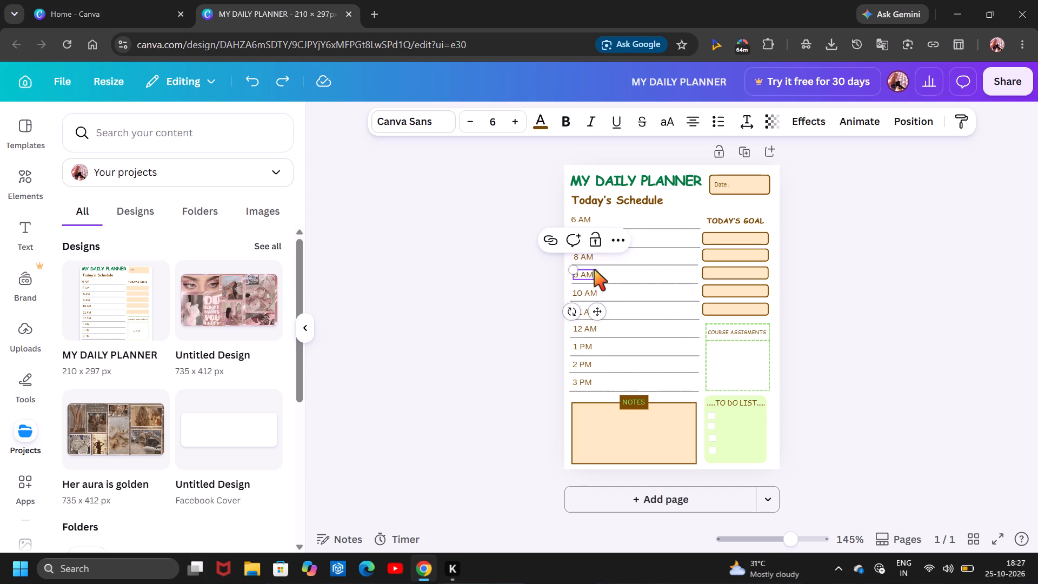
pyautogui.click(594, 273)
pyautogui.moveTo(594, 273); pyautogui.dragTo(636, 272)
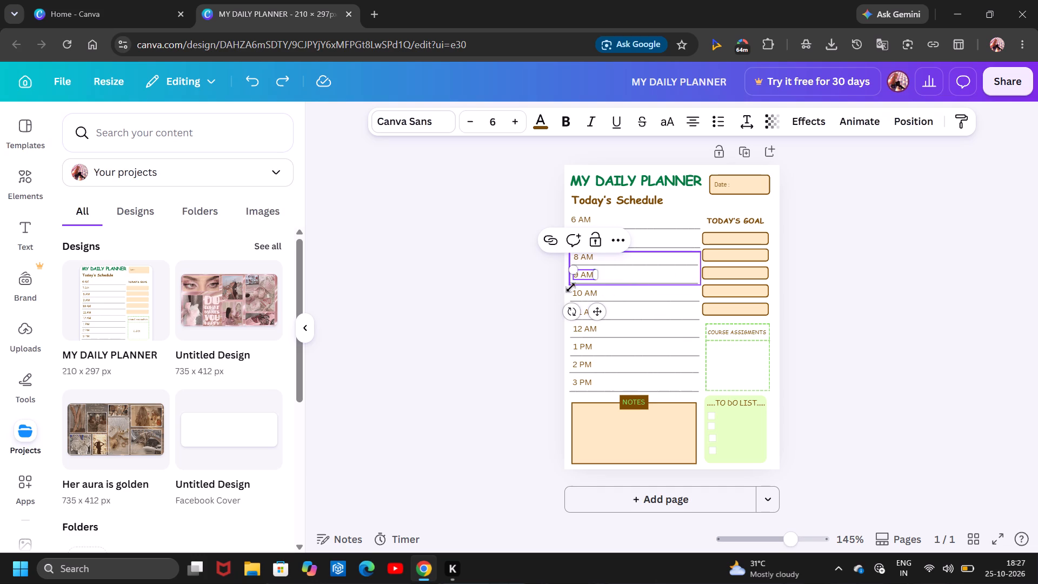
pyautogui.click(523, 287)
# Widen the 9 AM text box to span its schedule line and left-align its text.
pyautogui.click(580, 271)
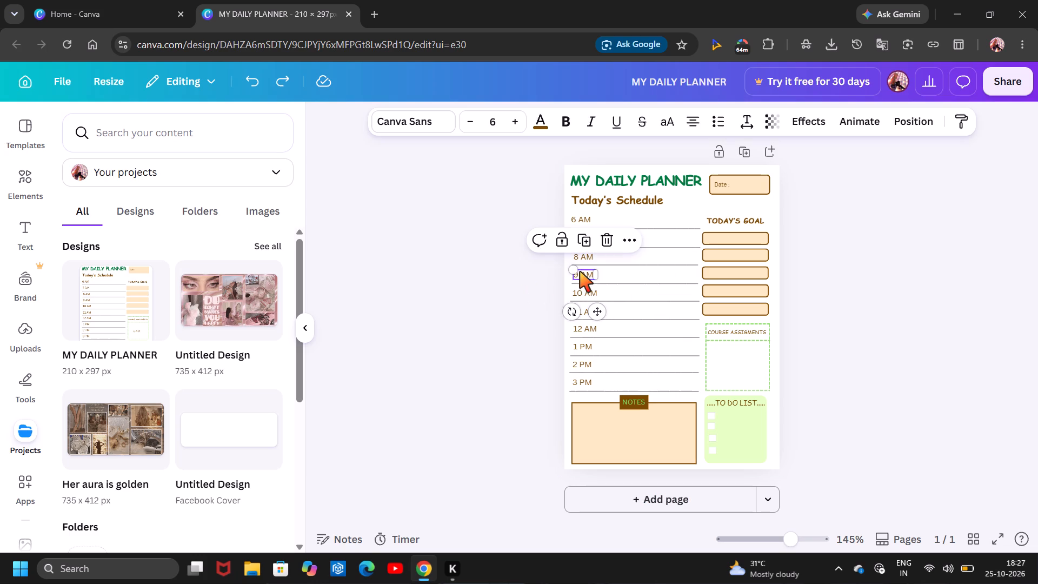
pyautogui.moveTo(597, 277); pyautogui.dragTo(677, 281)
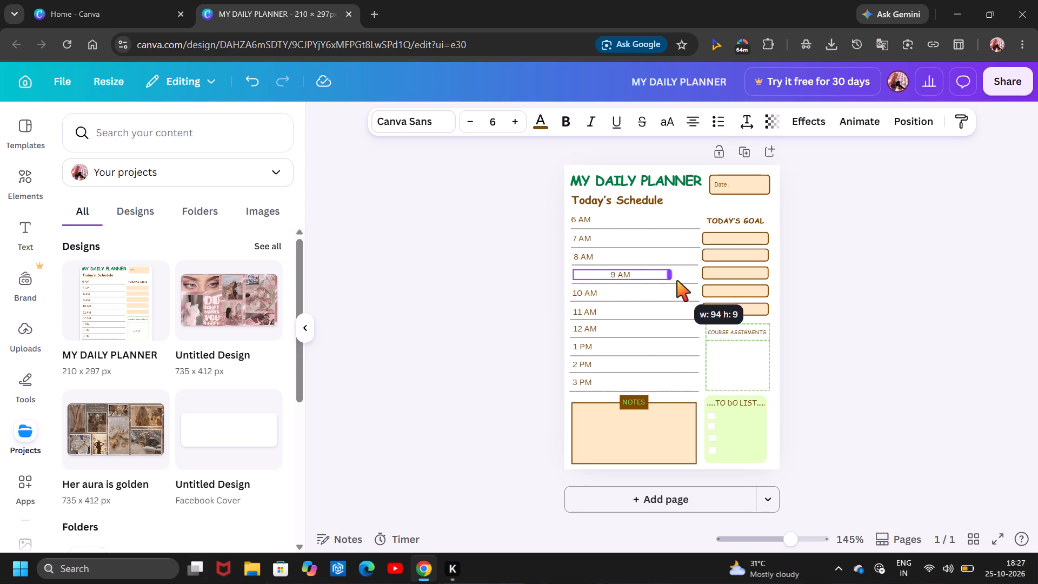
pyautogui.moveTo(677, 281); pyautogui.dragTo(698, 286)
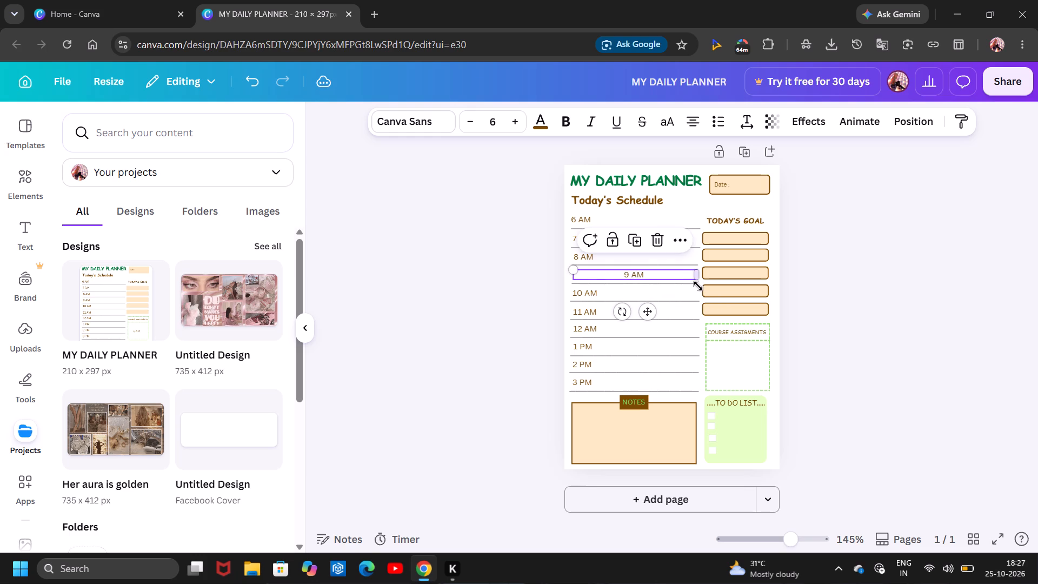
pyautogui.click(696, 120)
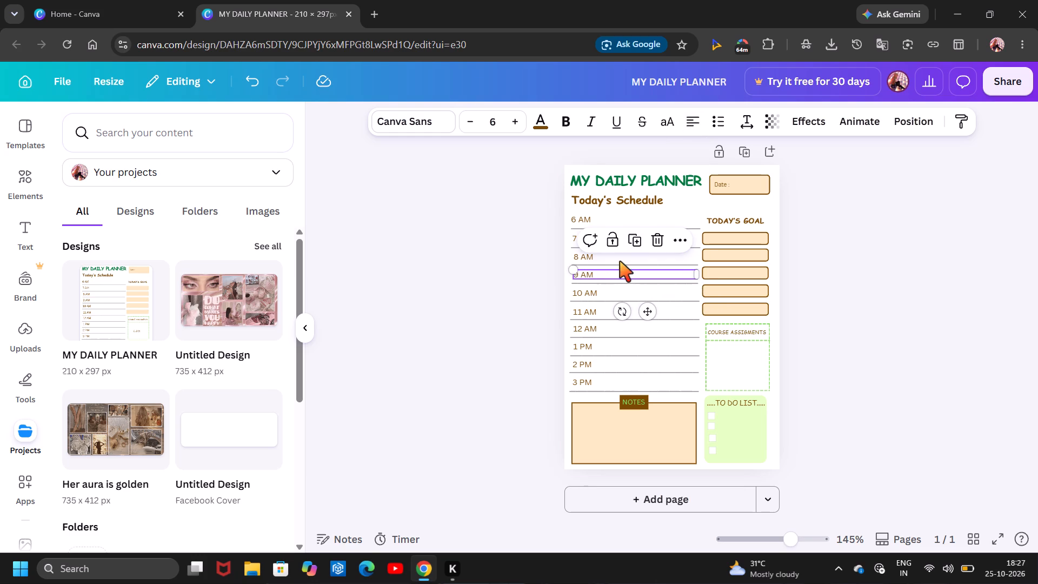
# Widen the 10 AM text box to span its schedule line and left-align its text.
pyautogui.click(594, 294)
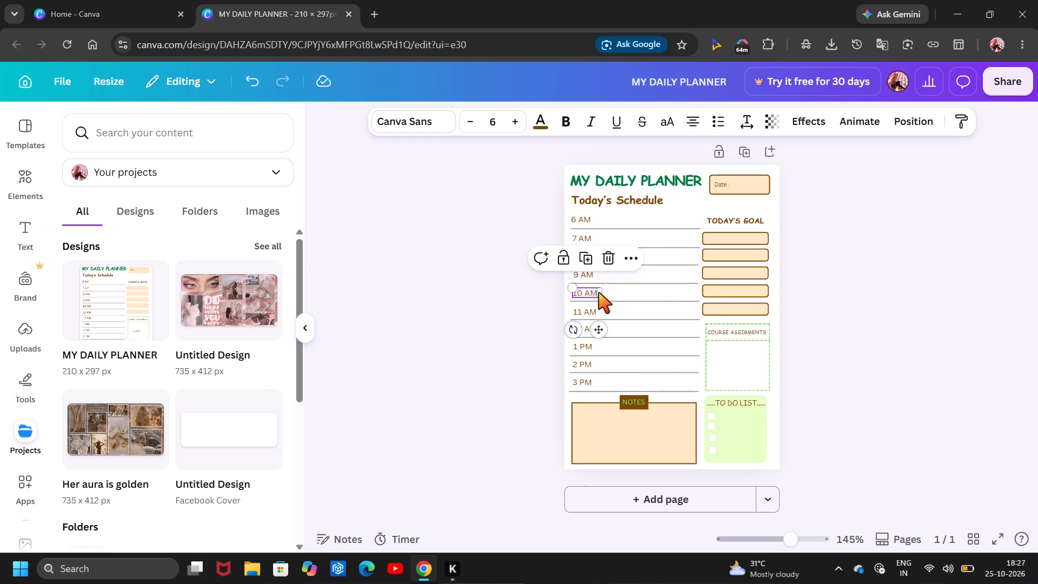
pyautogui.moveTo(598, 293); pyautogui.dragTo(642, 290)
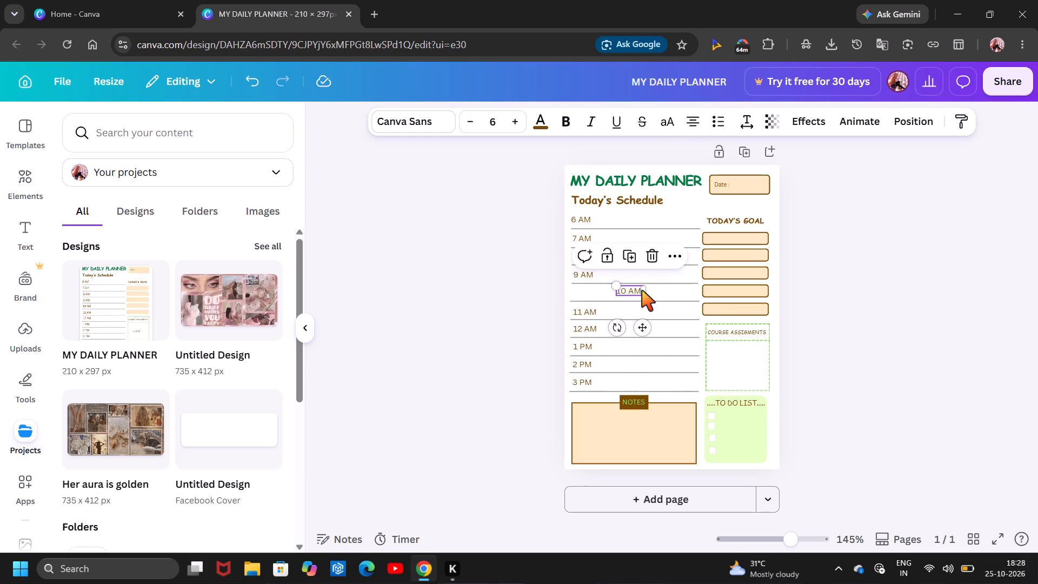
pyautogui.hotkey('ctrl', 'z')
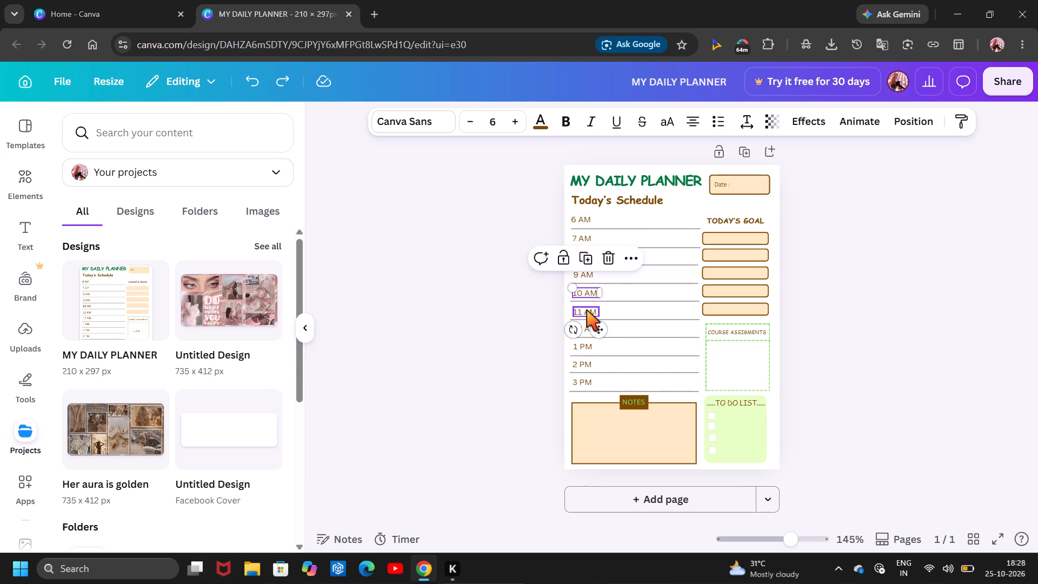
pyautogui.moveTo(602, 289); pyautogui.dragTo(691, 289)
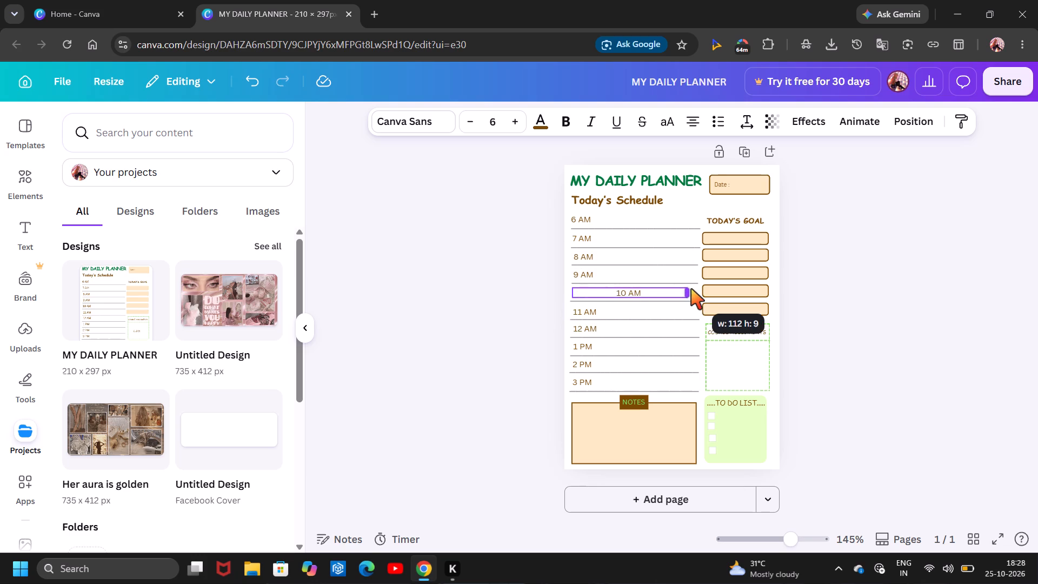
pyautogui.moveTo(691, 289); pyautogui.dragTo(697, 293)
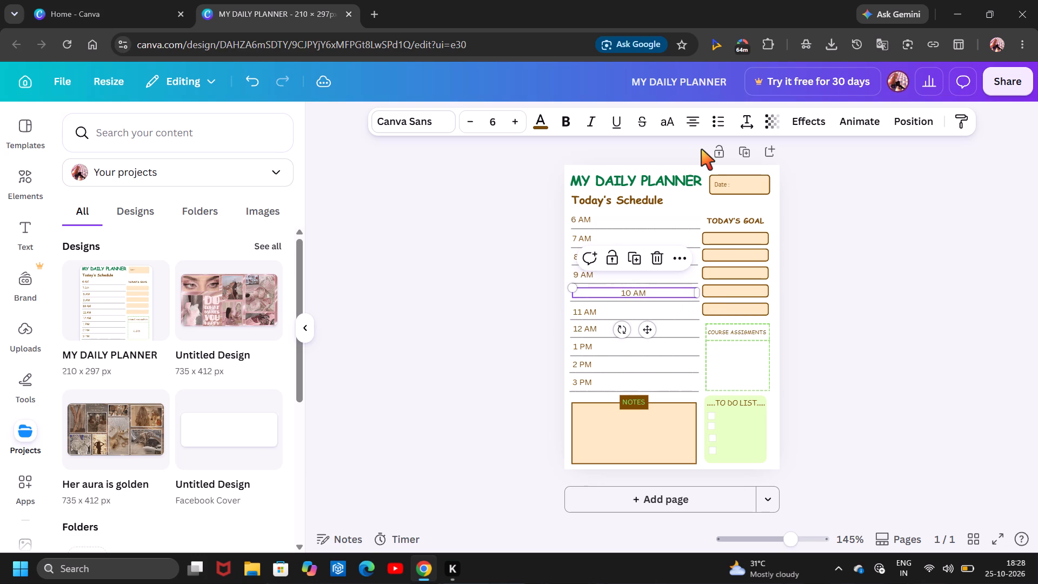
pyautogui.click(697, 130)
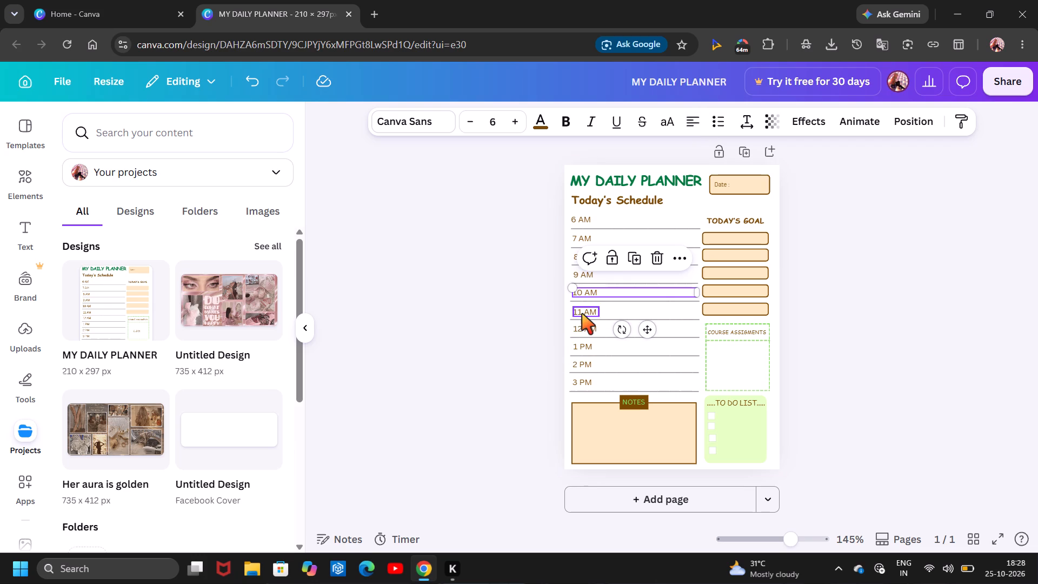
# Widen the 11 AM and 12 AM text boxes to span their schedule lines and left-align their text.
pyautogui.click(582, 314)
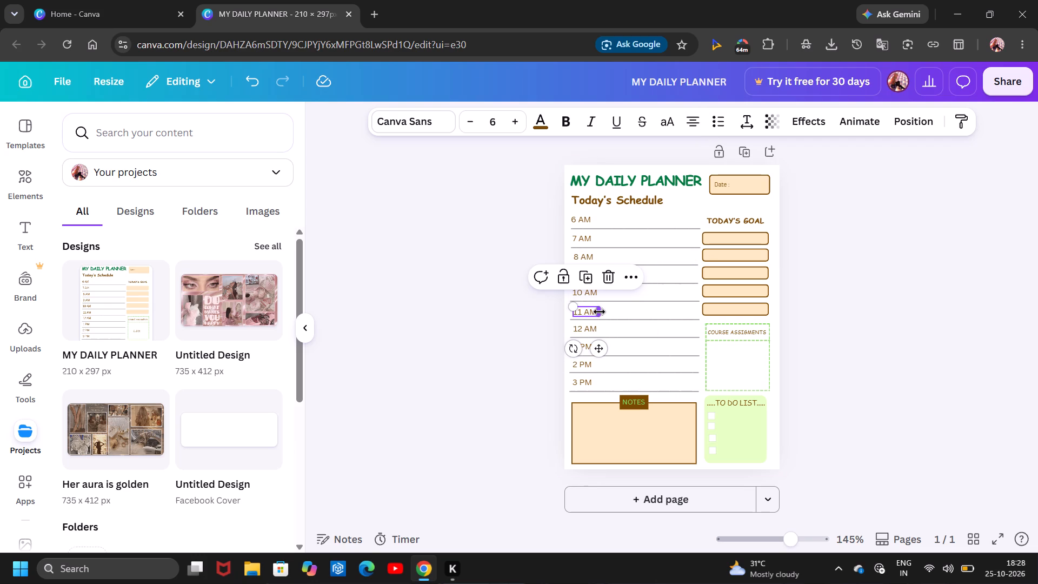
pyautogui.moveTo(599, 311); pyautogui.dragTo(693, 318)
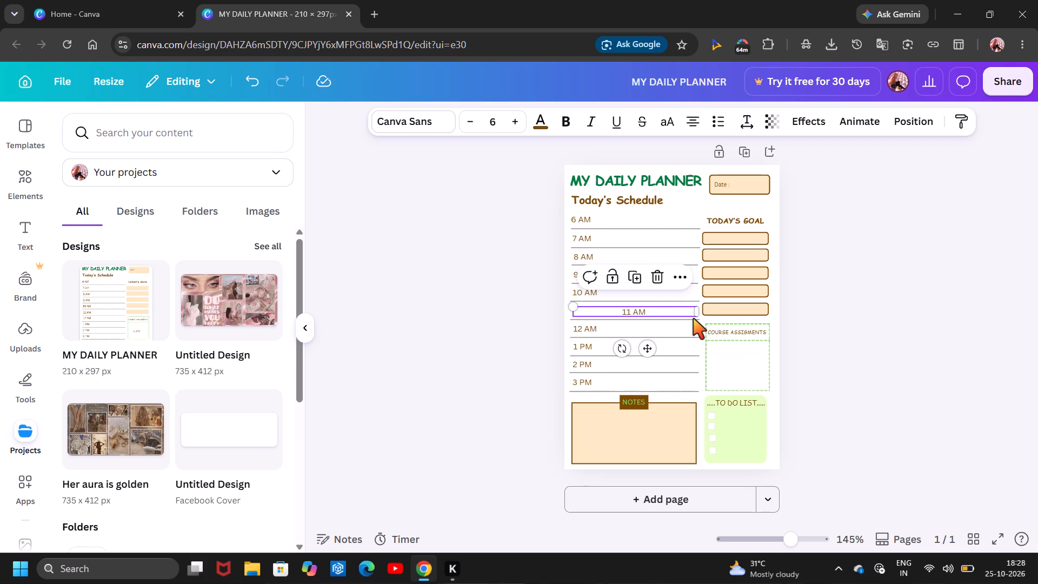
pyautogui.click(690, 120)
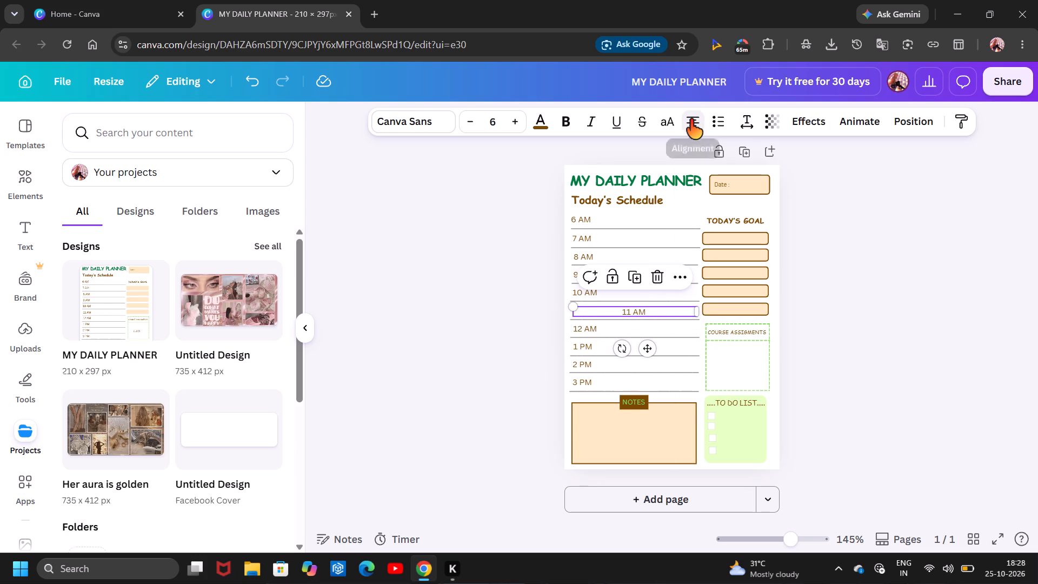
pyautogui.click(583, 328)
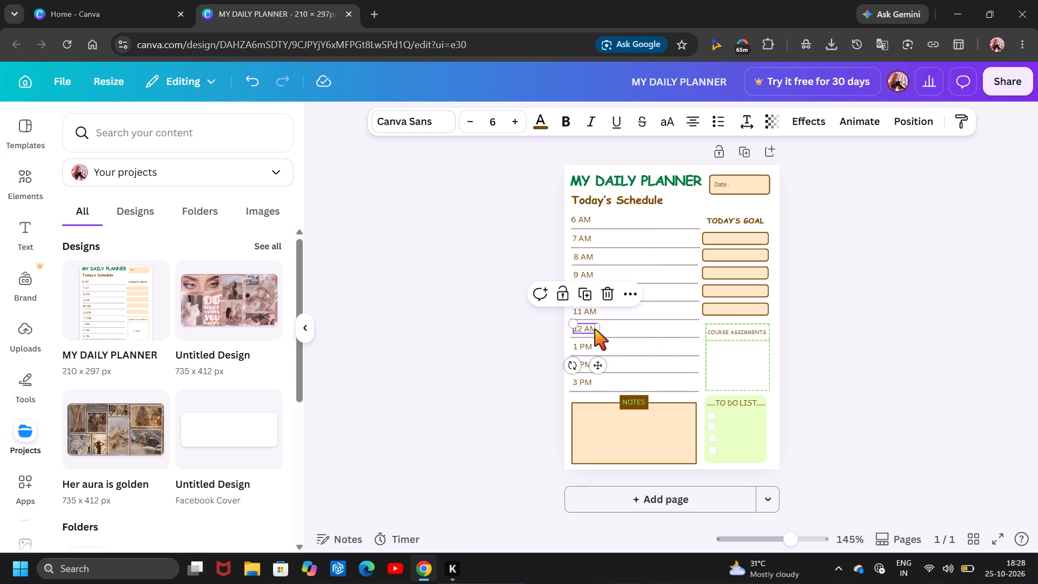
pyautogui.moveTo(598, 330); pyautogui.dragTo(692, 333)
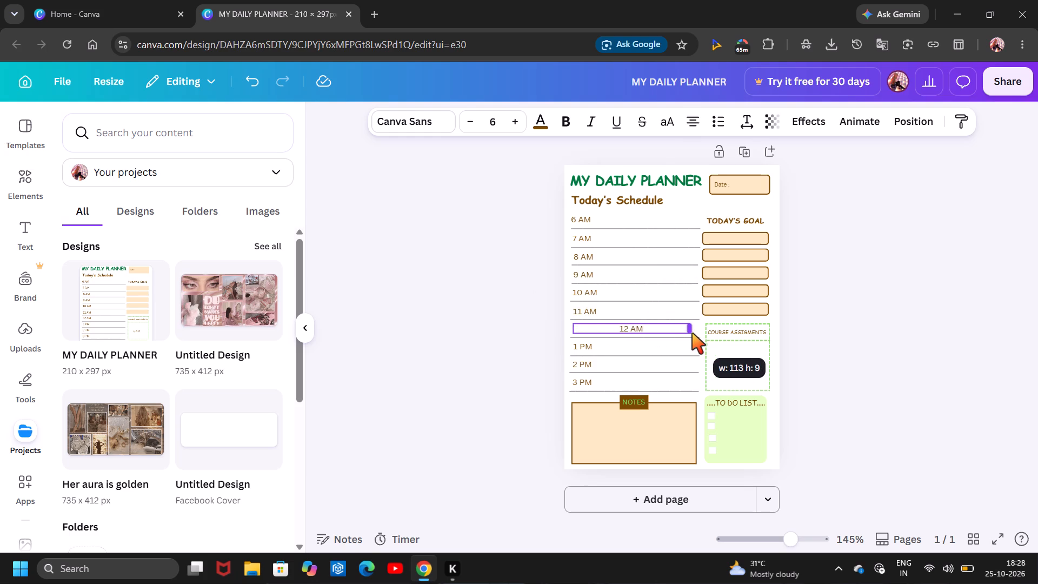
pyautogui.moveTo(692, 333); pyautogui.dragTo(696, 336)
pyautogui.click(697, 120)
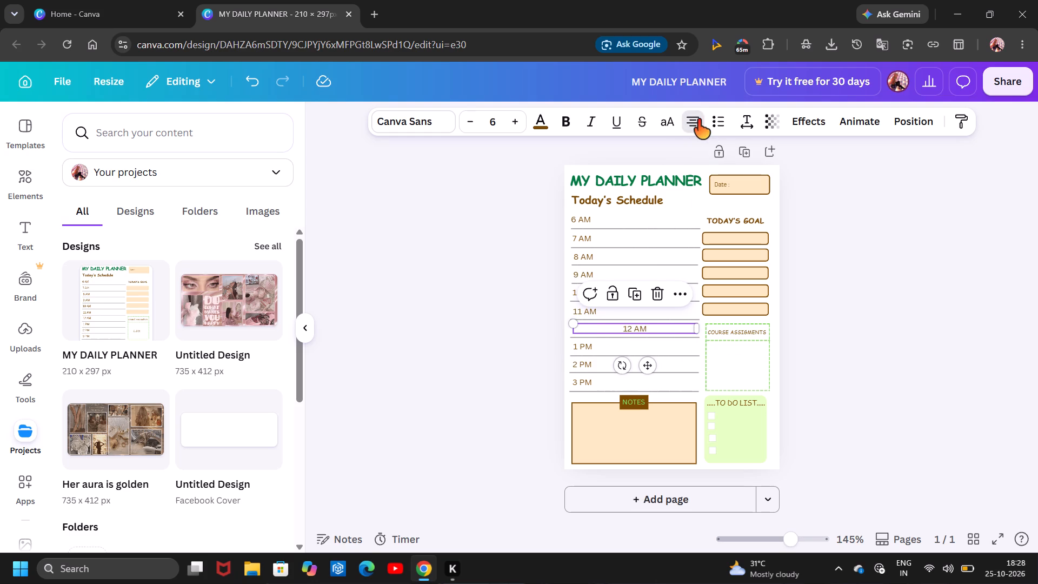
# Widen the 1 PM and 2 PM text boxes to about 120 wide, spanning their schedule lines, and left-align their text.
pyautogui.click(583, 344)
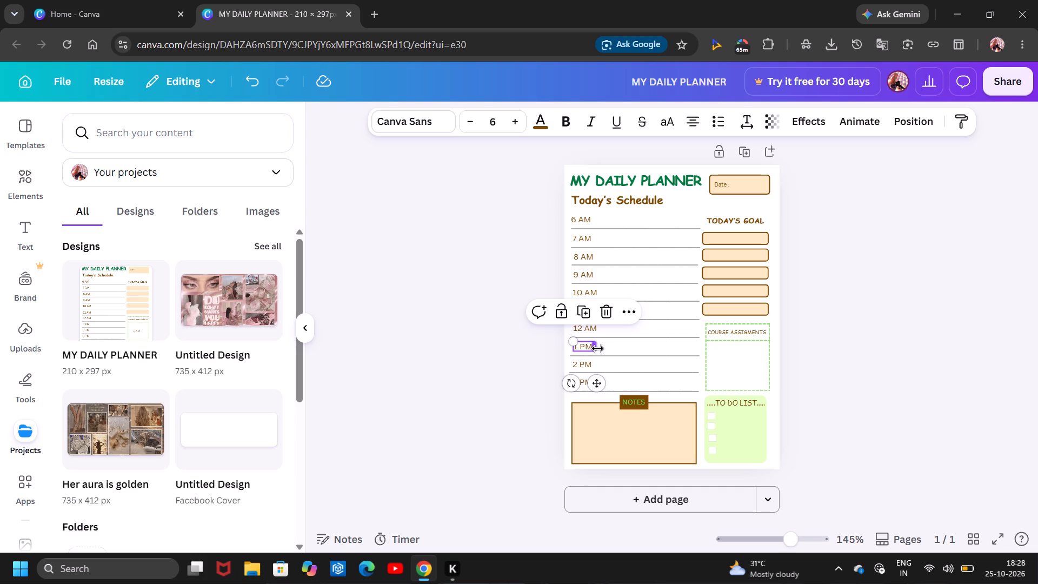
pyautogui.moveTo(597, 348); pyautogui.dragTo(699, 351)
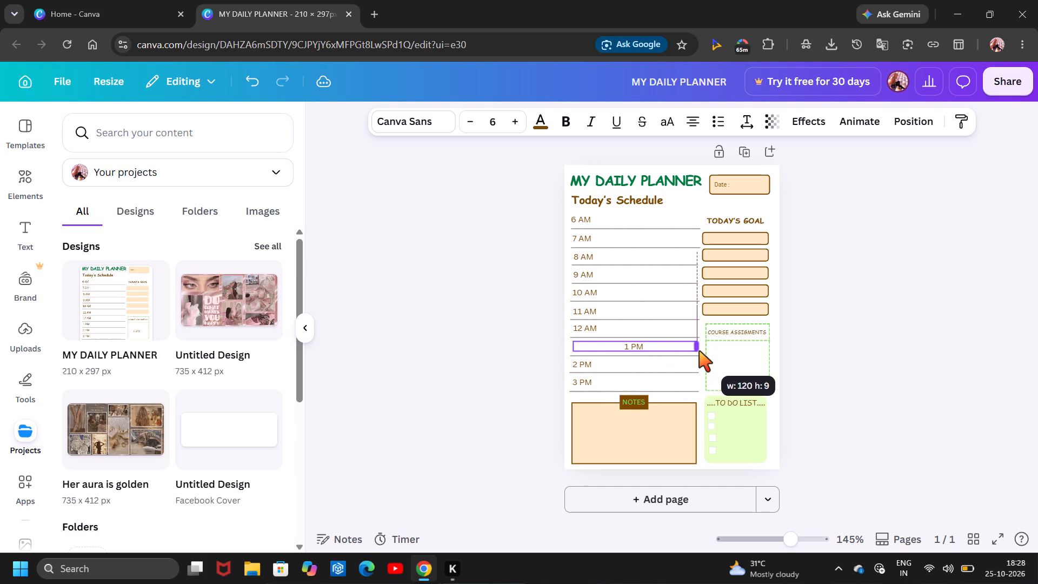
pyautogui.moveTo(699, 351); pyautogui.dragTo(699, 351)
pyautogui.click(691, 121)
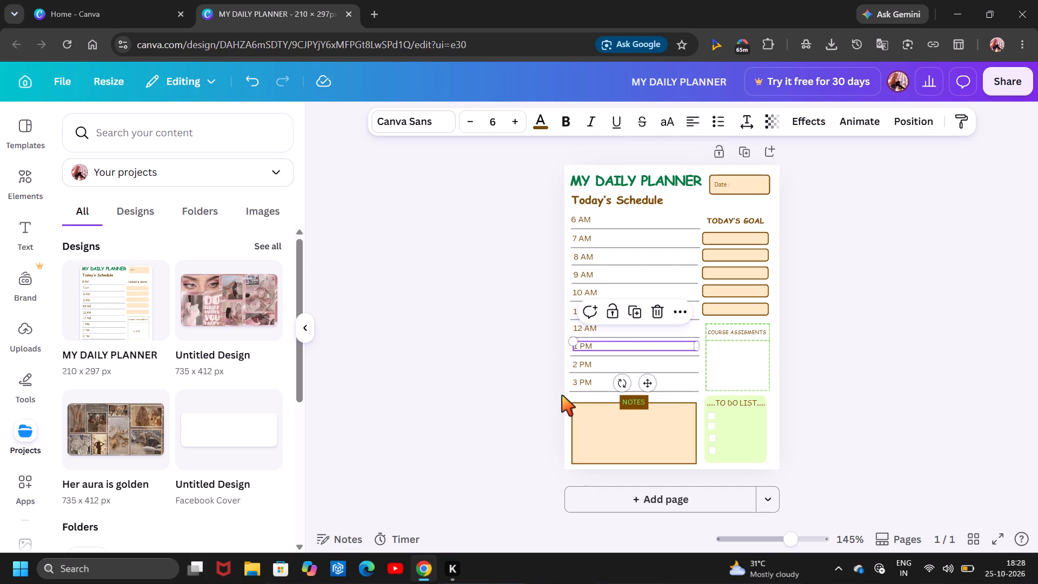
pyautogui.click(587, 366)
pyautogui.moveTo(593, 366); pyautogui.dragTo(697, 371)
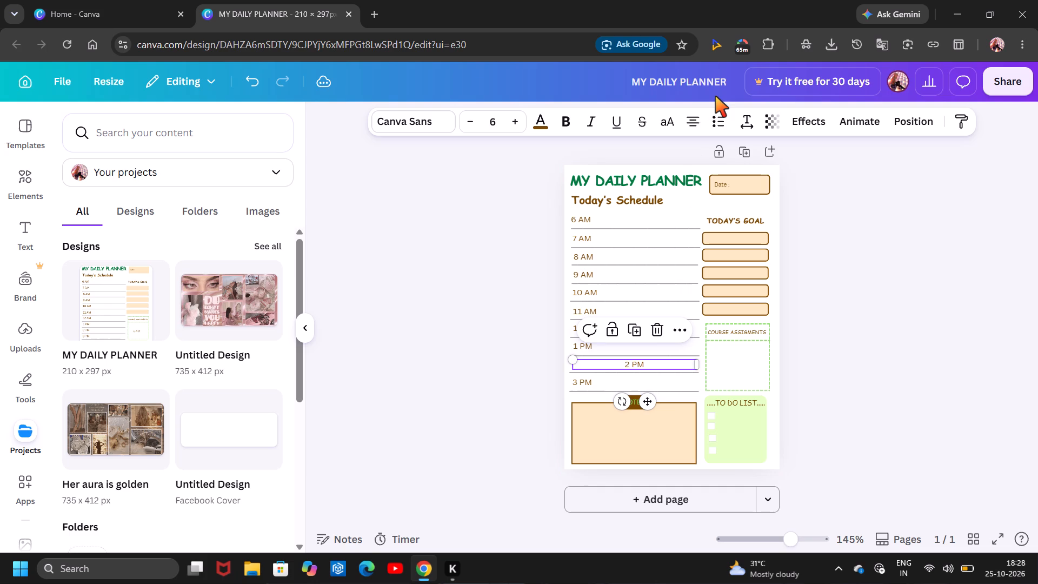
pyautogui.click(693, 112)
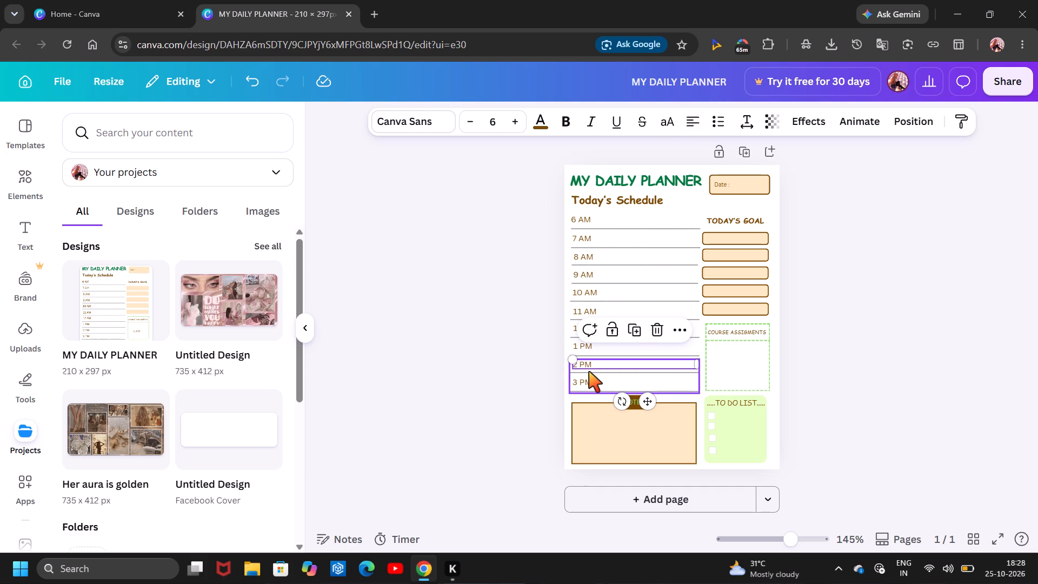
# Widen the 3 PM text box to span its schedule line, left-align its text, and deselect it.
pyautogui.click(589, 371)
pyautogui.click(584, 384)
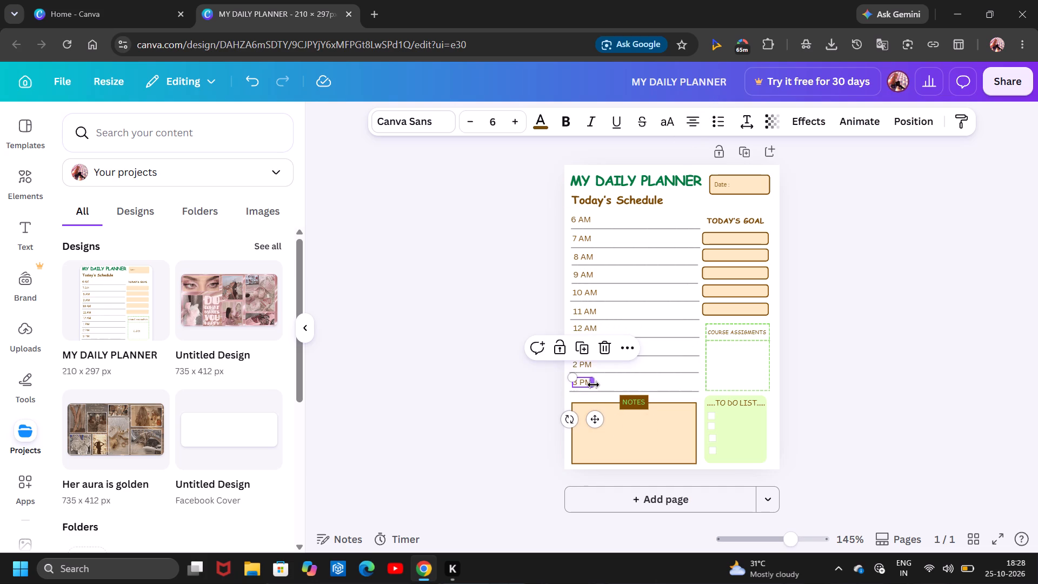
pyautogui.moveTo(593, 384); pyautogui.dragTo(696, 387)
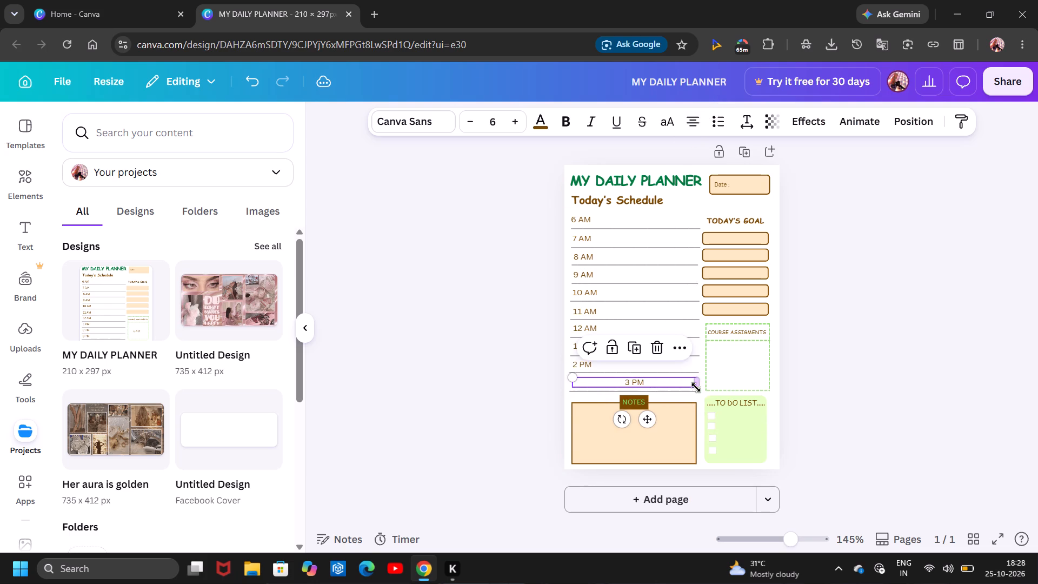
pyautogui.click(692, 120)
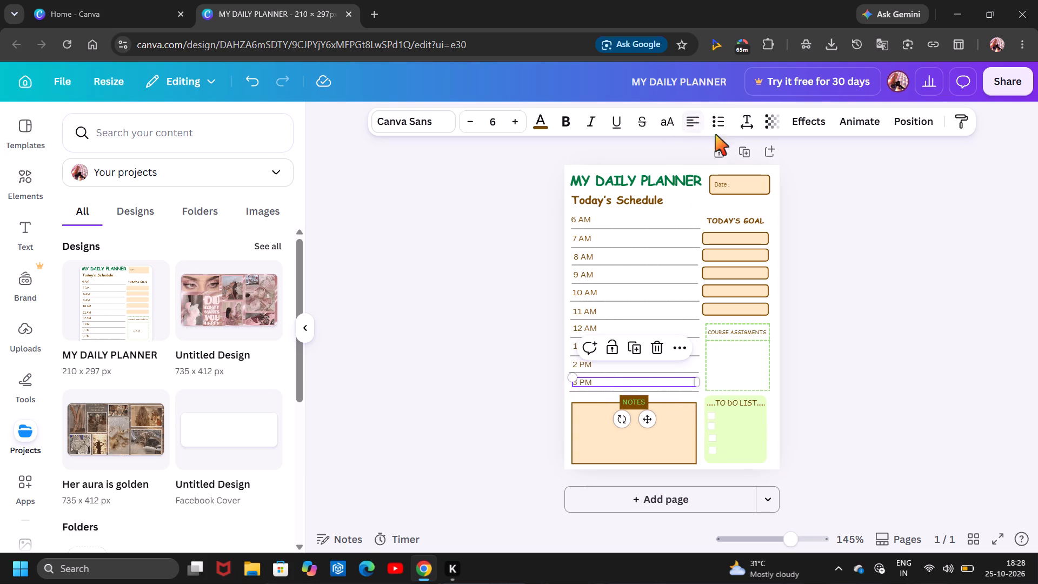
pyautogui.click(880, 361)
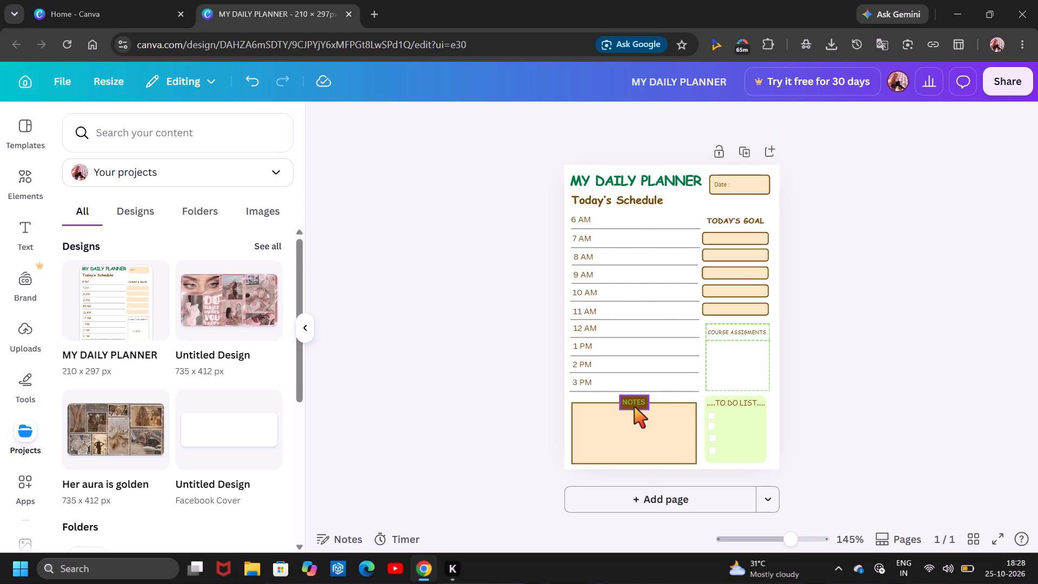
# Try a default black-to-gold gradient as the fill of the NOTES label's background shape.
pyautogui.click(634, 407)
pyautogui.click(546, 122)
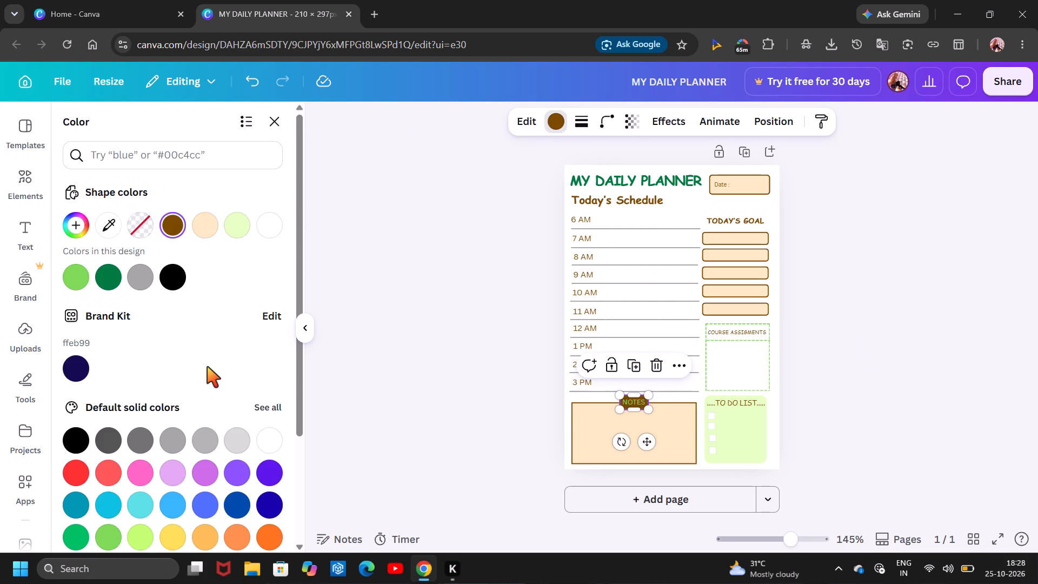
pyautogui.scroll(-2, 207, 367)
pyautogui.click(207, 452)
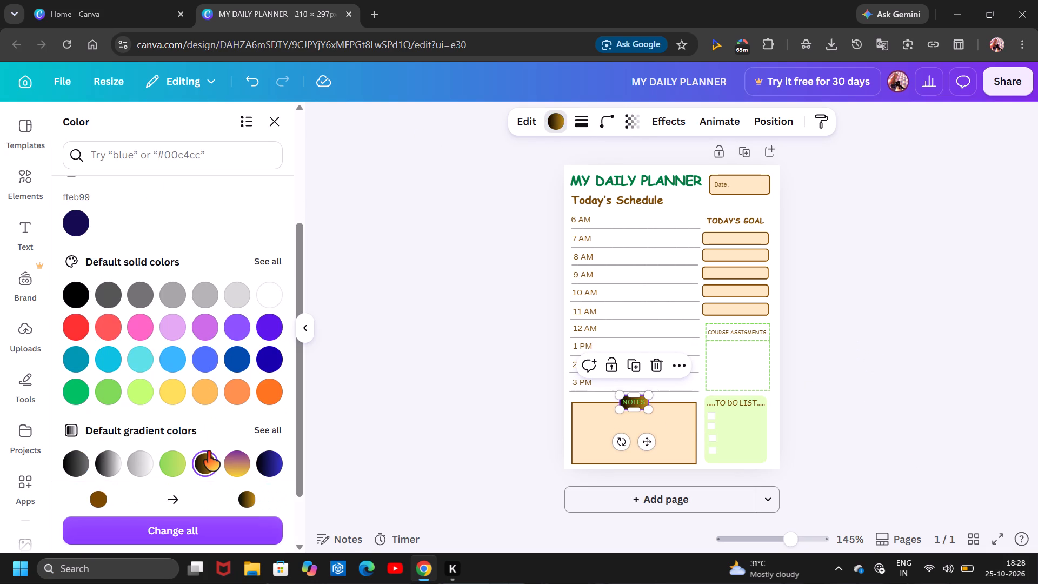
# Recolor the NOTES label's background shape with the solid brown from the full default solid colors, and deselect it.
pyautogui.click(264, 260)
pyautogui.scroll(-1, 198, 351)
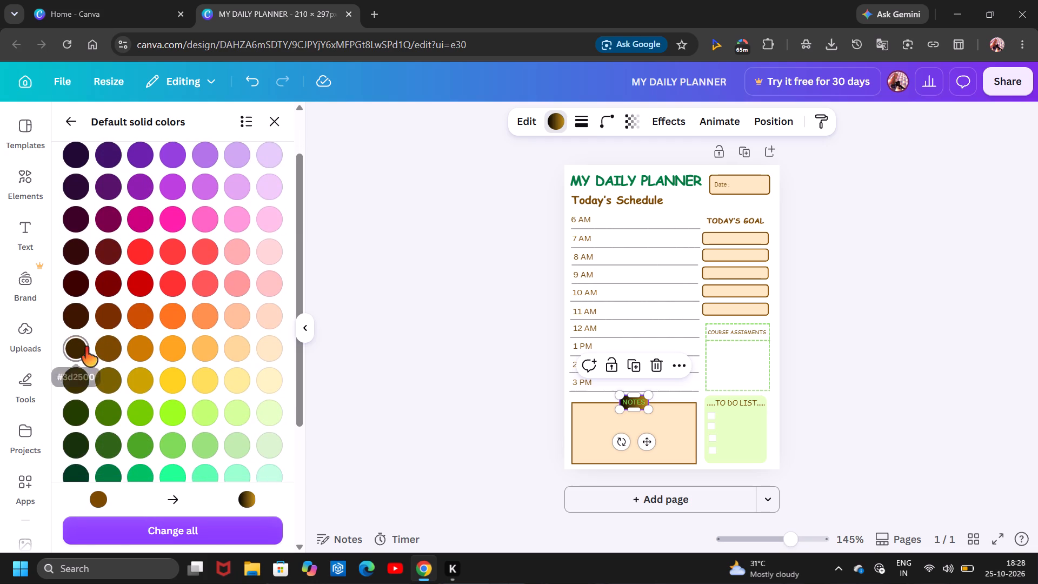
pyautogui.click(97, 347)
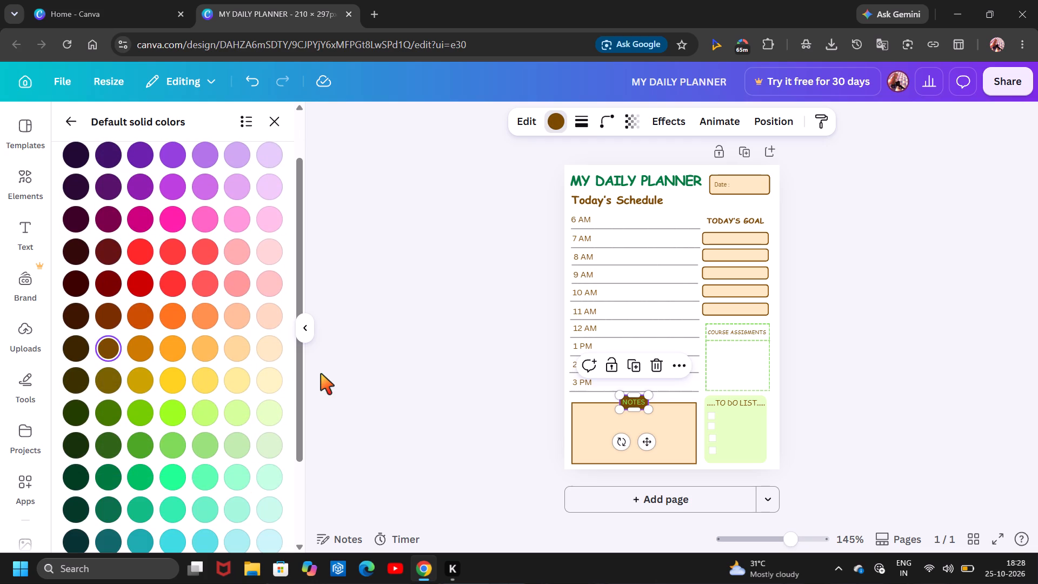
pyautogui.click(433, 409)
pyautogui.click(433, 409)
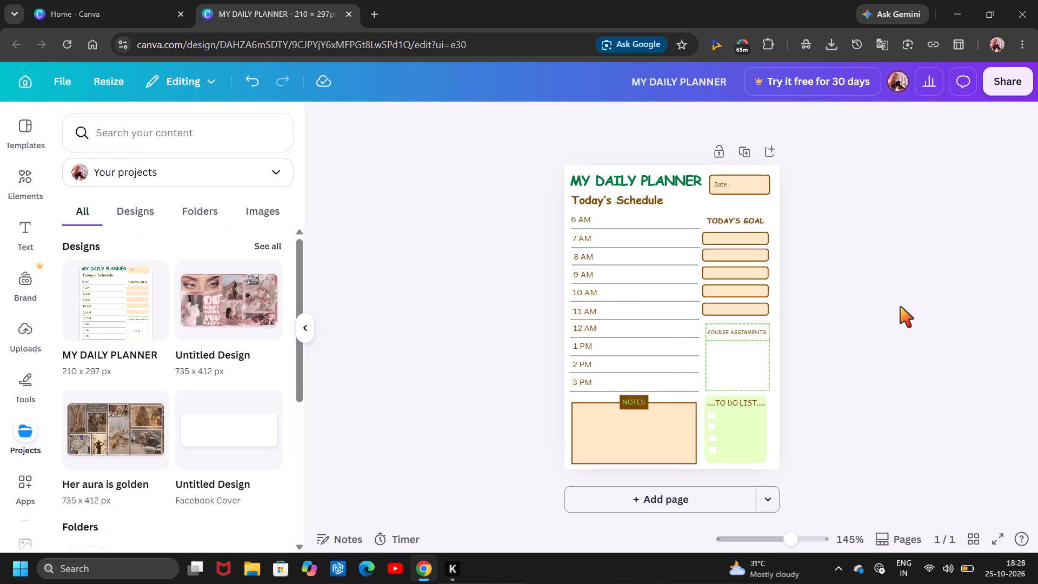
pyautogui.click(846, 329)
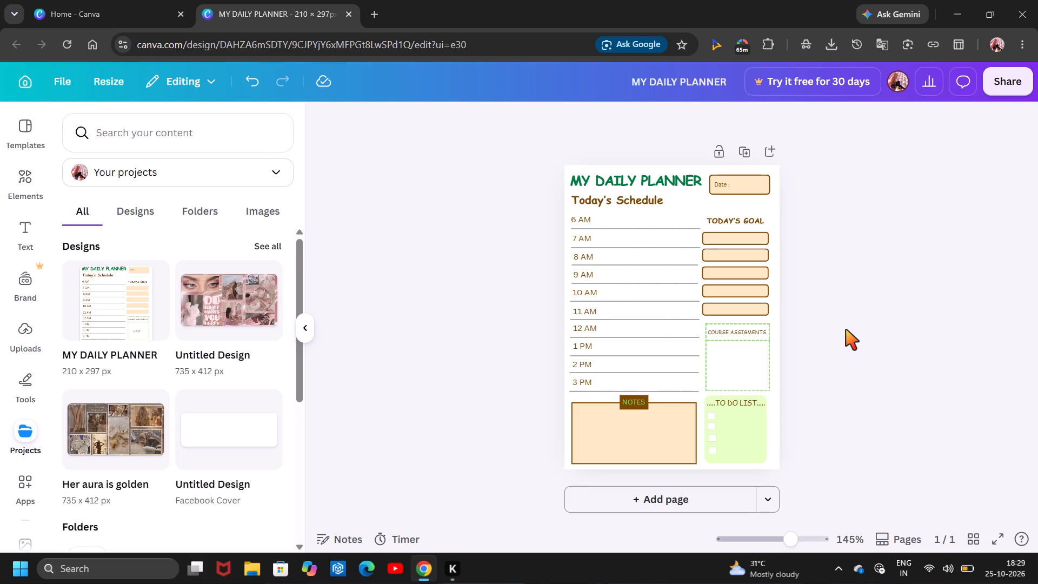